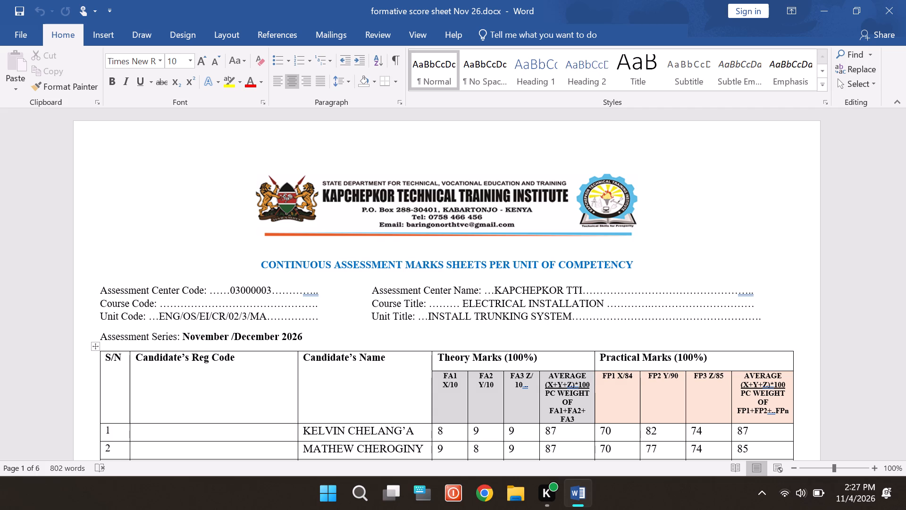
Review the continuous assessment marks sheets for each unit, checking the candidates' theory and practical marks across the document's pages.
scroll(386, 357, "down", 6)
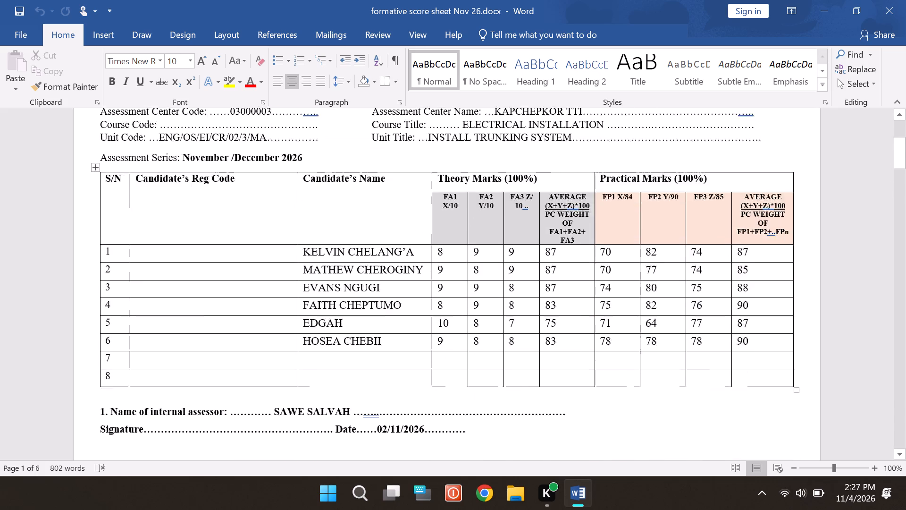
scroll(386, 357, "down", 6)
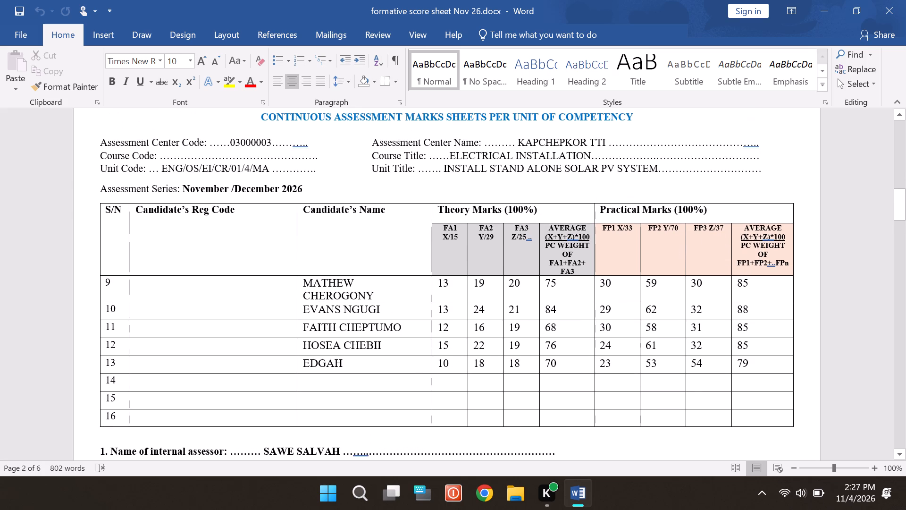
scroll(386, 357, "up", 1)
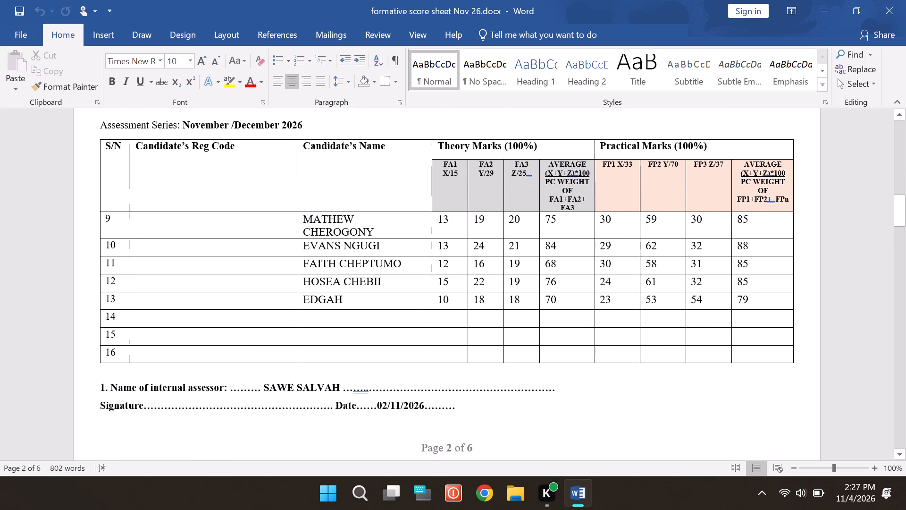
scroll(386, 357, "down", 13)
scroll(386, 357, "up", 1)
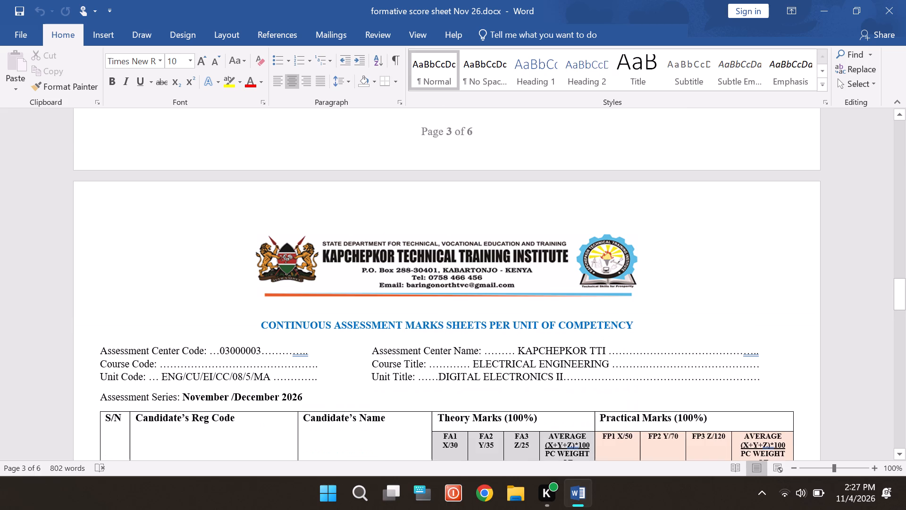
scroll(386, 357, "up", 2)
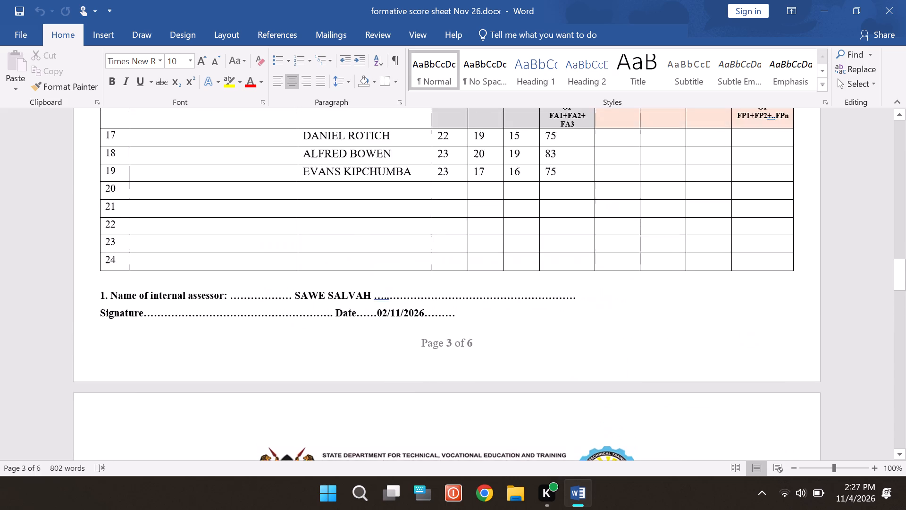
scroll(386, 357, "up", 1)
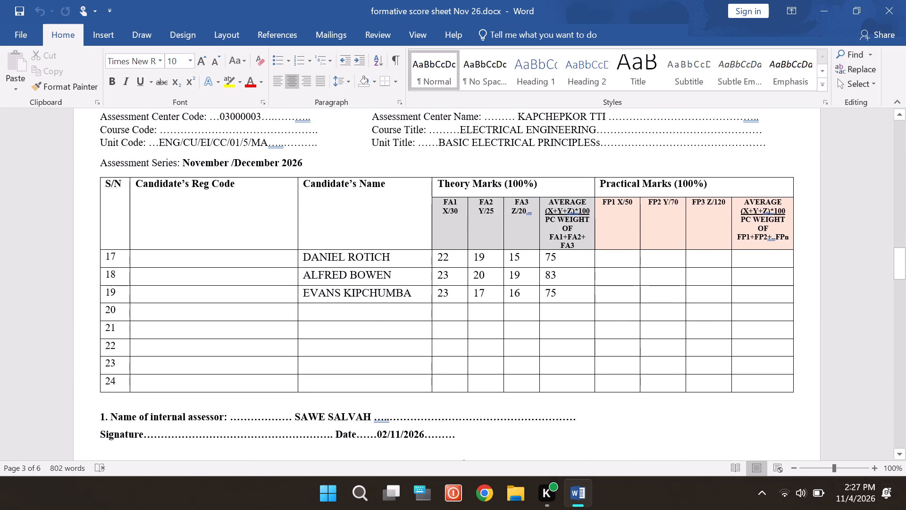
scroll(386, 357, "up", 1)
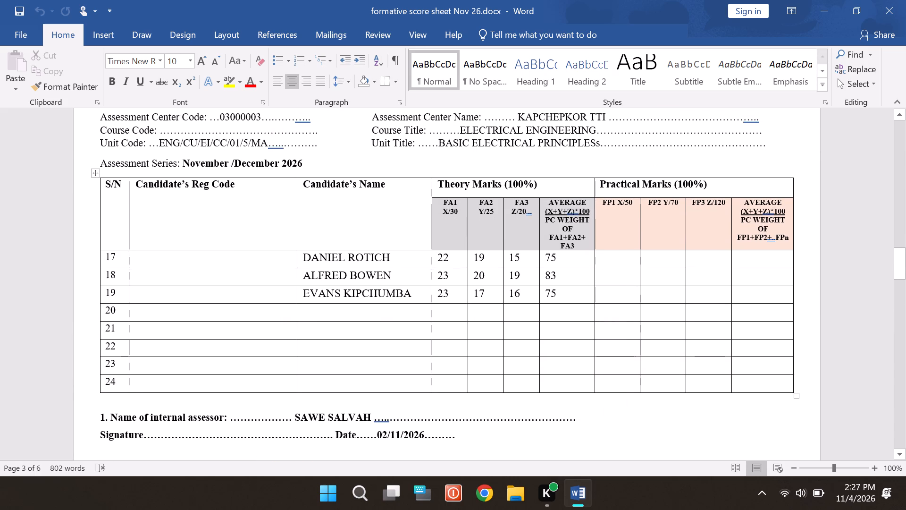
scroll(372, 310, "down", 1)
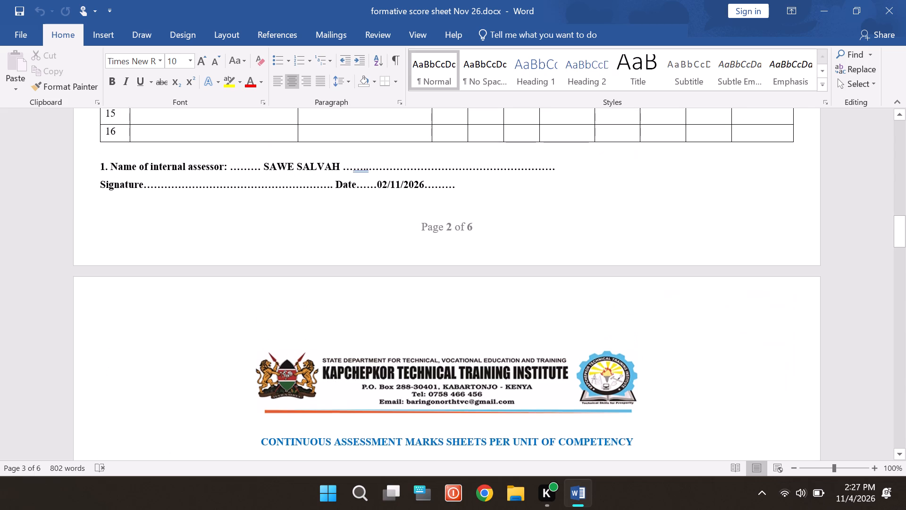
scroll(372, 310, "down", 8)
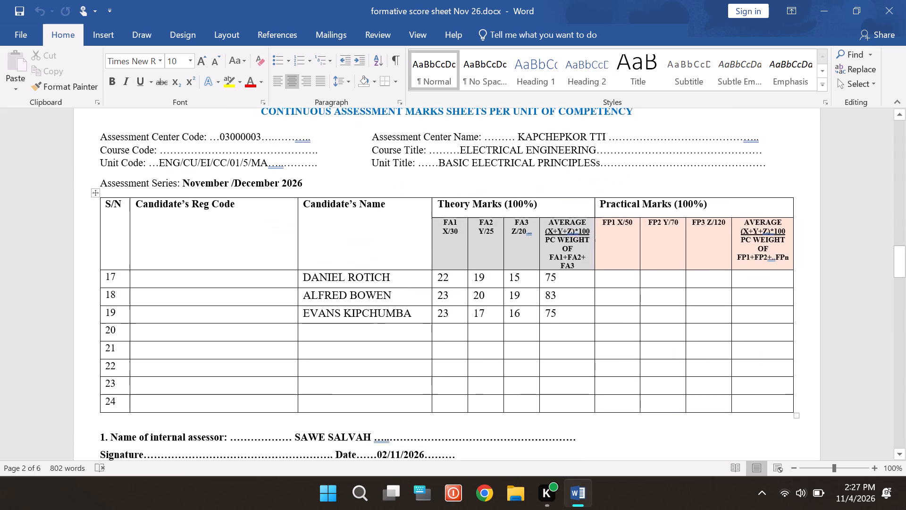
scroll(372, 310, "down", 4)
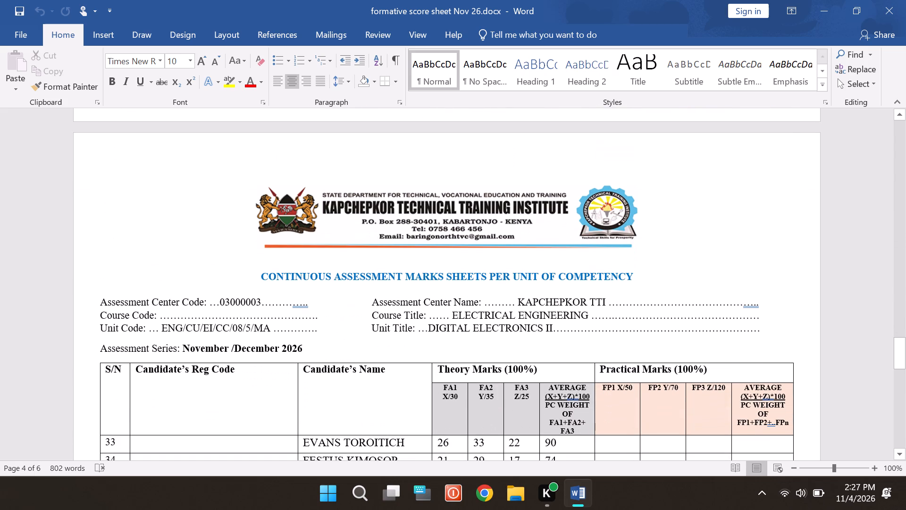
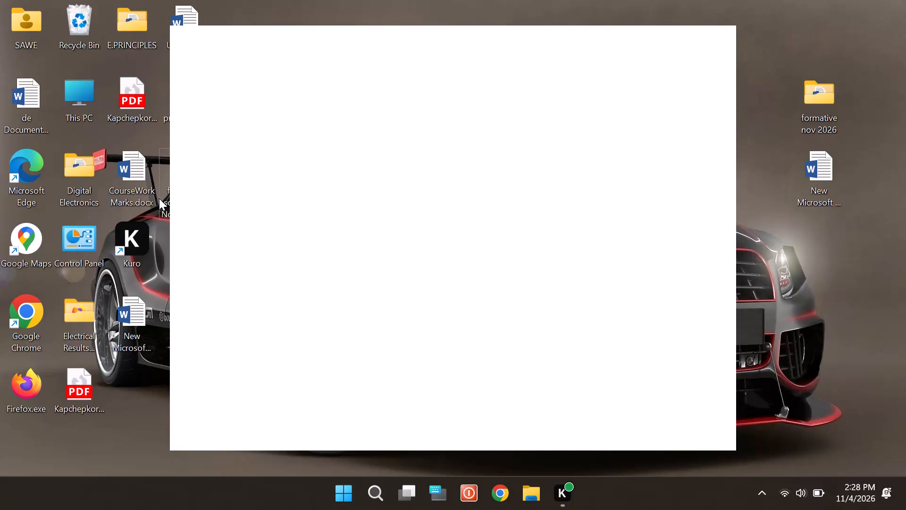
Delete the formative score sheet Word document from the desktop.
left_click(159, 198)
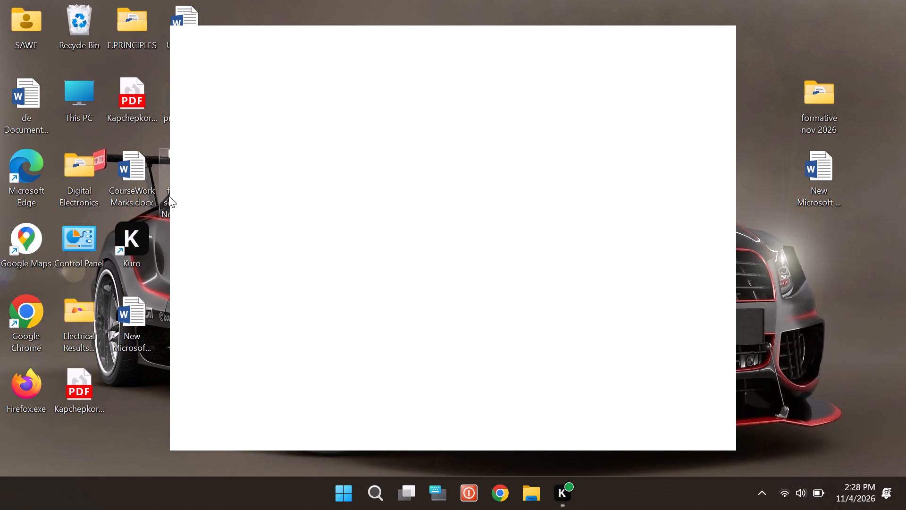
left_click(164, 198)
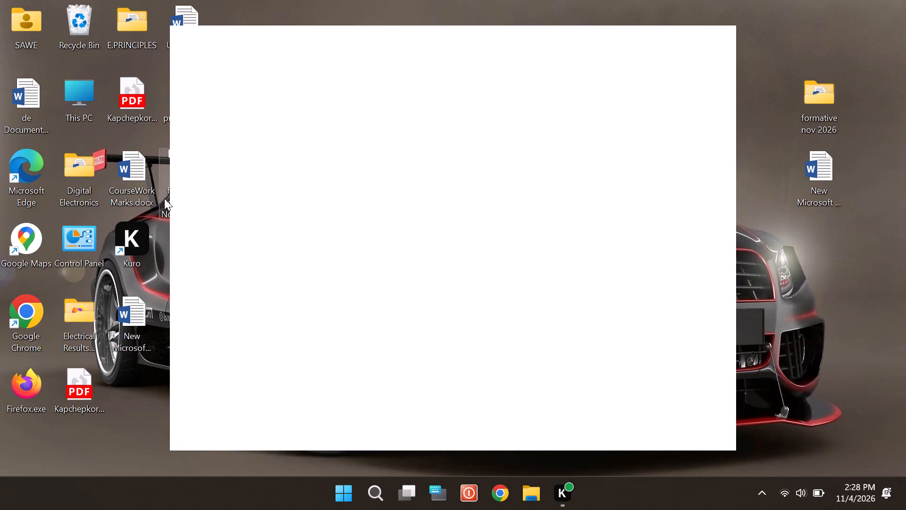
right_click(164, 198)
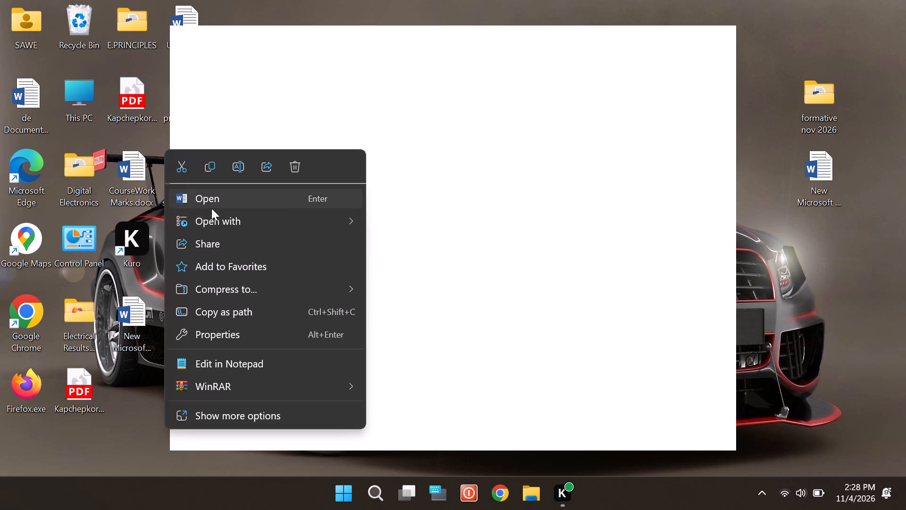
left_click(293, 171)
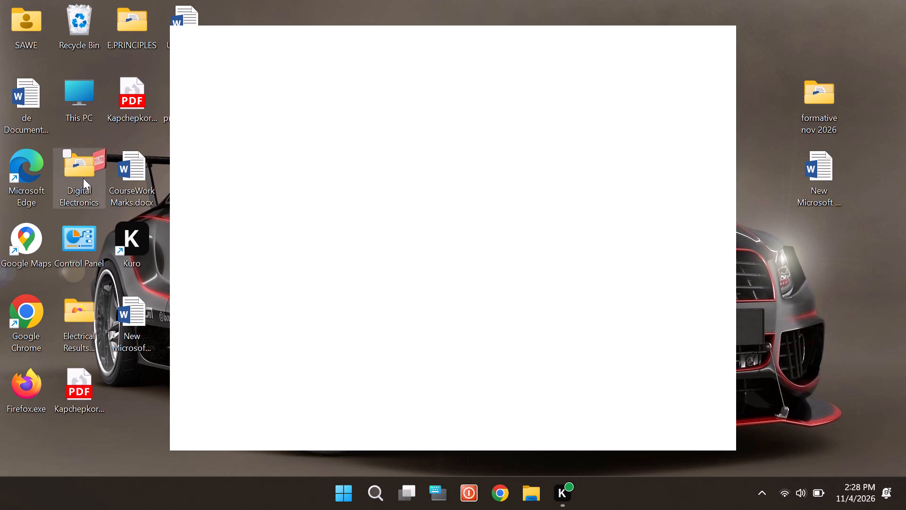
Open the formative scoresheet folder on the Documents (E:) drive to check its contents.
double_click(77, 101)
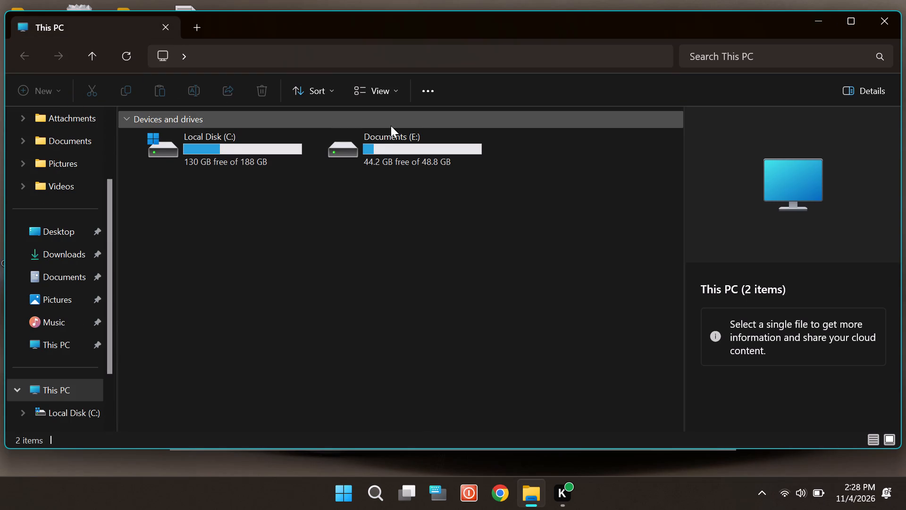
double_click(391, 146)
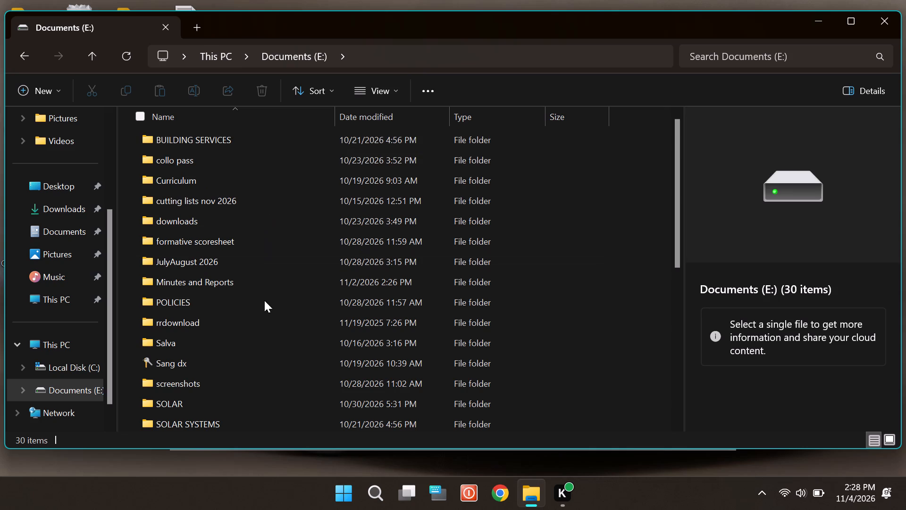
double_click(267, 245)
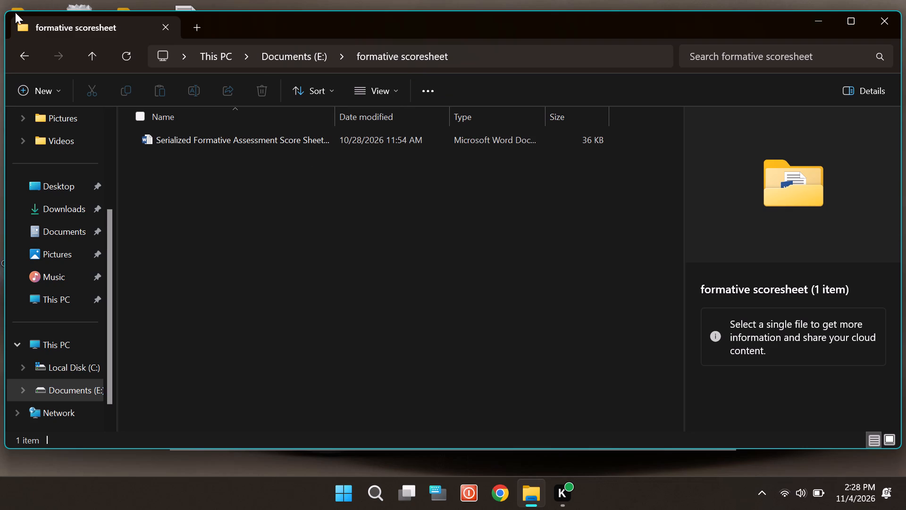
Return to the root of the Documents (E:) drive and look through its folders and files.
left_click(23, 52)
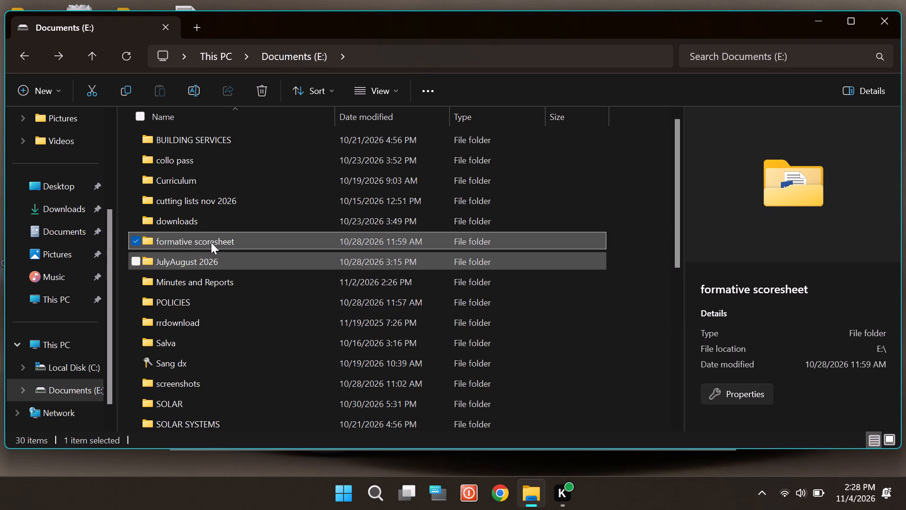
scroll(211, 242, "down", 3)
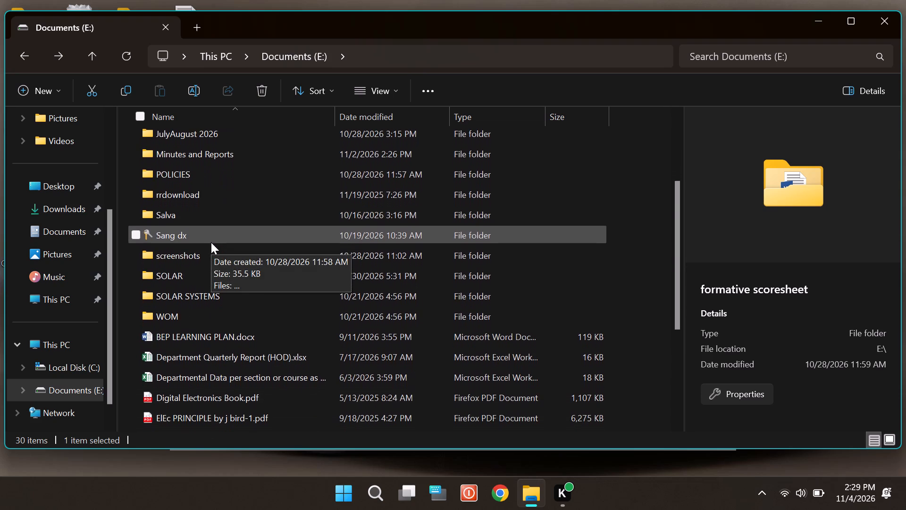
scroll(211, 242, "down", 4)
scroll(211, 242, "left", 1)
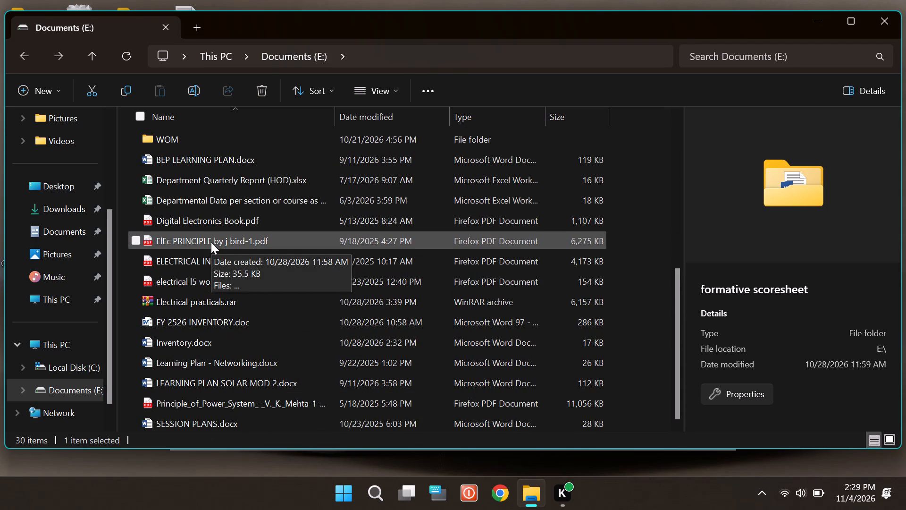
scroll(211, 242, "left", 1)
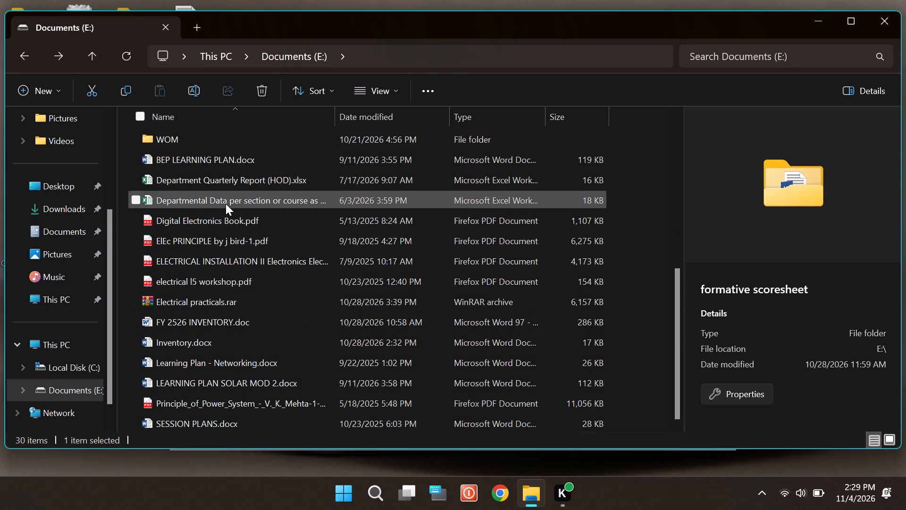
scroll(226, 204, "up", 5)
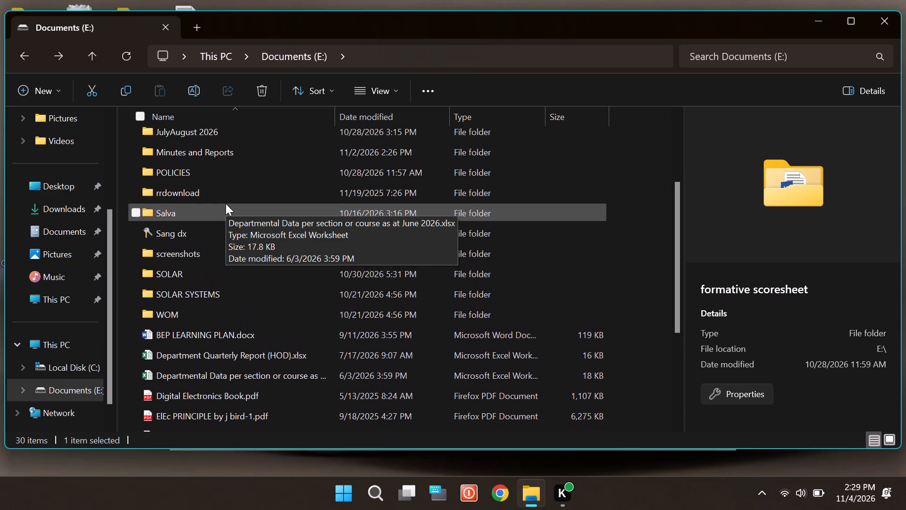
scroll(226, 204, "up", 3)
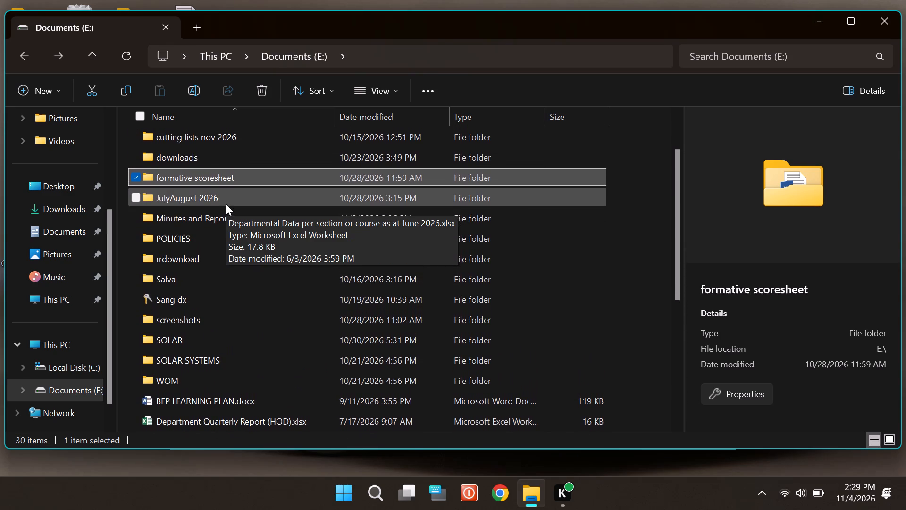
scroll(226, 206, "up", 2)
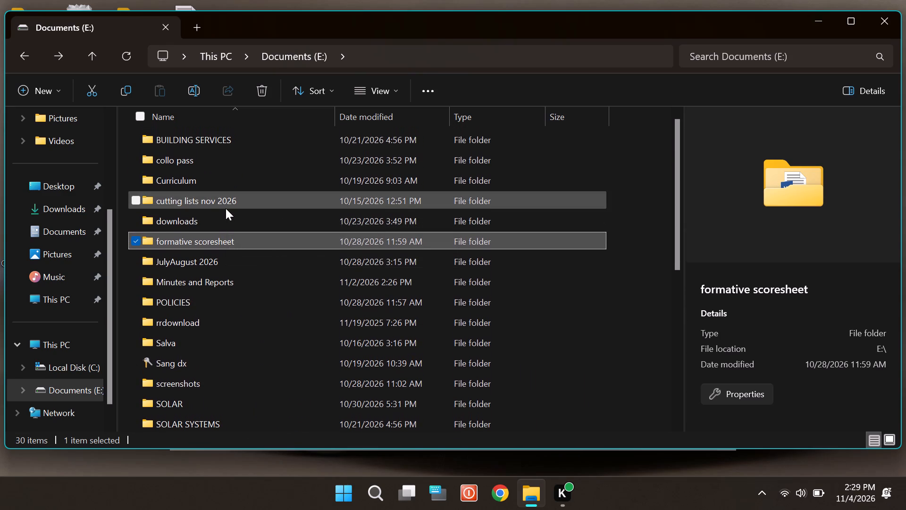
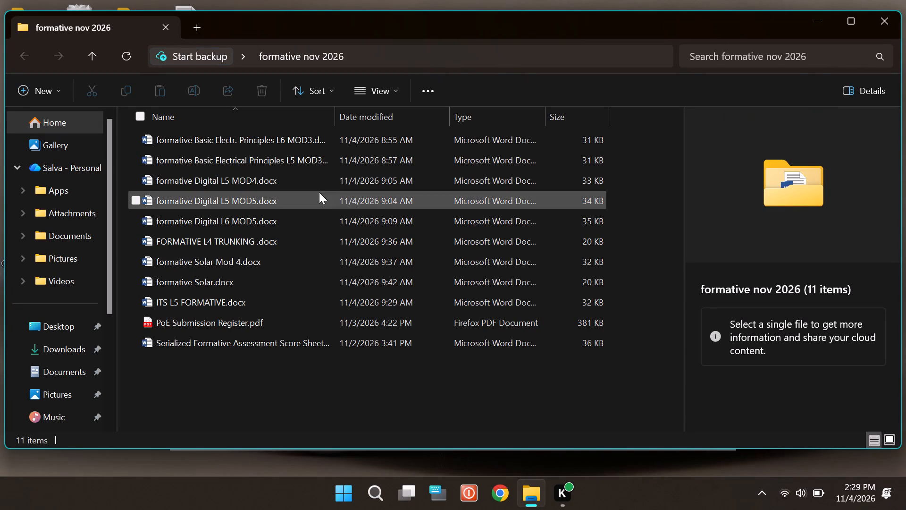
Open formative Basic Electr. Principles L6 MOD3.docx from the formative nov 2026 folder and copy its entire content.
double_click(274, 140)
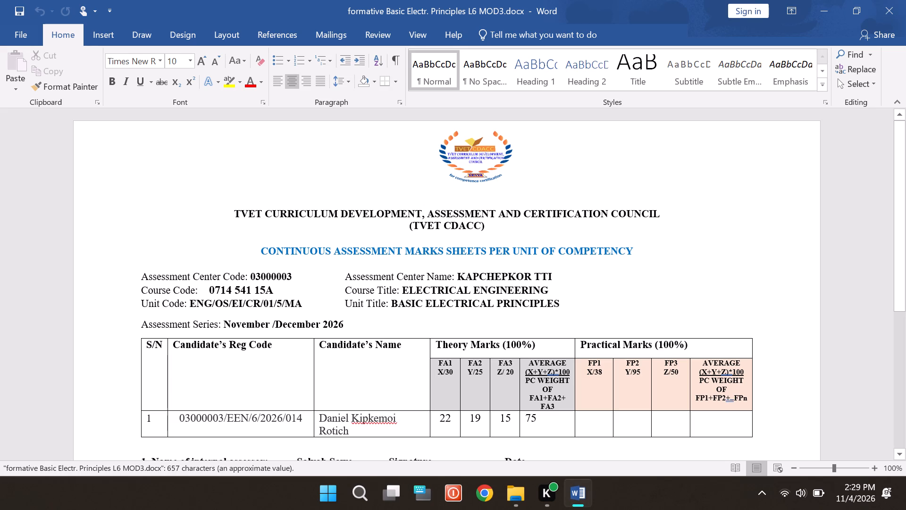
key("ctrl+a")
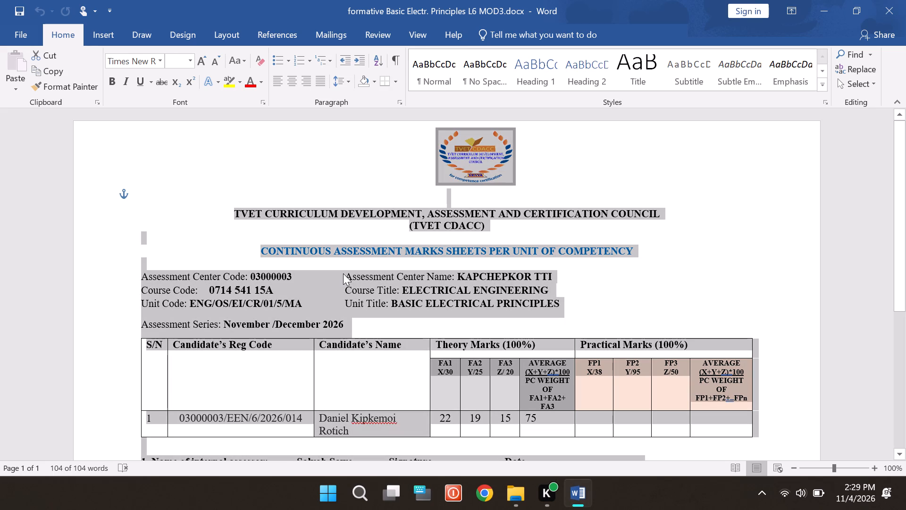
key("ctrl+c")
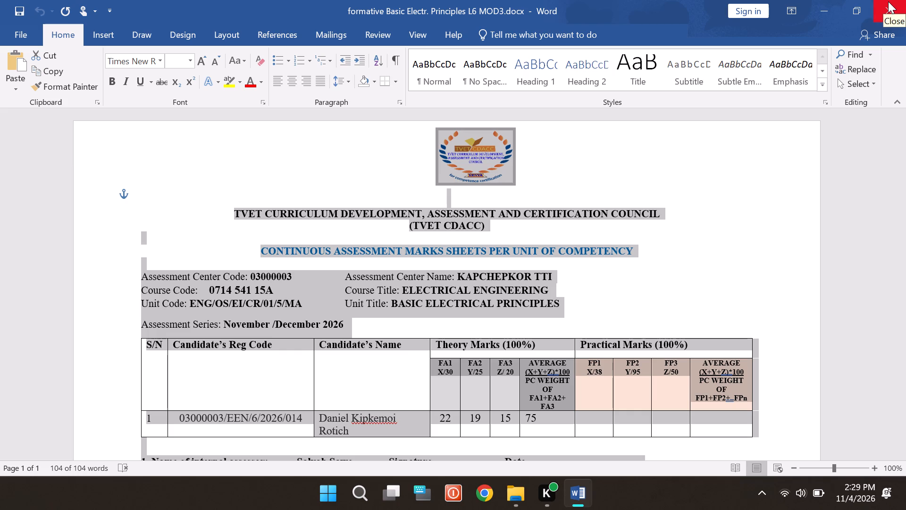
left_click(825, 16)
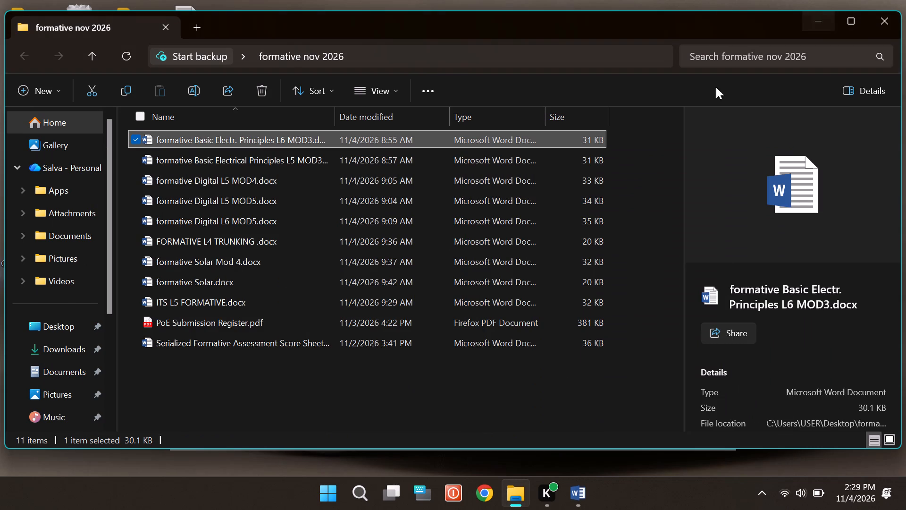
Create a new Word document named "Eng. Math L6" in the formative nov 2026 folder.
left_click(373, 368)
right_click(373, 368)
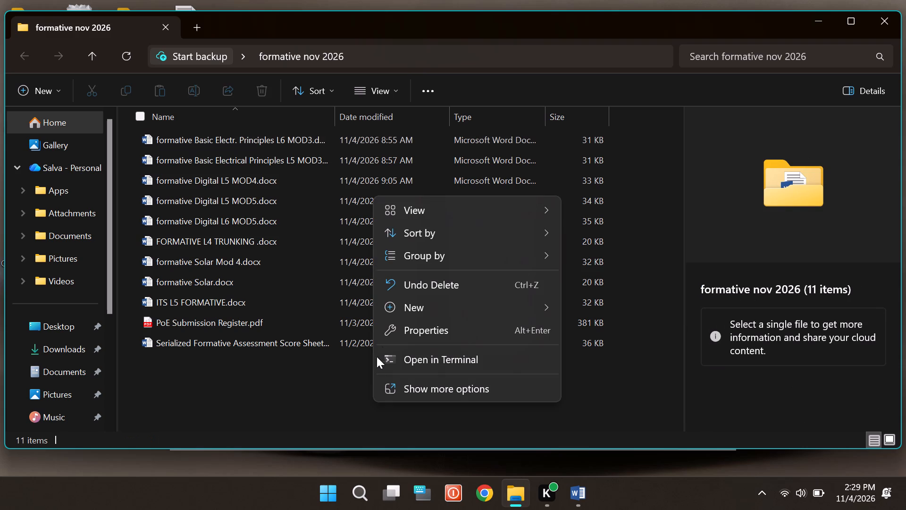
left_click(434, 306)
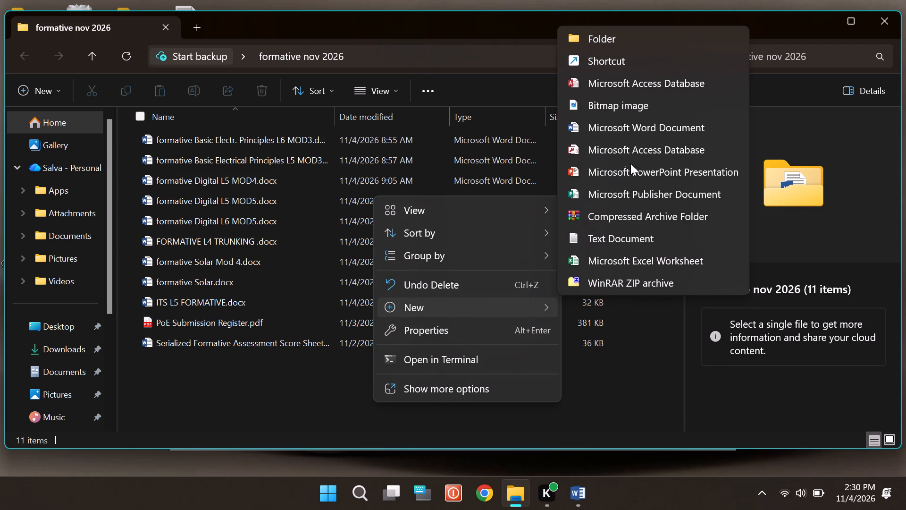
left_click(618, 132)
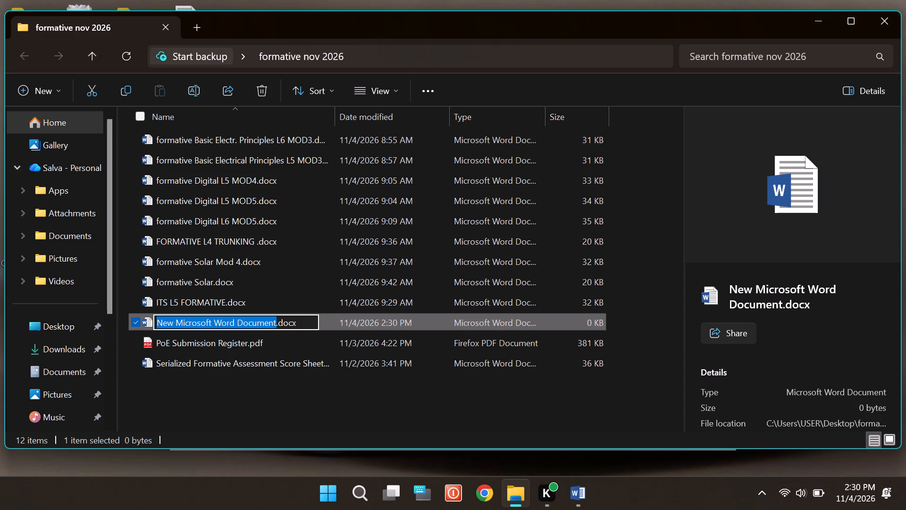
type("eng")
key("BackSpace")
key("BackSpace")
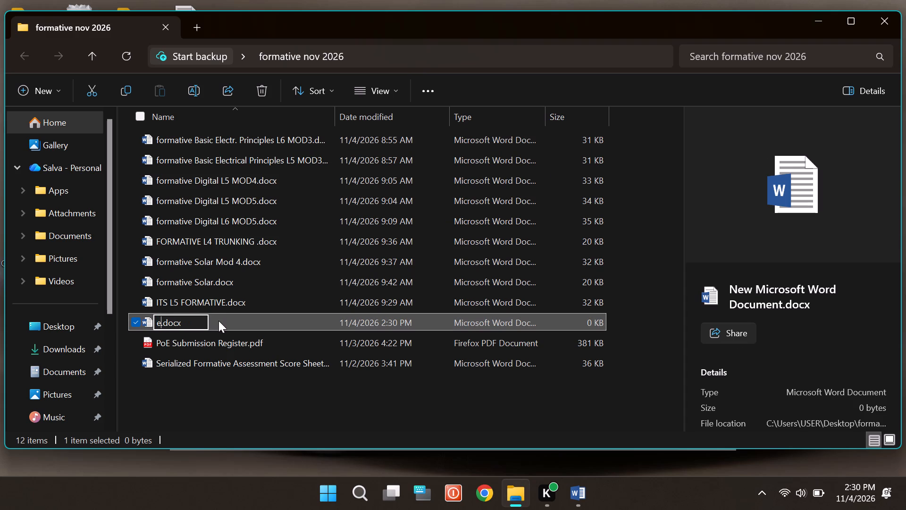
key("BackSpace")
key("shift+e")
type("ng")
type(".")
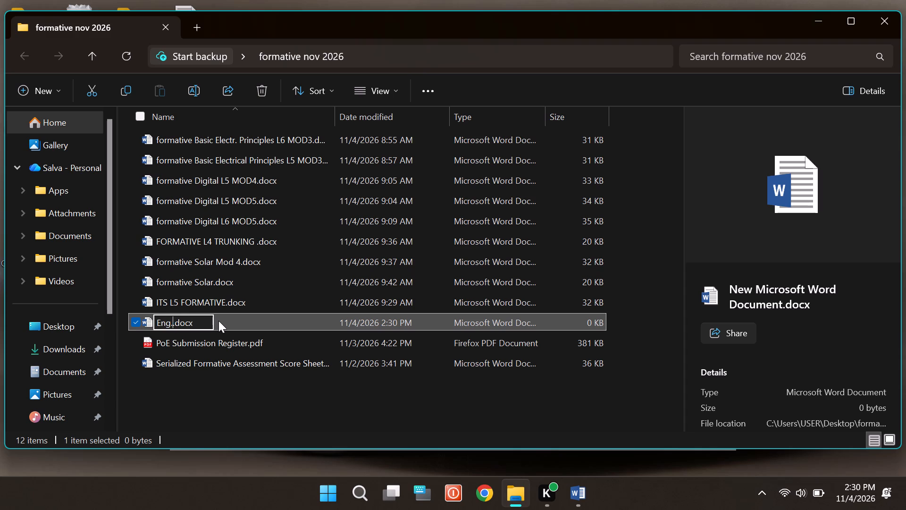
key("space")
type("Math")
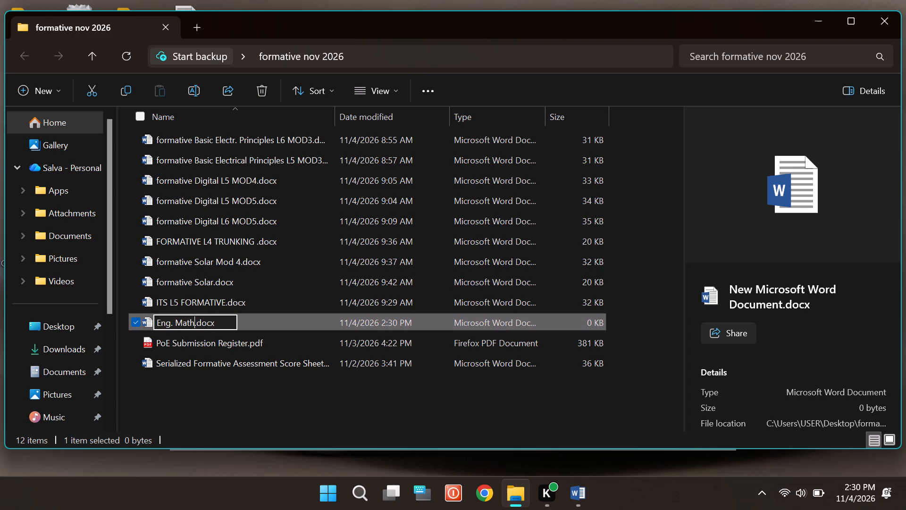
key("space")
type("l6")
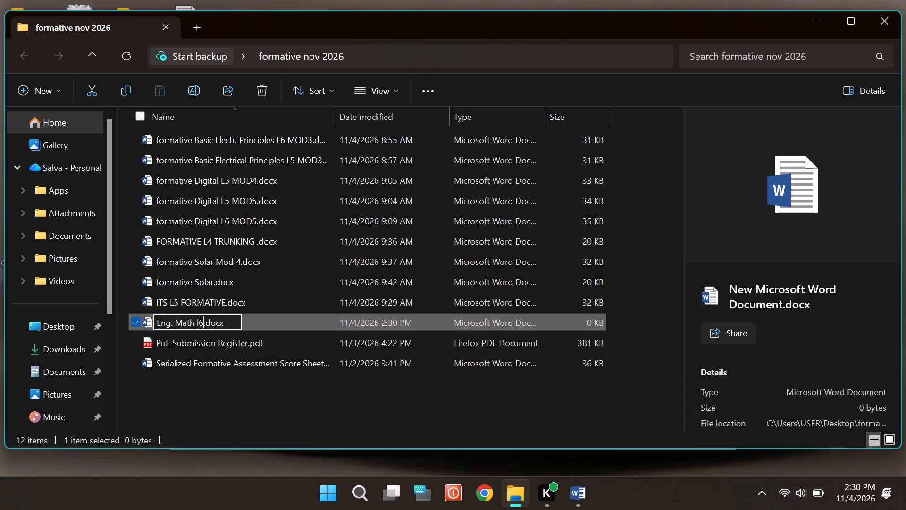
key("BackSpace")
key("BackSpace")
key("shift+l")
key("6")
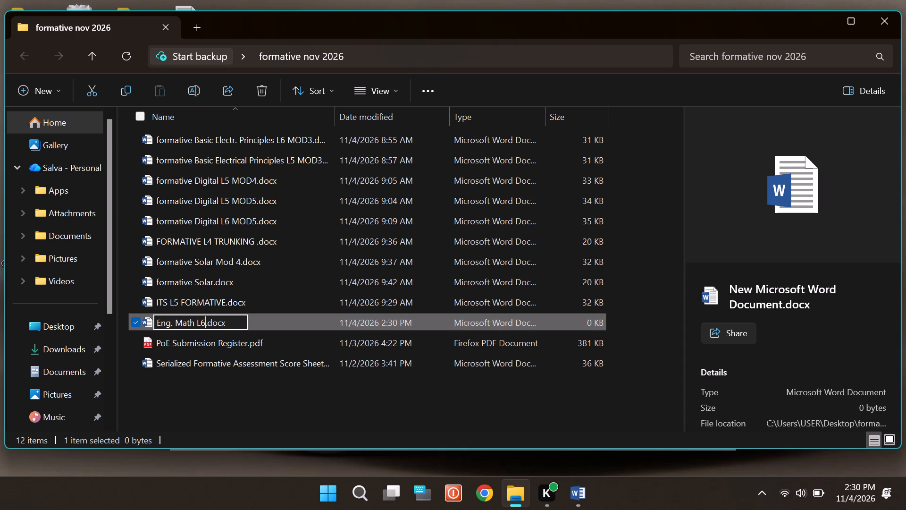
key("Return")
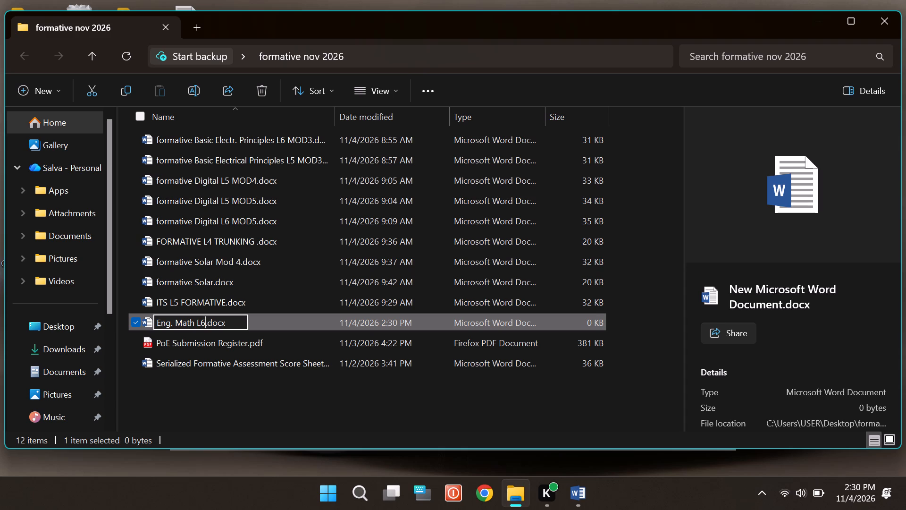
Open the Eng. Math L6 document and set its page orientation to landscape.
double_click(218, 321)
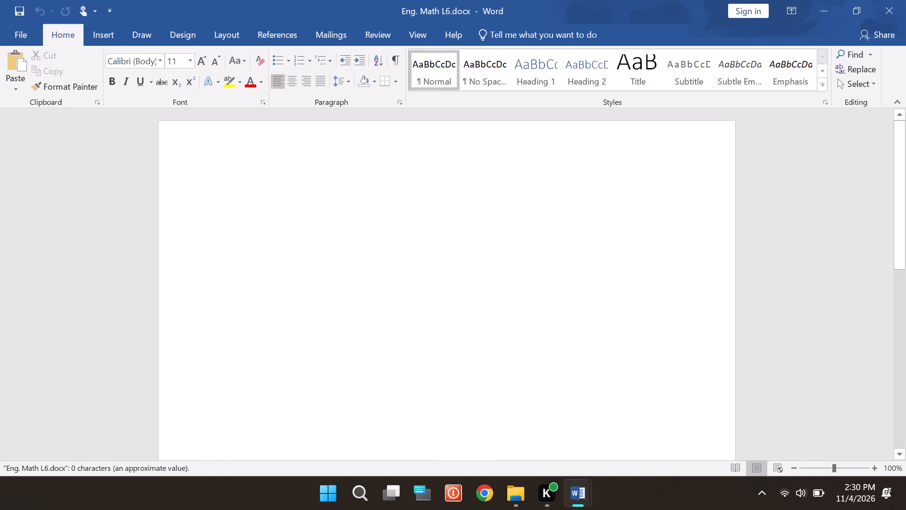
left_click(235, 35)
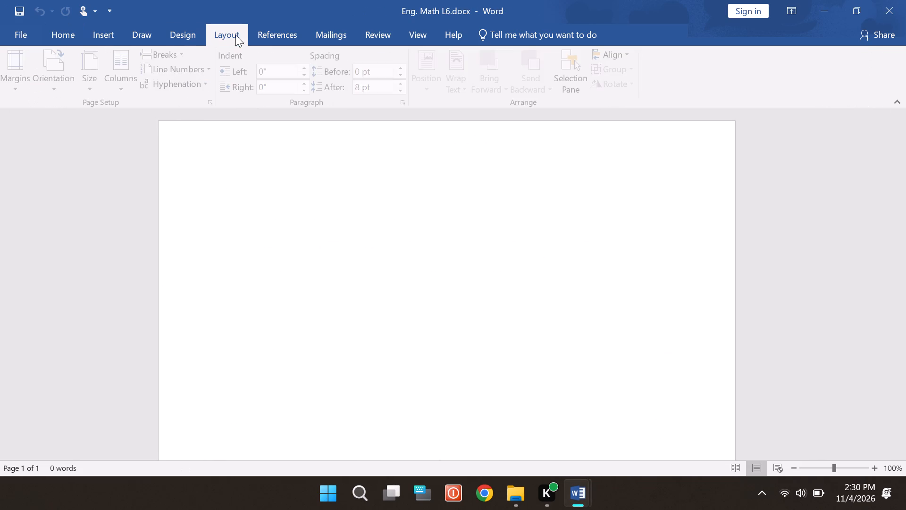
left_click(59, 88)
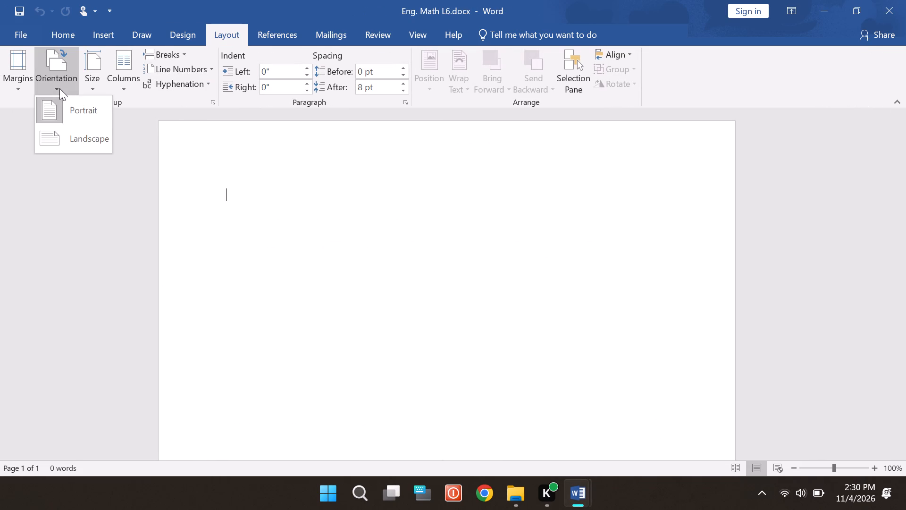
left_click(59, 140)
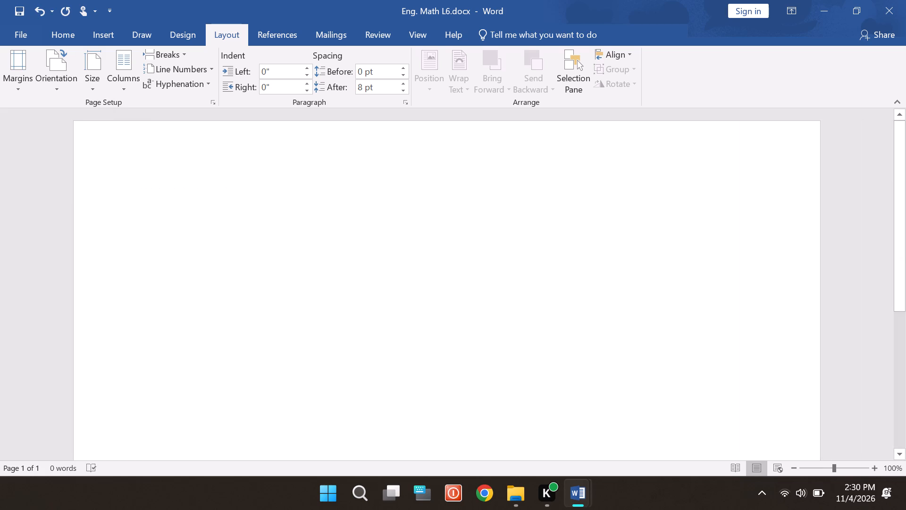
Paste the copied marks sheet into the blank Eng. Math L6 document.
key("ctrl+v")
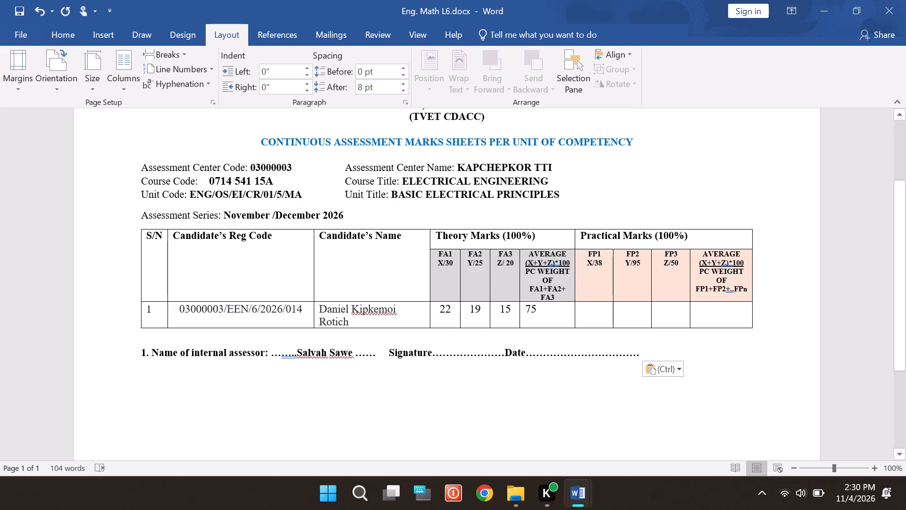
Replace the internal assessor's name below the marks table with the new assessor's first name and initial.
left_click(352, 353)
key("BackSpace")
key("BackSpace")
key("BackSpace")
key("BackSpace")
key("BackSpace")
key("BackSpace")
key("BackSpace")
key("BackSpace")
key("BackSpace")
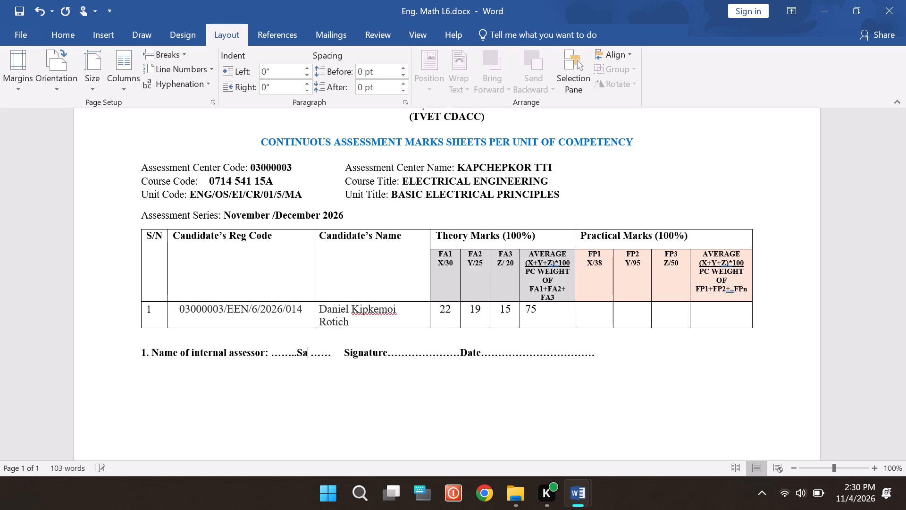
key("BackSpace")
key("BackSpace")
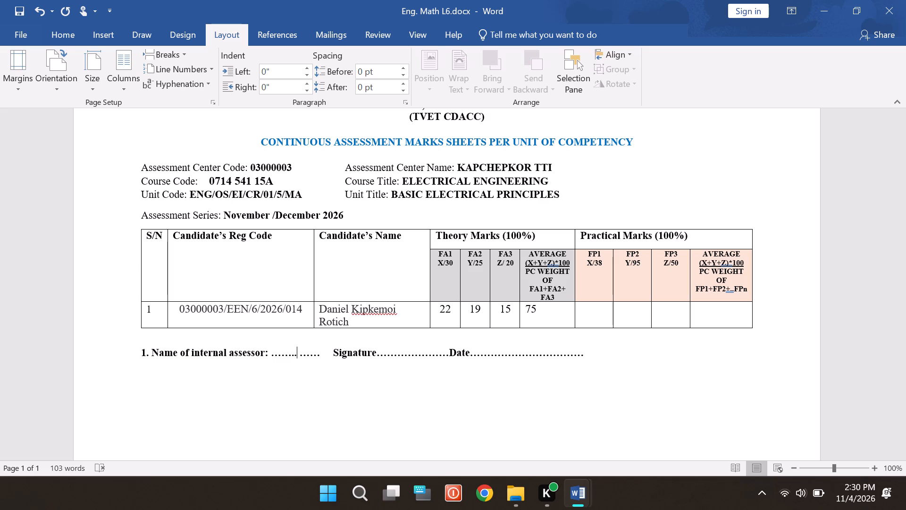
key("shift+r")
key("o")
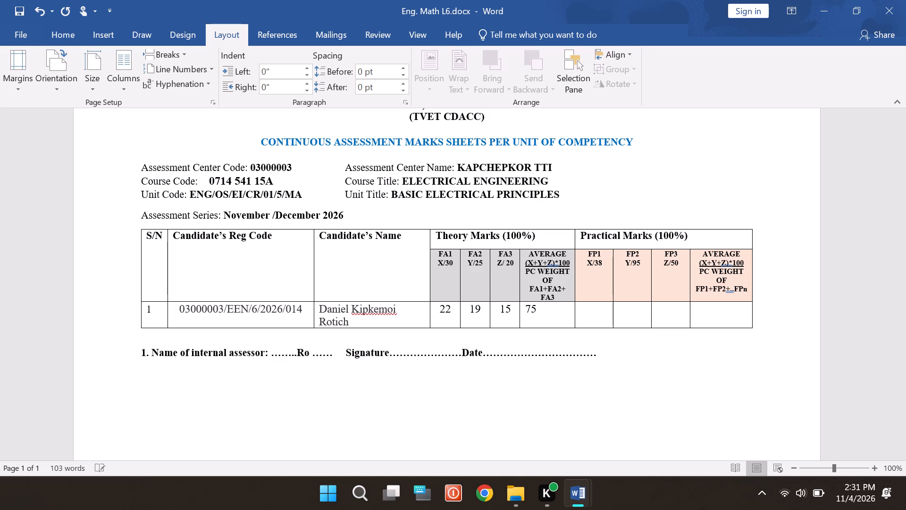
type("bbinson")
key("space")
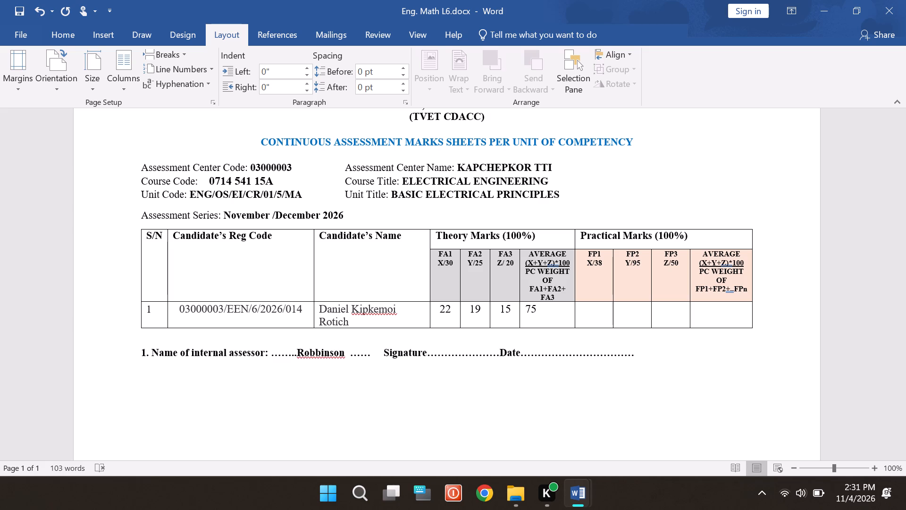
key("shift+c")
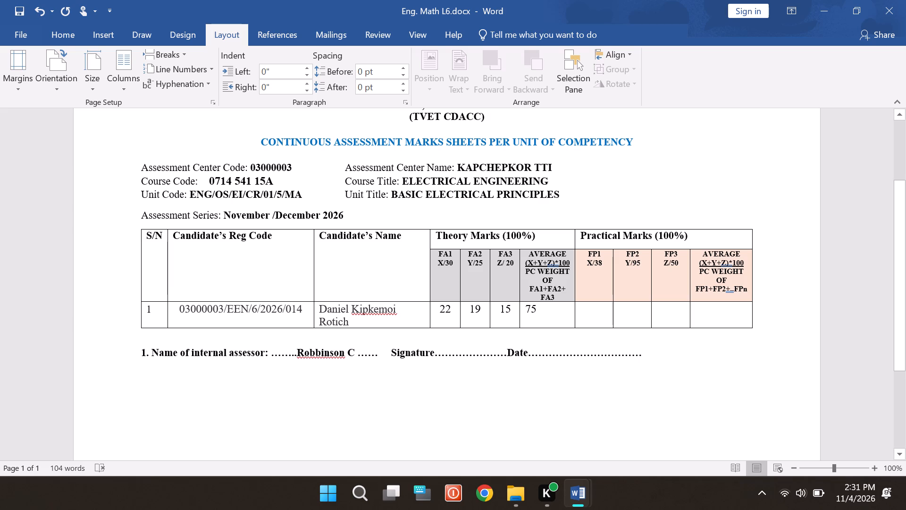
Change the unit title in the marks sheet header to "ENGINEERING MATHEMATICS I".
left_click(391, 194)
left_click_drag(391, 194, 471, 195)
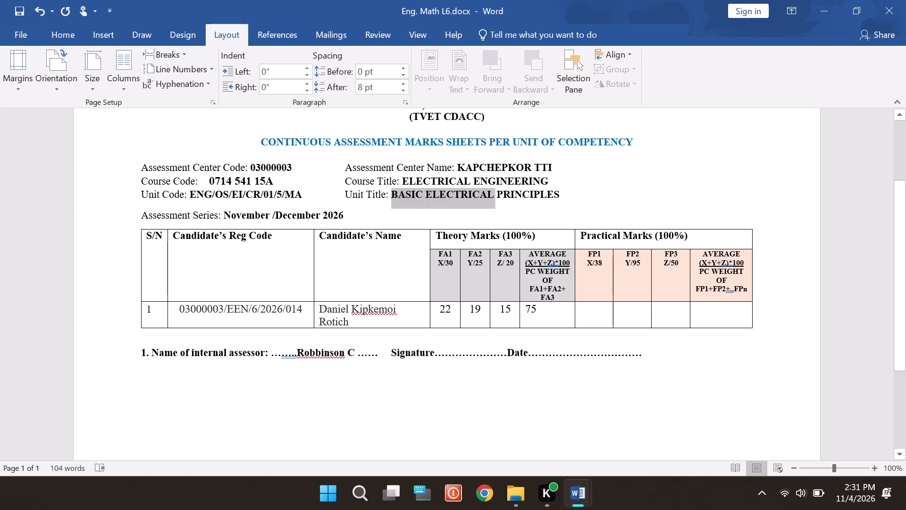
left_click_drag(471, 195, 519, 198)
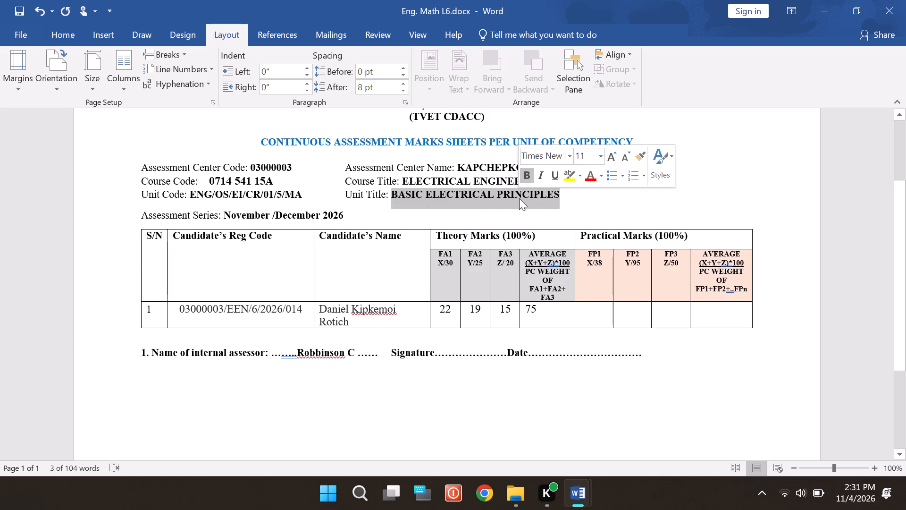
key("shift+e")
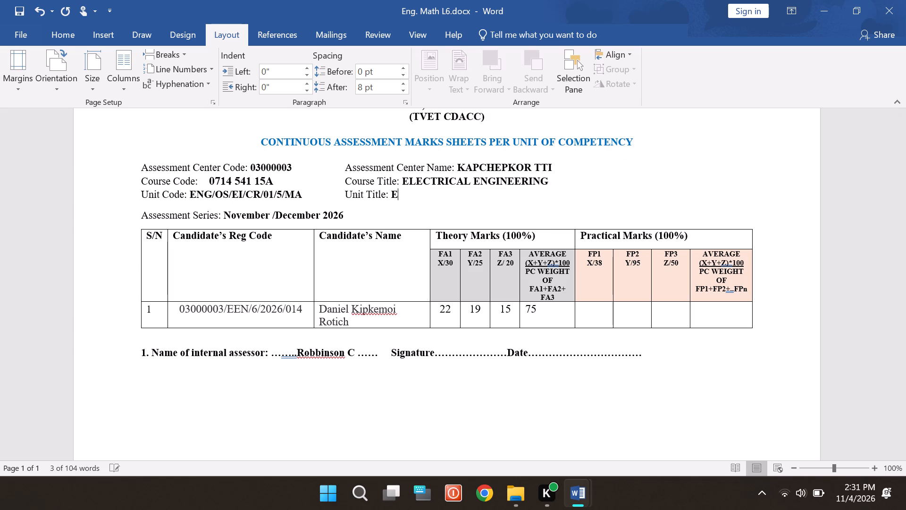
type("NGINEERI")
type("NG")
key("space")
key("shift+m")
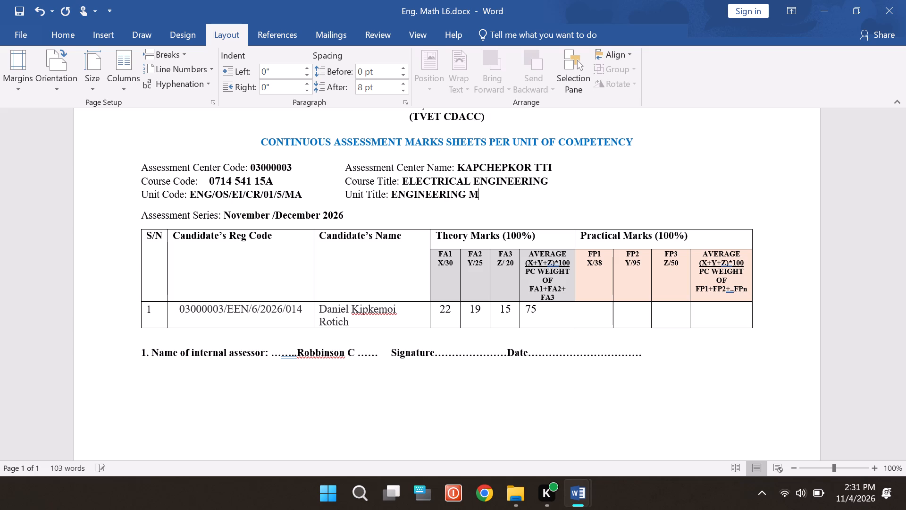
type("ATHE")
type("MATICS")
key("space")
key("shift+i")
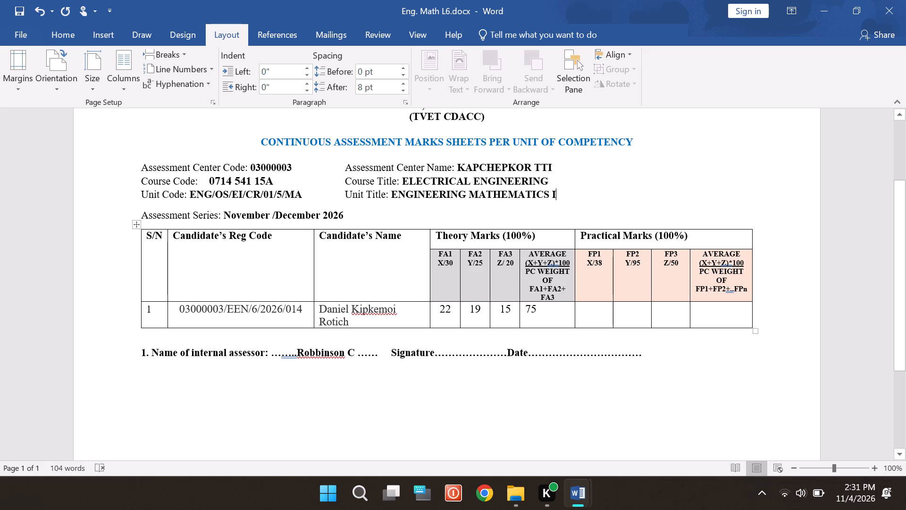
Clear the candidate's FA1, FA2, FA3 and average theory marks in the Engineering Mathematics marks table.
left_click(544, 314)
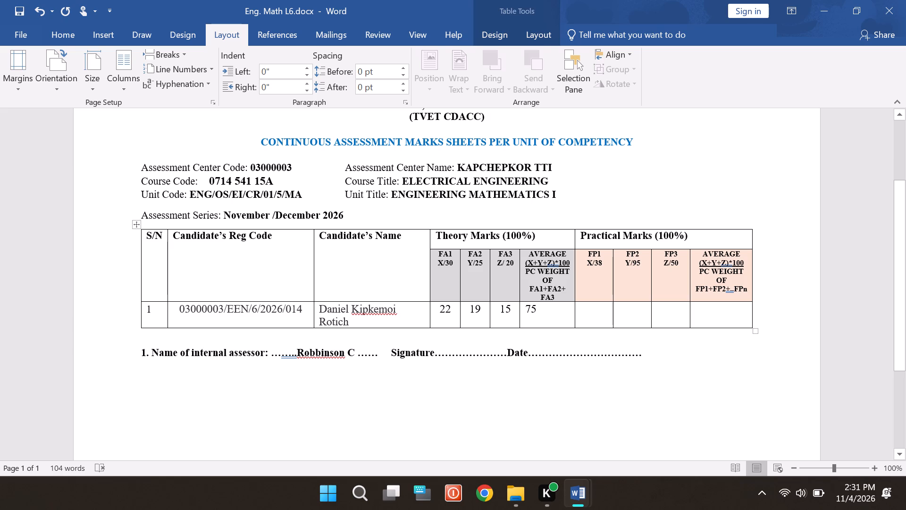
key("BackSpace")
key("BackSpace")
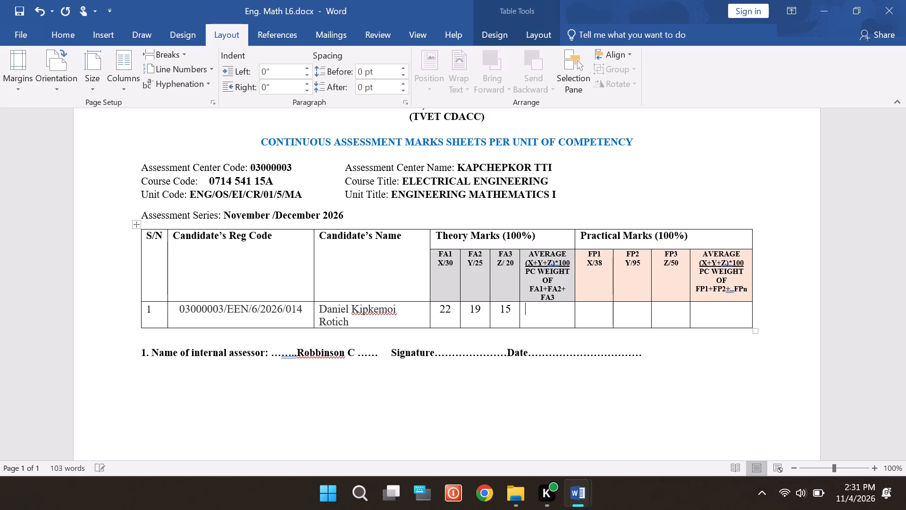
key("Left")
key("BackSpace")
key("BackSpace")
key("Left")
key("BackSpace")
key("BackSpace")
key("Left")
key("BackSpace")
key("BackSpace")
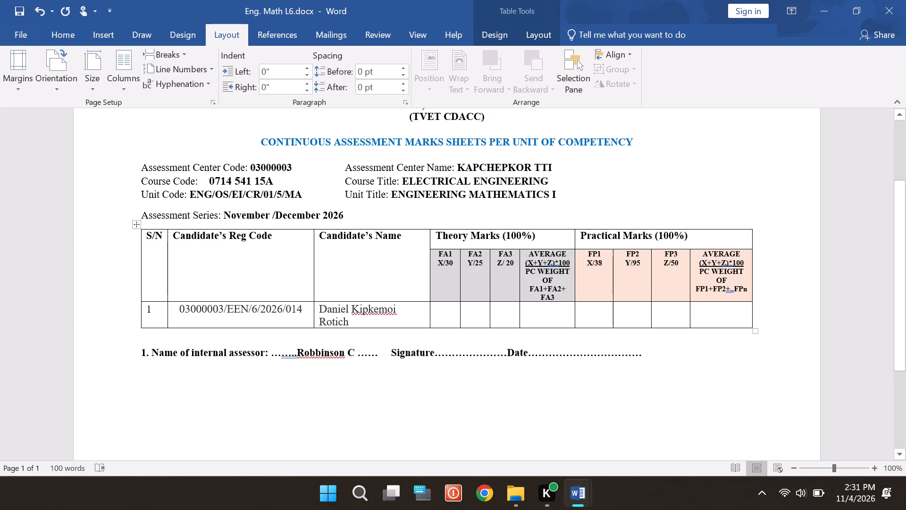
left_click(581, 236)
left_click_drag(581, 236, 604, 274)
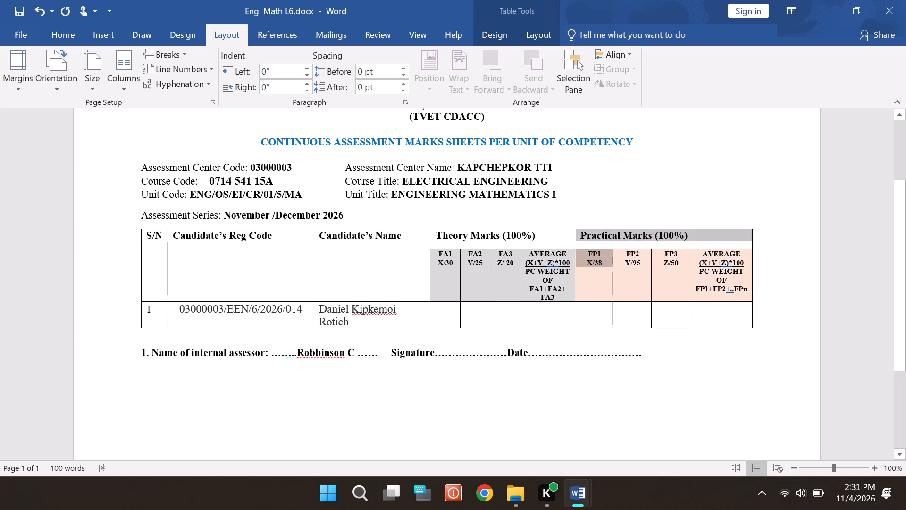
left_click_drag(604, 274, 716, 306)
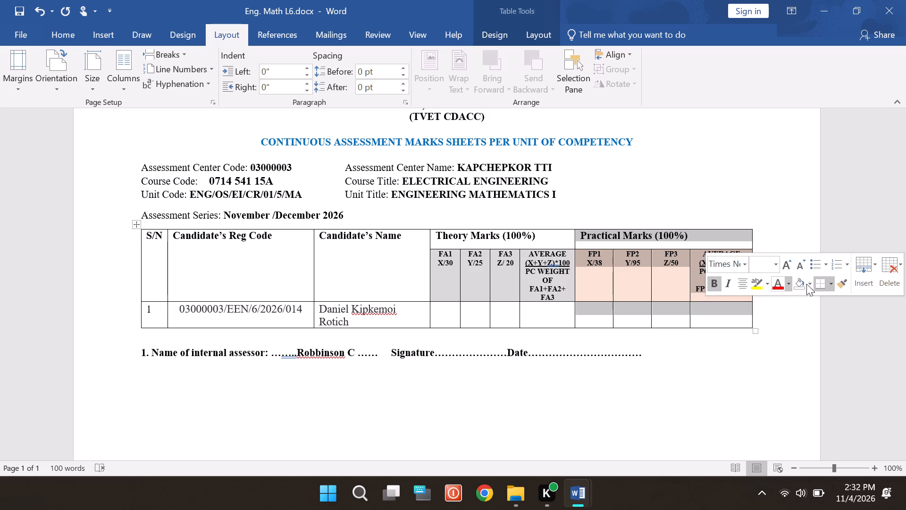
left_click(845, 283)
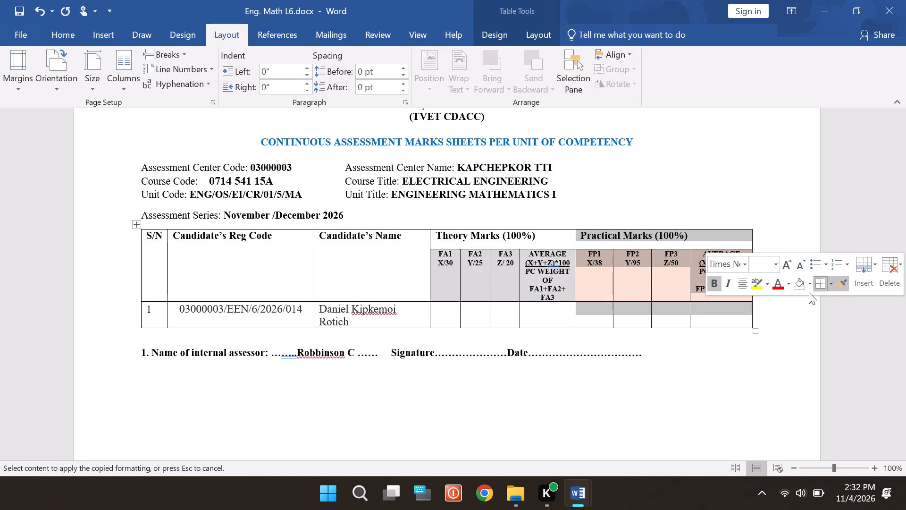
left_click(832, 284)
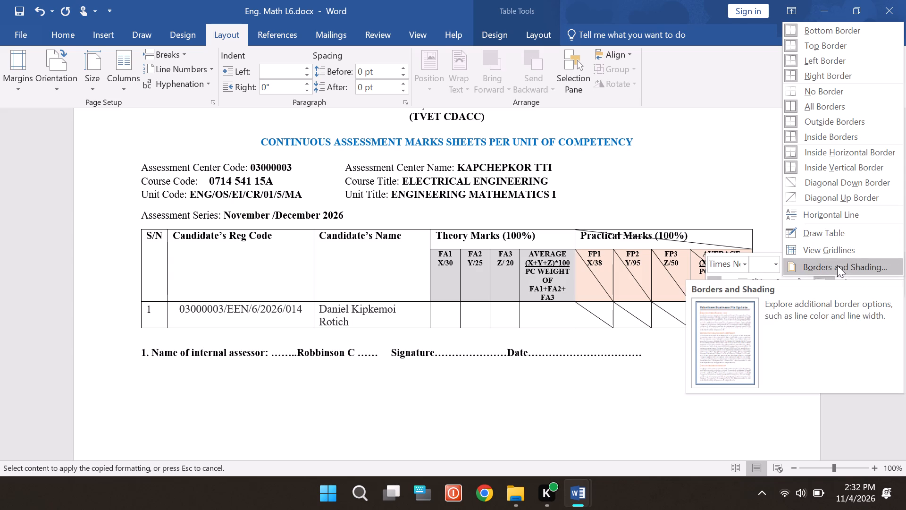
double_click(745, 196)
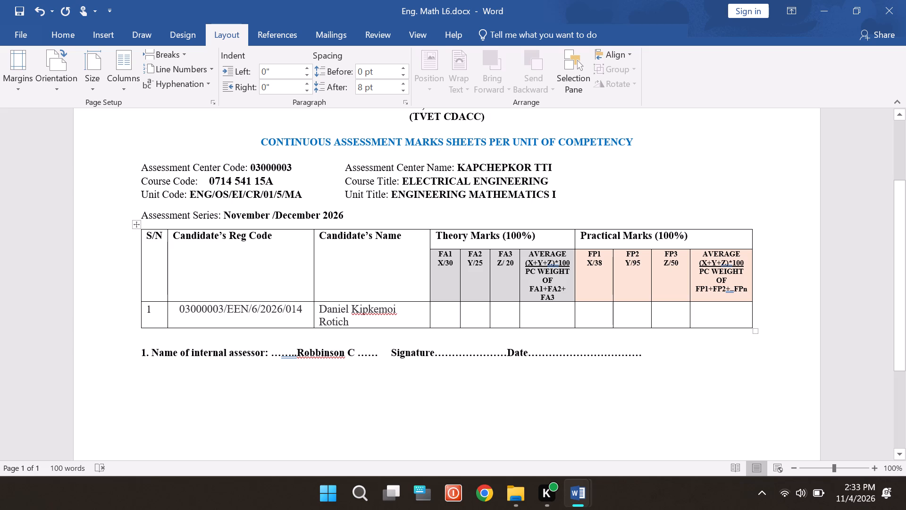
Save the Eng. Math L6 document and close it.
key("ctrl+s")
left_click(901, 6)
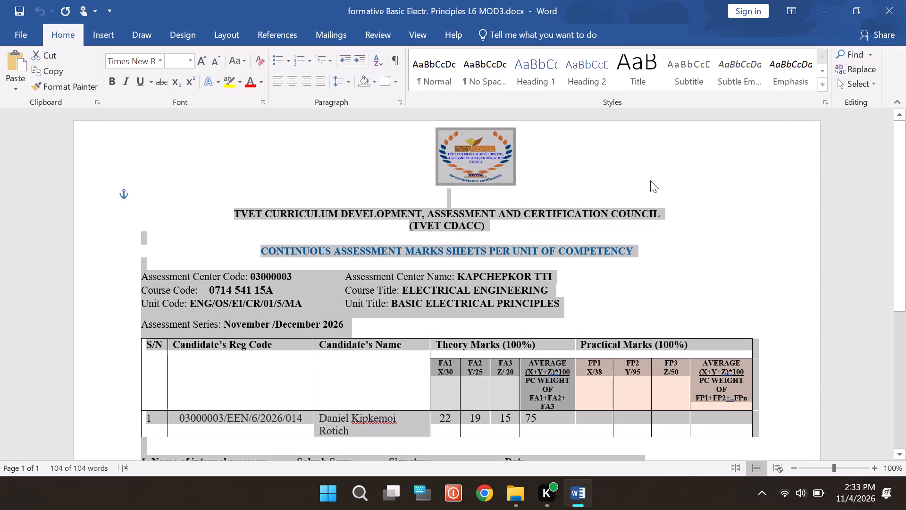
Close the Basic Electr. Principles L6 MOD3 document without keeping the last copied item.
left_click(650, 180)
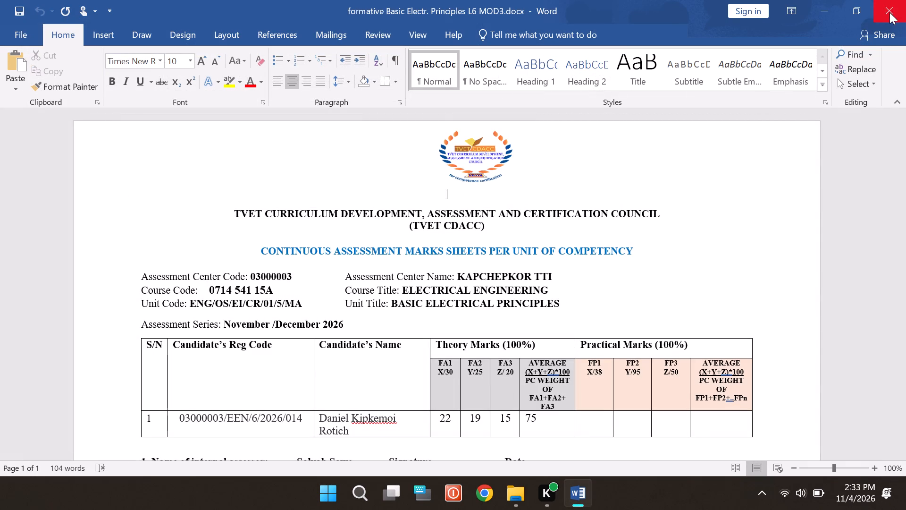
left_click(889, 12)
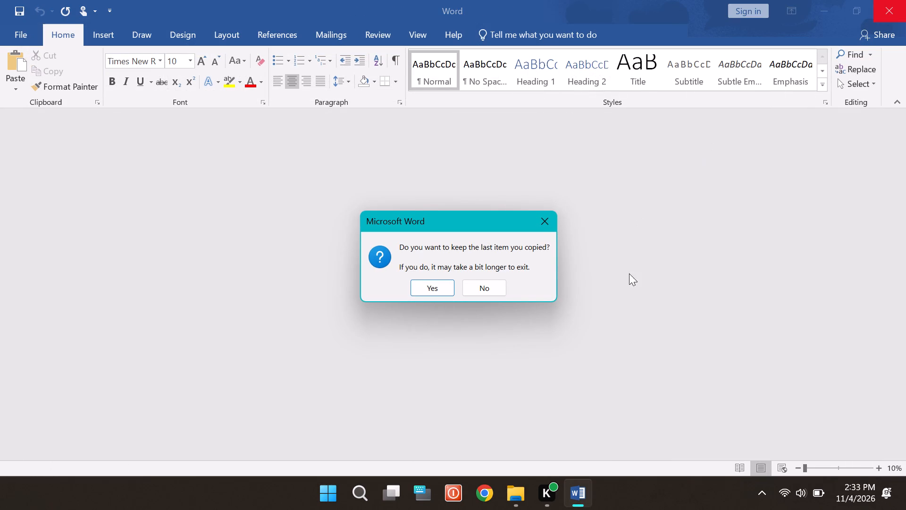
left_click(490, 280)
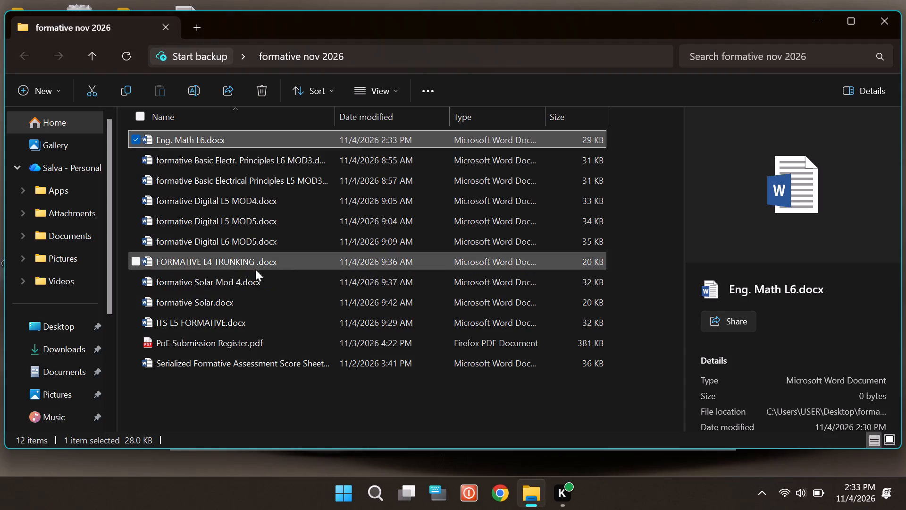
Open the formative Basic Electrical Principles L5 MOD3 document, look over its marks sheet, and close it without keeping the copied content.
double_click(261, 185)
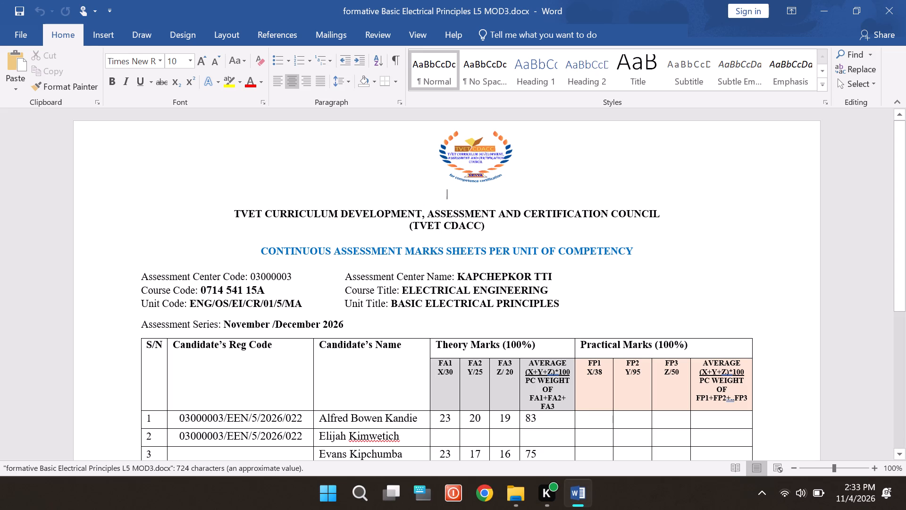
key("ctrl+a")
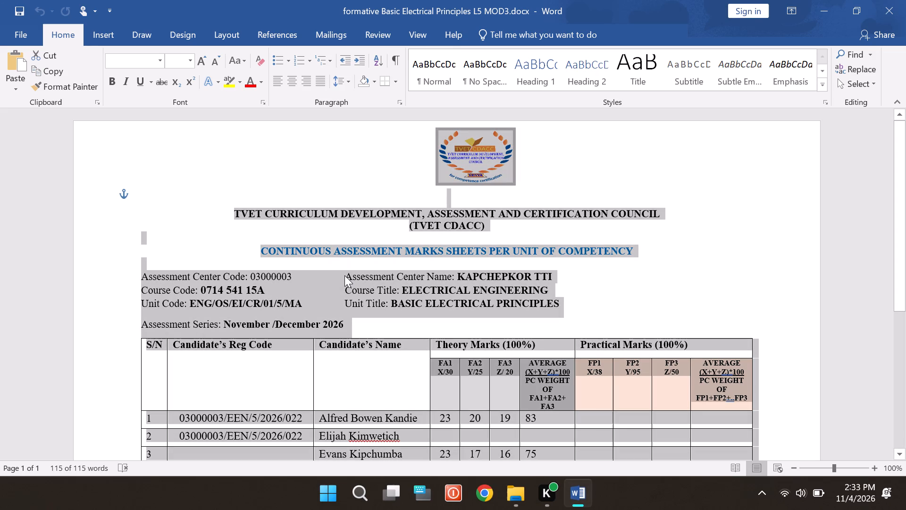
key("ctrl+c")
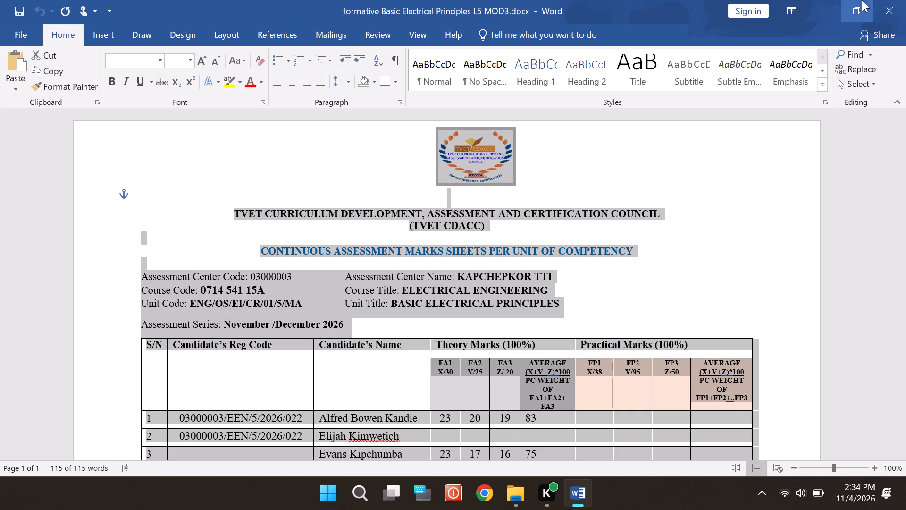
left_click(773, 190)
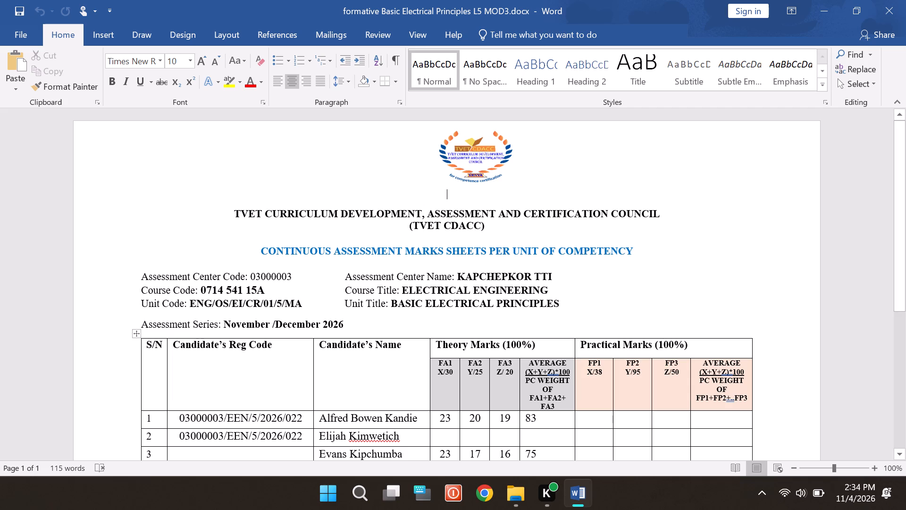
scroll(675, 362, "down", 5)
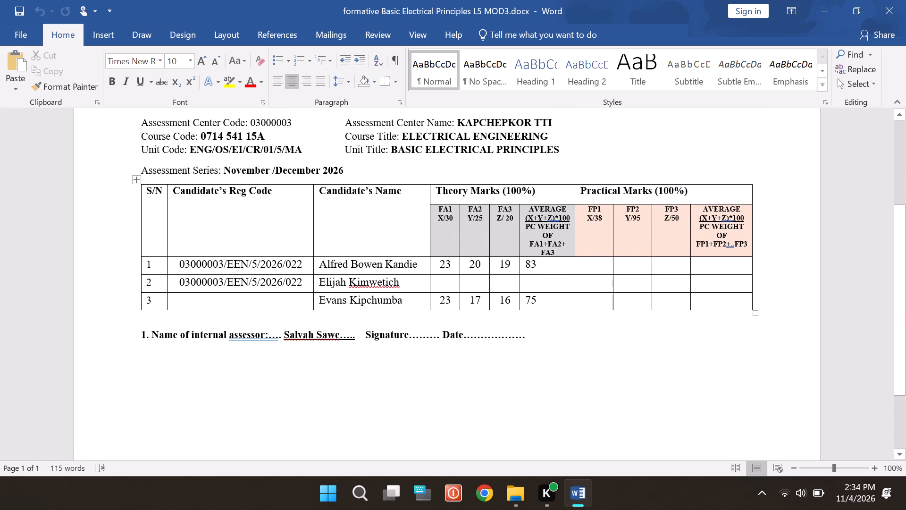
scroll(675, 362, "up", 7)
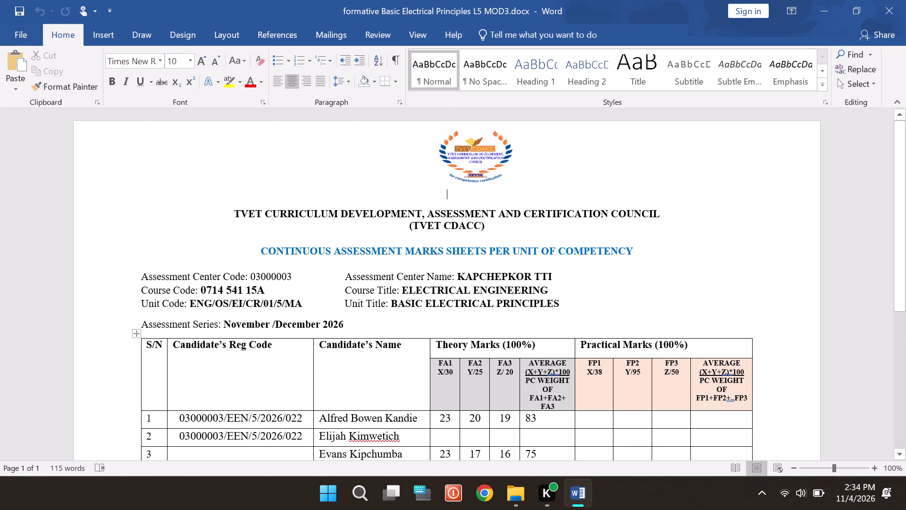
left_click(894, 5)
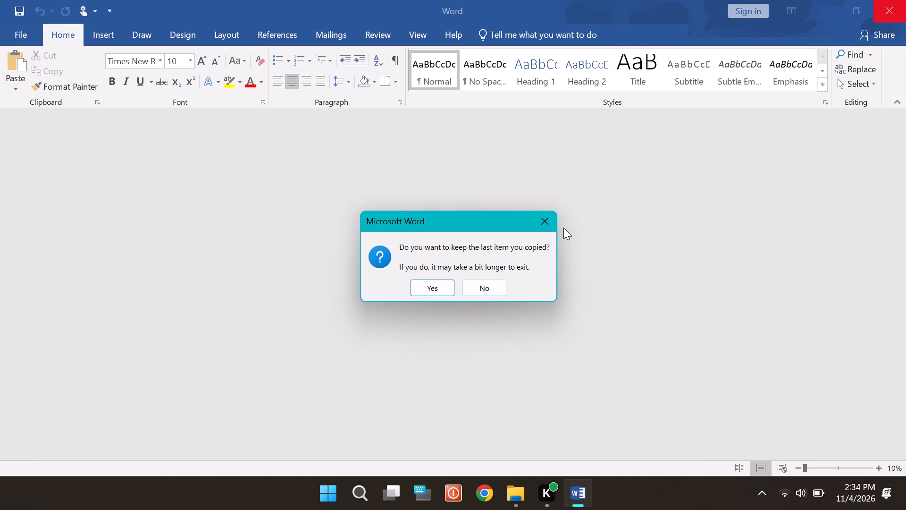
left_click(478, 287)
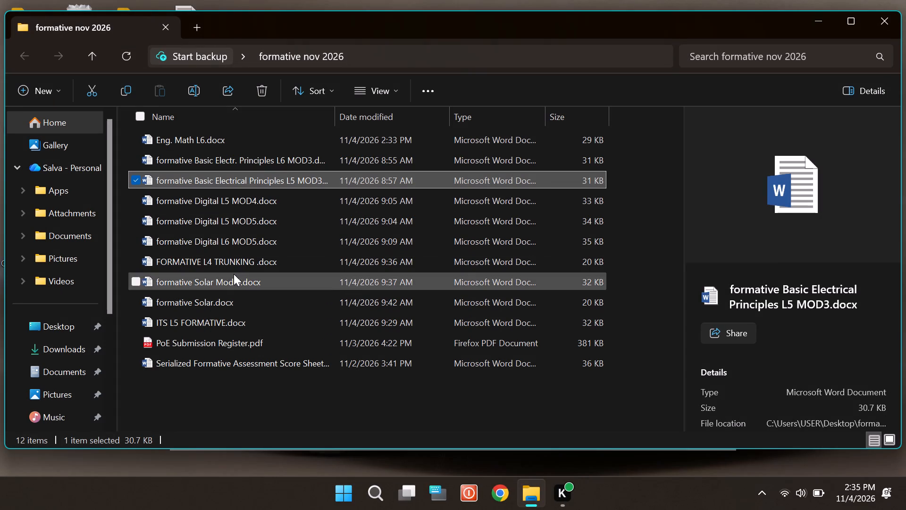
Delete the Eng. Math L6.docx file from the formative nov 2026 folder.
left_click(224, 133)
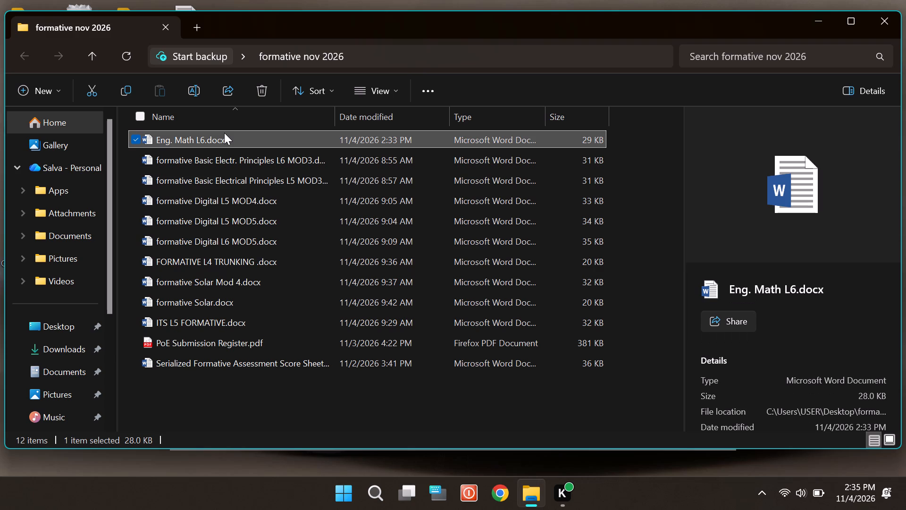
left_click(268, 97)
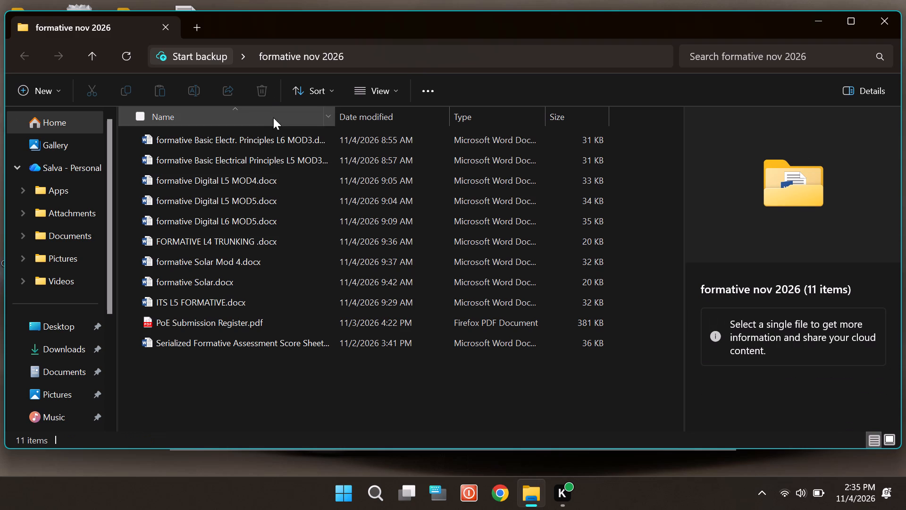
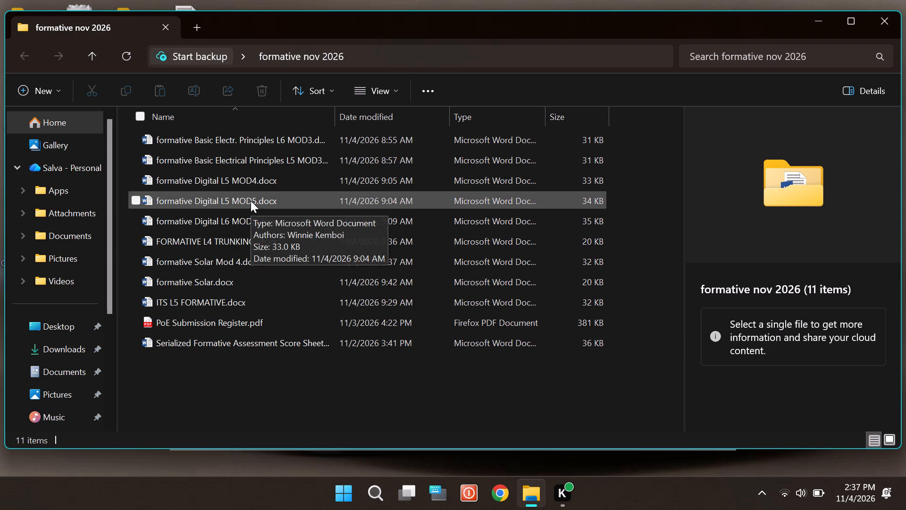
Open formative Digital L5 MOD4.docx, copy its entire marks sheet, and return to the formative nov 2026 folder.
double_click(253, 184)
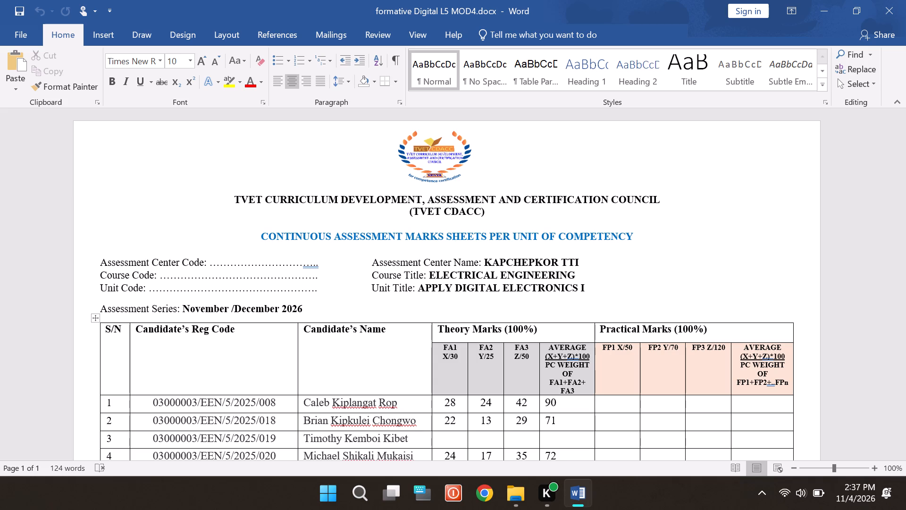
key("ctrl+a")
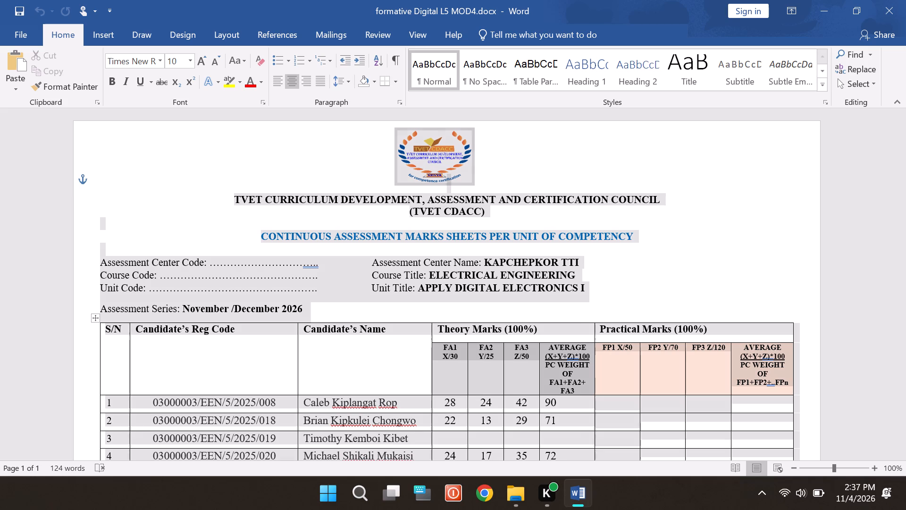
key("ctrl+c")
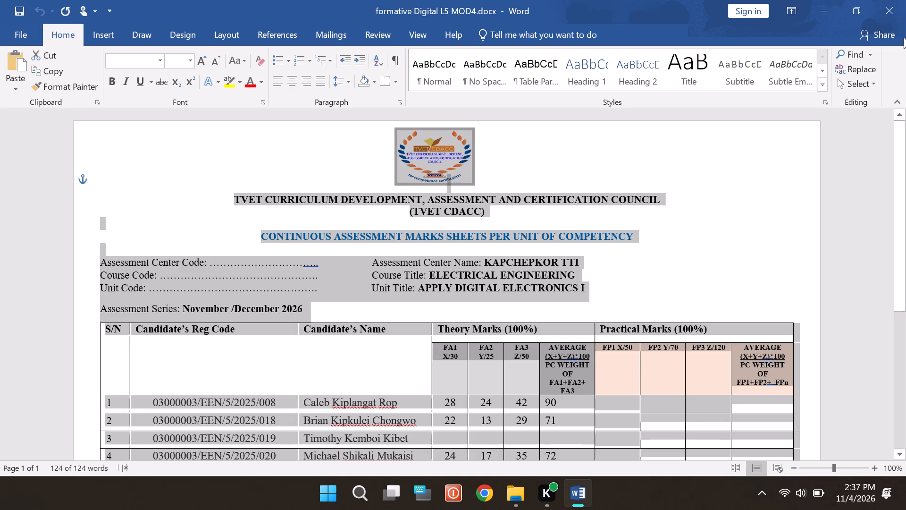
left_click(823, 13)
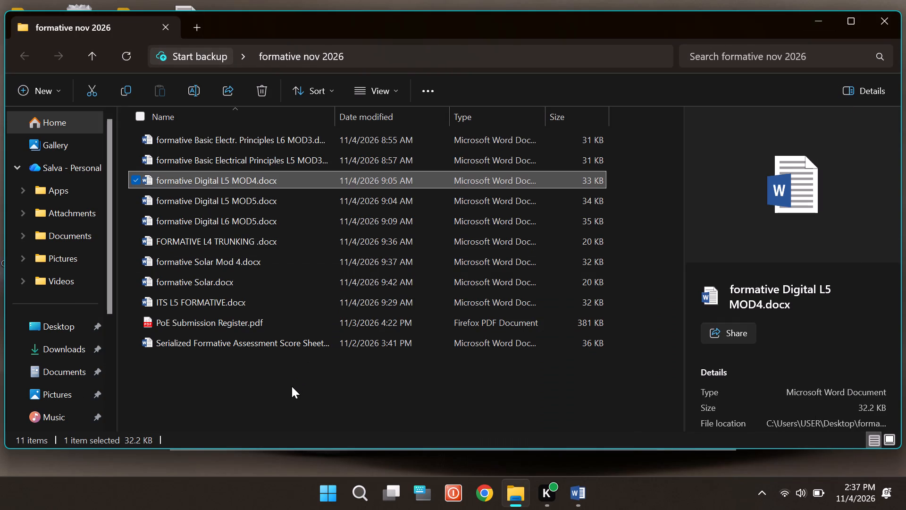
Create a new Word document in the formative nov 2026 folder and name it Eng.MATH I.. L5.
left_click(291, 379)
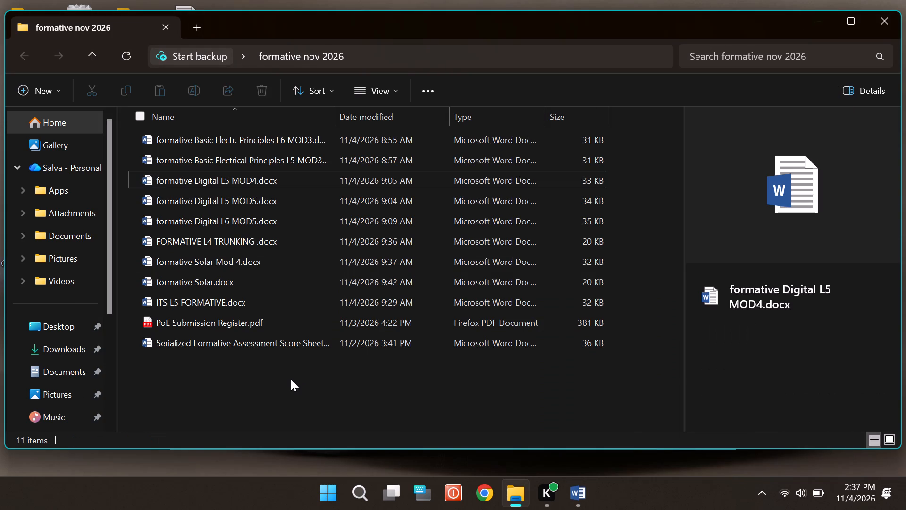
right_click(291, 379)
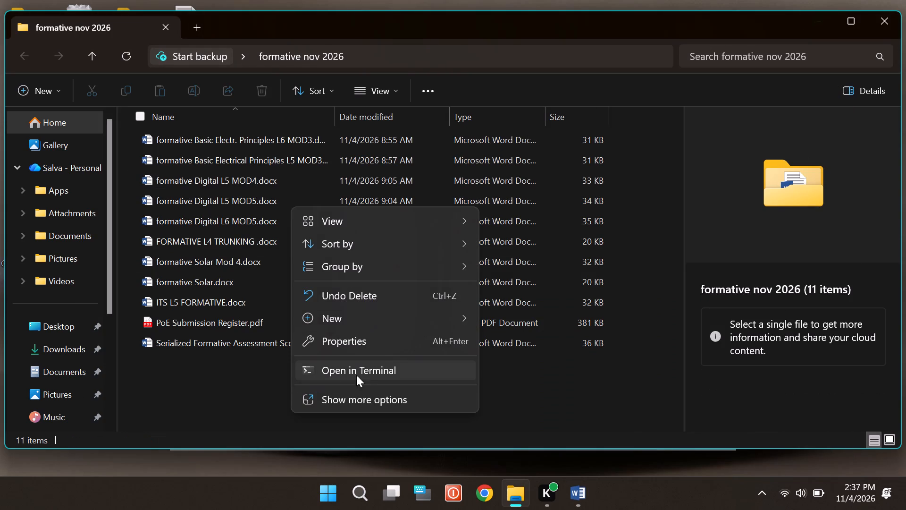
left_click(351, 320)
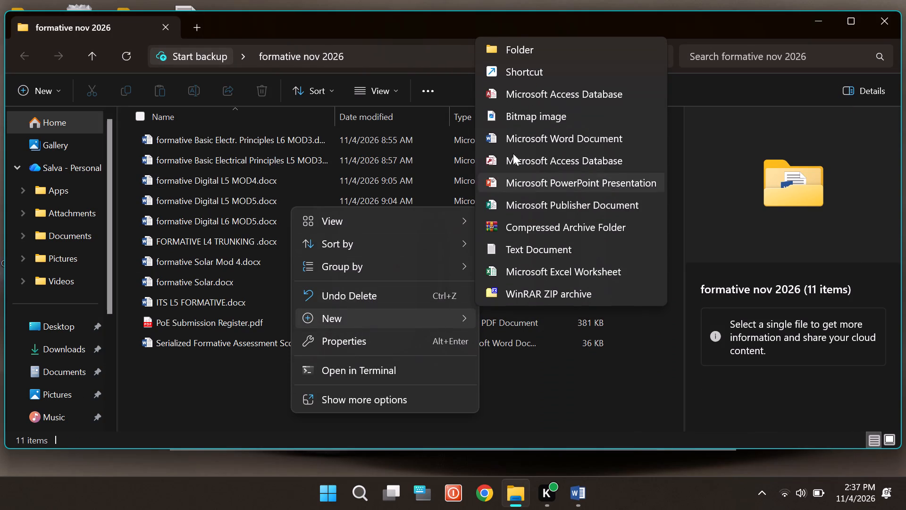
left_click(522, 135)
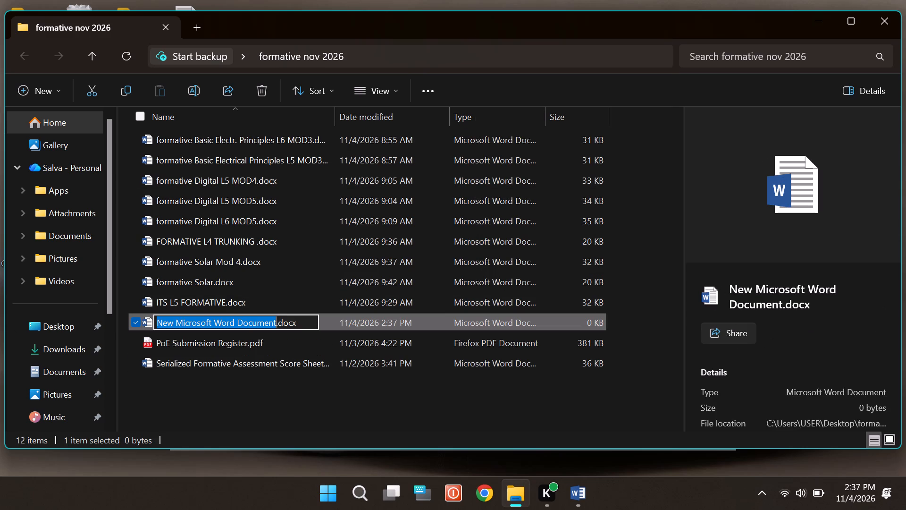
type("Eng")
key("period")
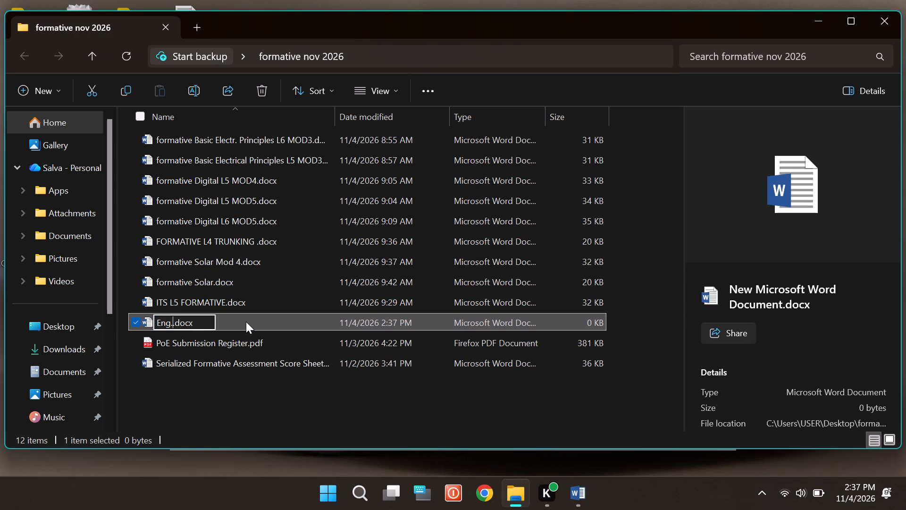
key("shift+m")
type("ATH")
key("shift+space")
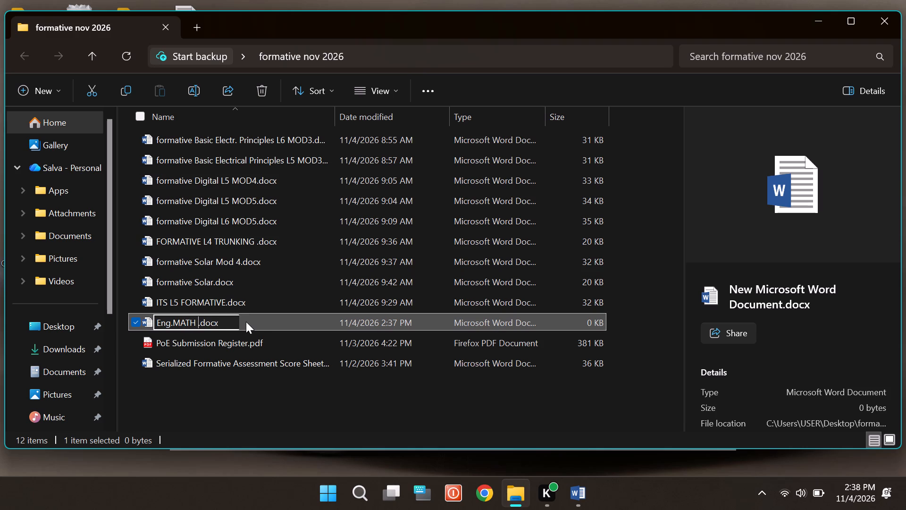
key("shift+i")
key("shift+l")
key("shift+percent")
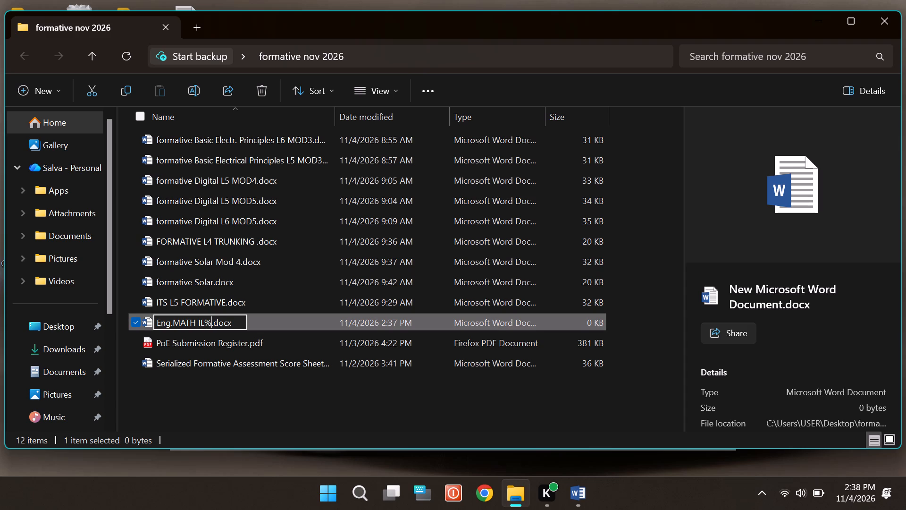
key("BackSpace")
key("BackSpace")
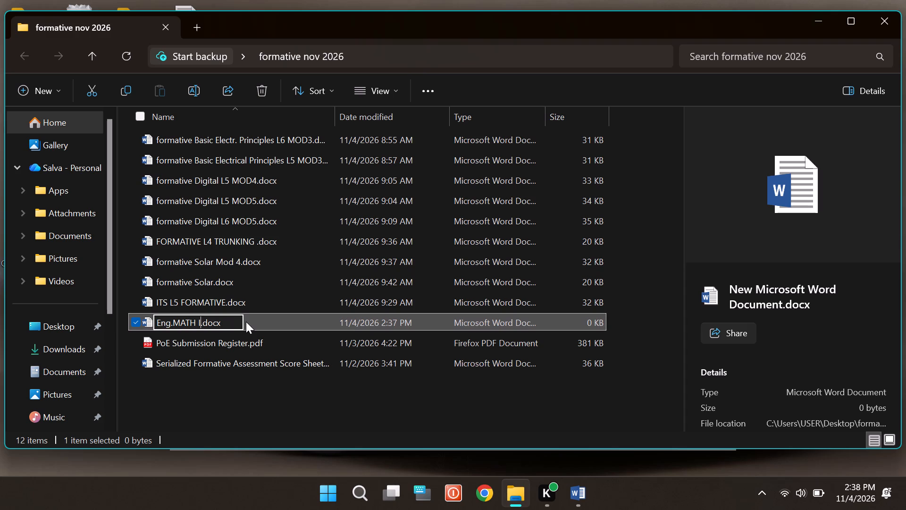
type("..")
key("space")
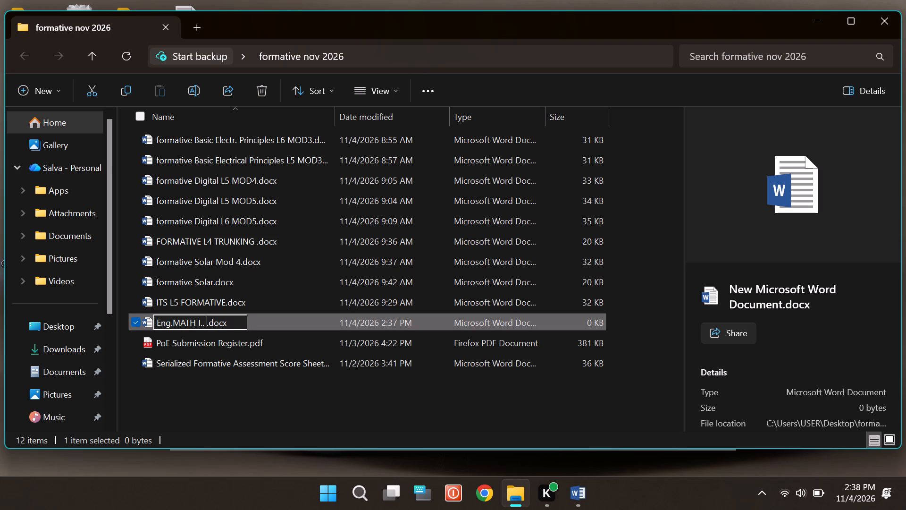
type("L5")
key("Return")
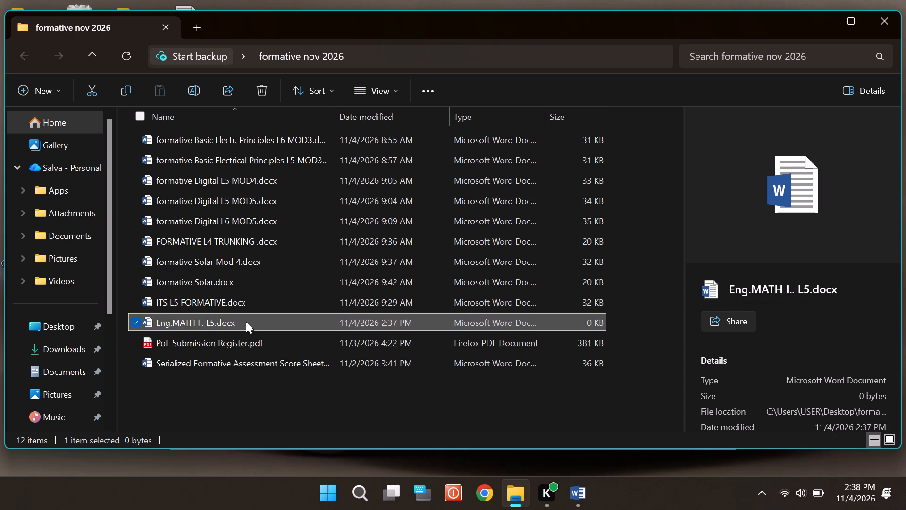
Open Eng.MATH I.. L5.docx, set its page orientation to landscape, and paste the copied marks sheet into it.
double_click(263, 321)
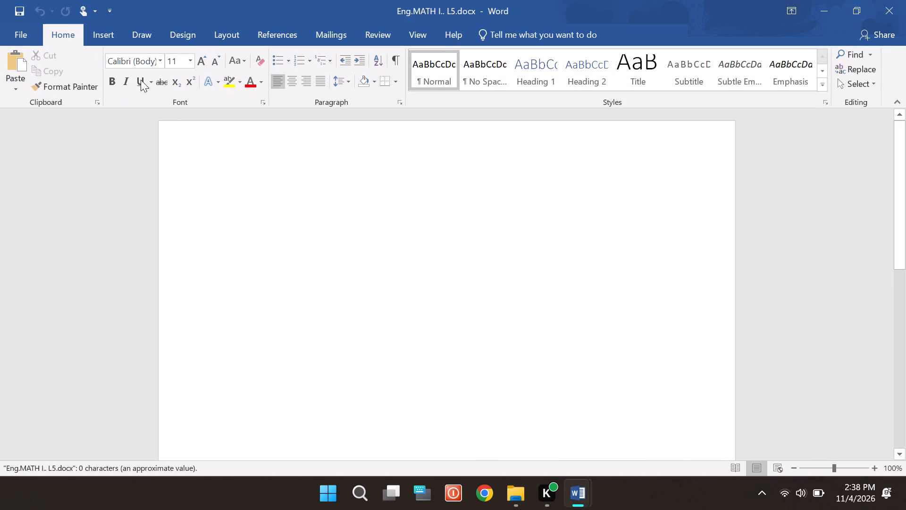
left_click(225, 28)
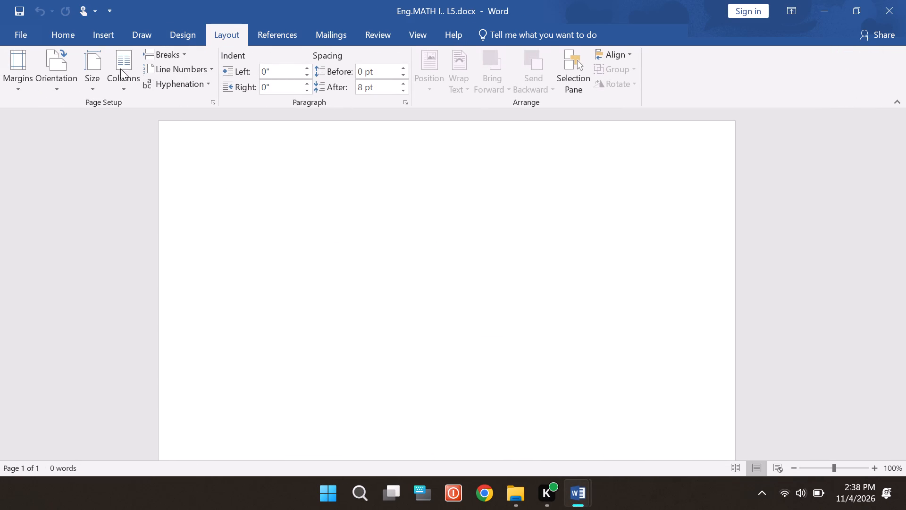
left_click(62, 84)
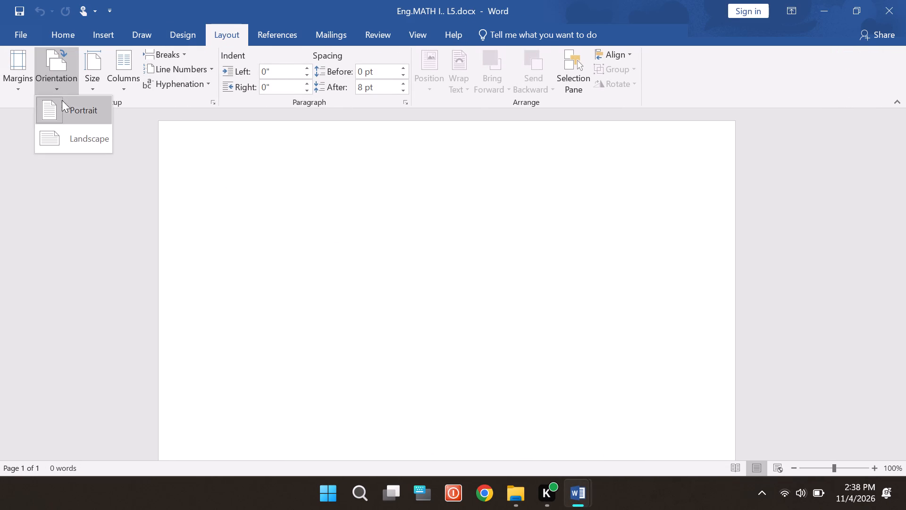
left_click(71, 135)
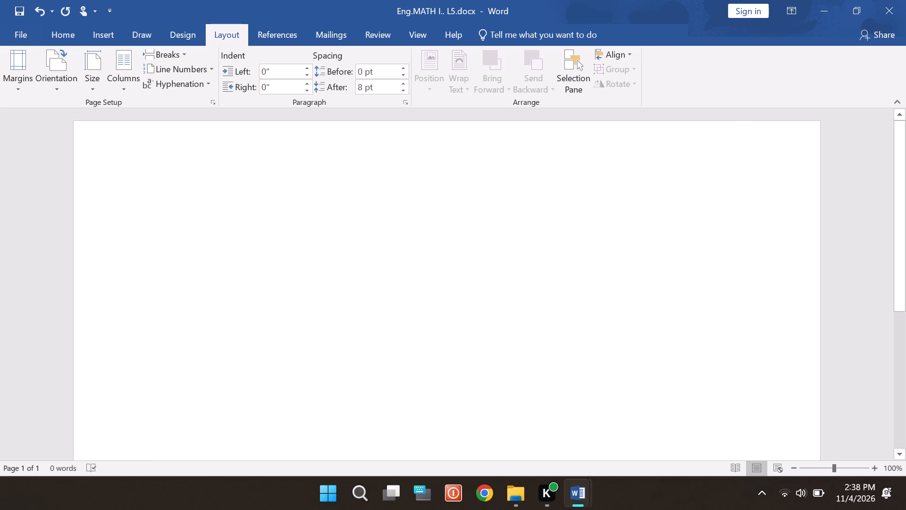
key("ctrl+v")
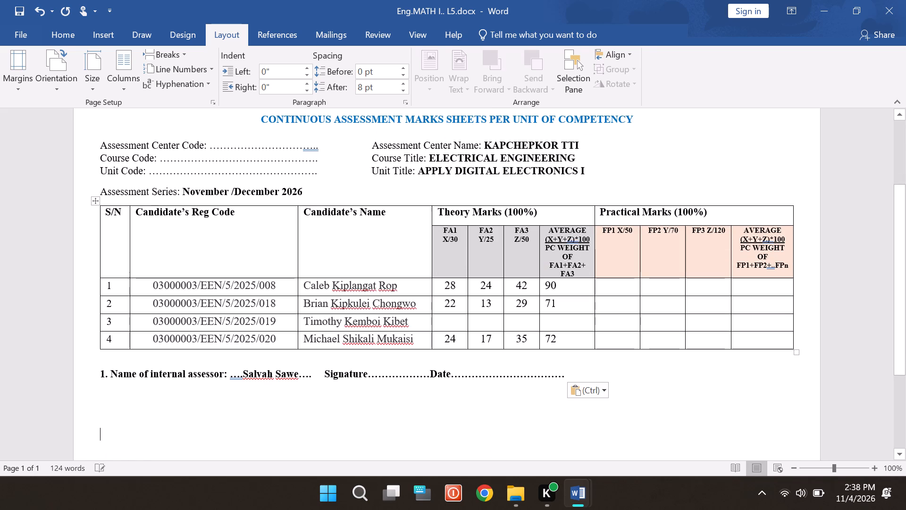
Select the words APPLY DIGITAL ELECTRONICS in the Unit Title line of the pasted marks sheet.
left_click(419, 171)
left_click_drag(419, 171, 470, 174)
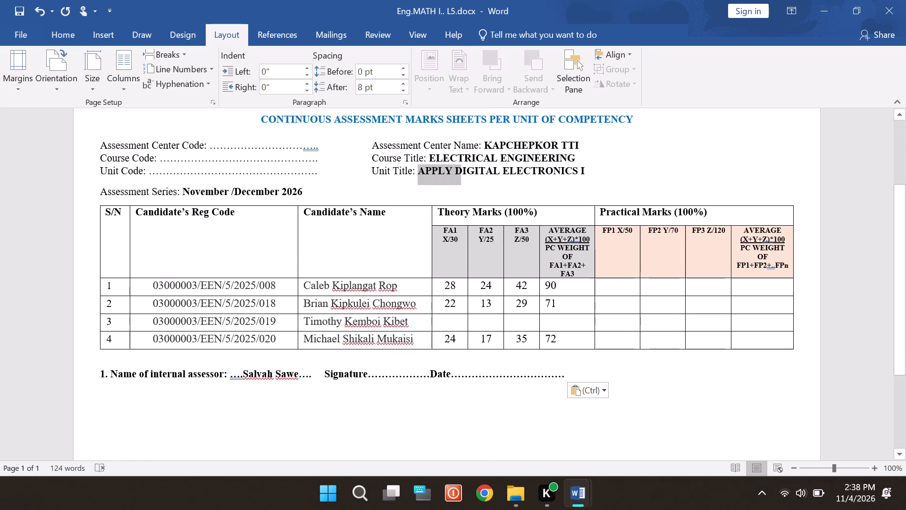
left_click_drag(470, 174, 531, 178)
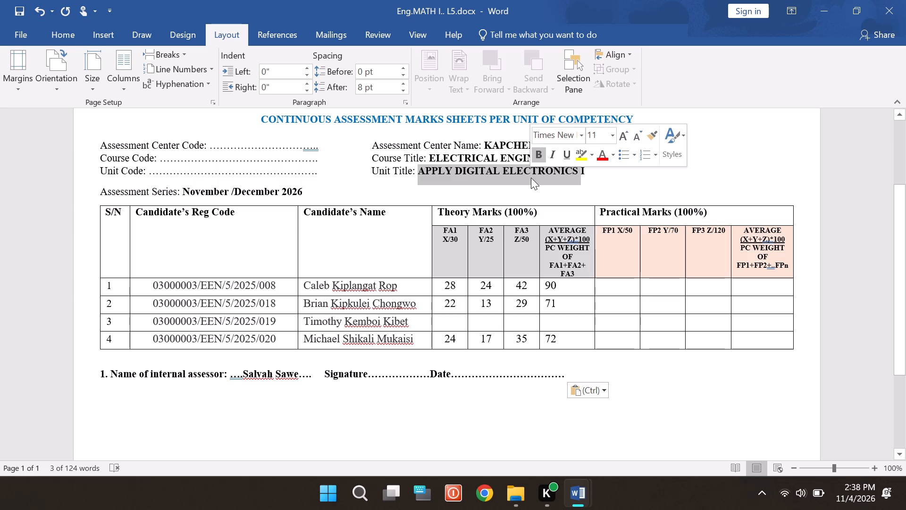
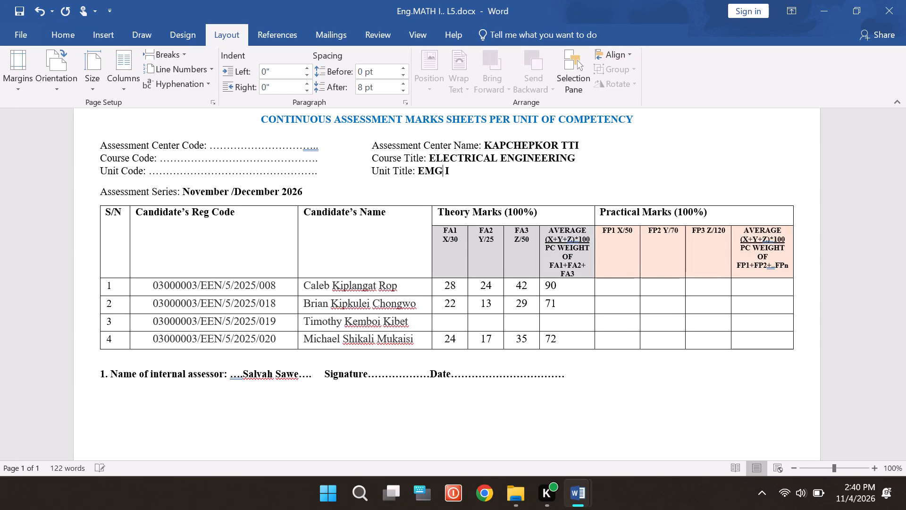
Complete the Unit Title as ENGINEERING MATHEMATICS I, correcting the mistyped EMG before the I.
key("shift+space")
key("shift+BackSpace")
key("shift+BackSpace")
key("shift+BackSpace")
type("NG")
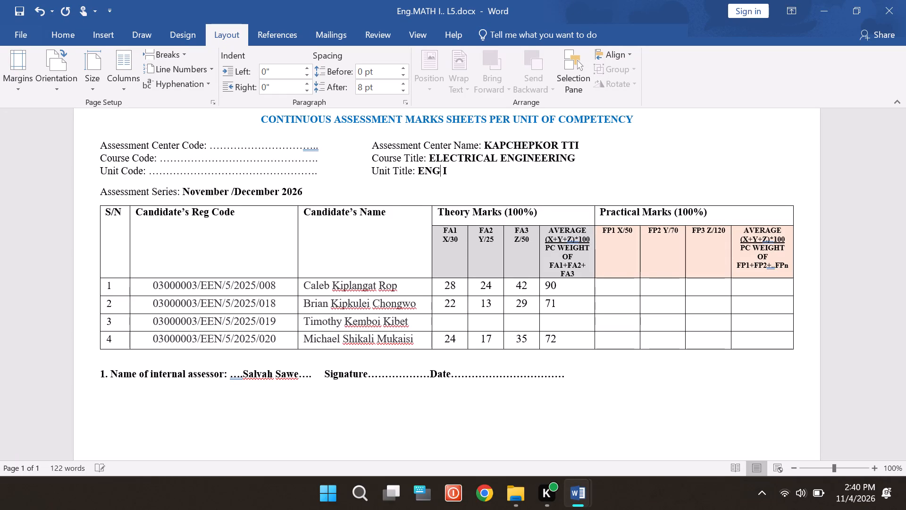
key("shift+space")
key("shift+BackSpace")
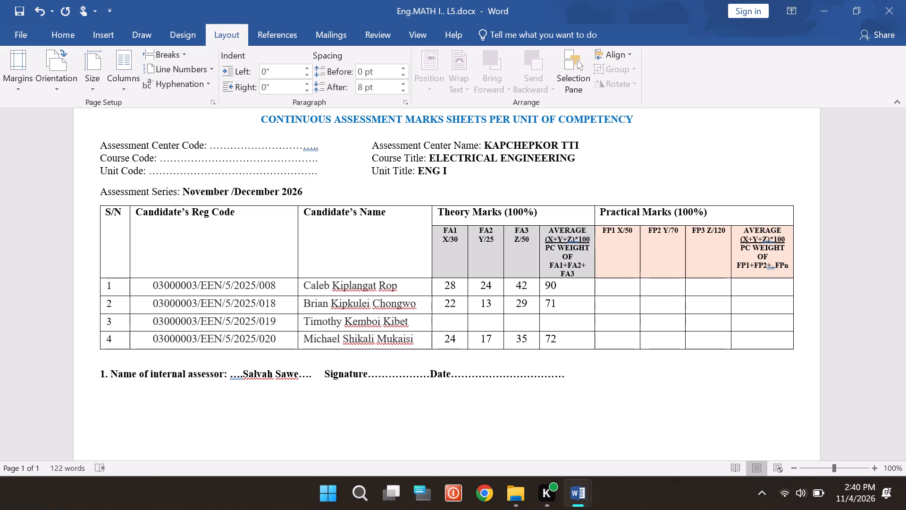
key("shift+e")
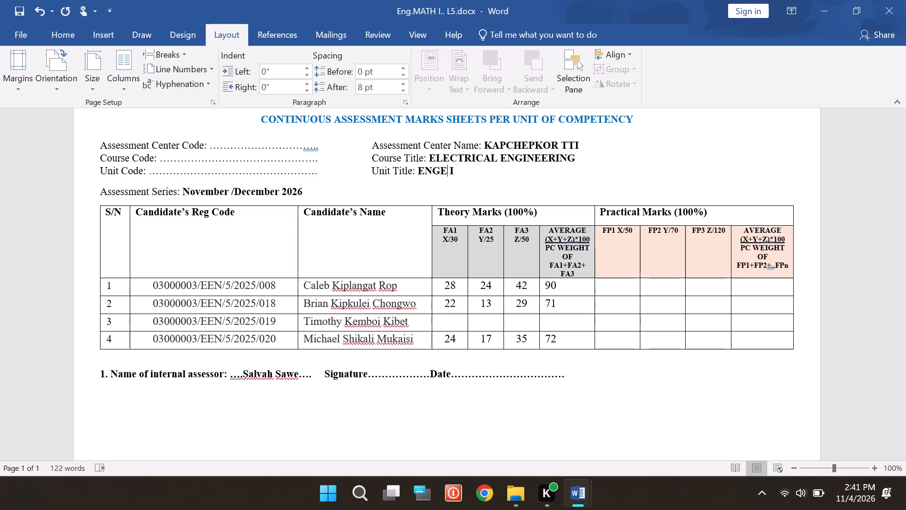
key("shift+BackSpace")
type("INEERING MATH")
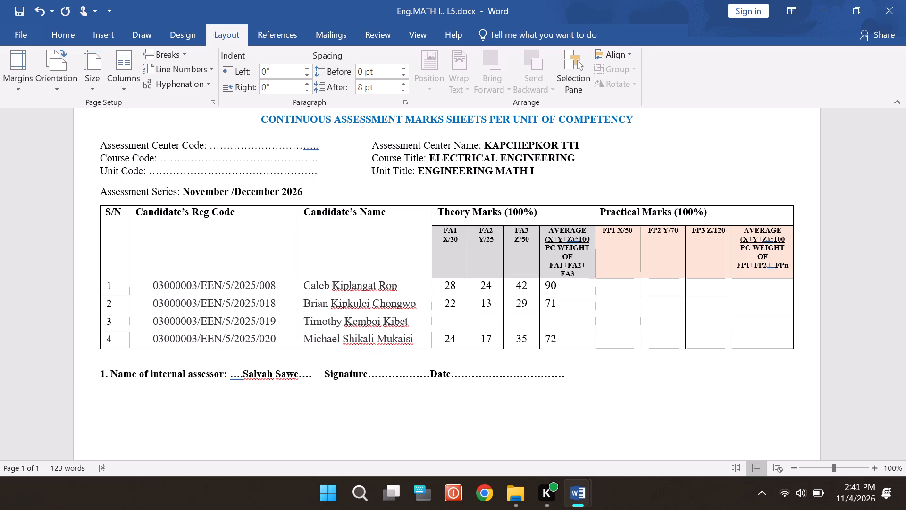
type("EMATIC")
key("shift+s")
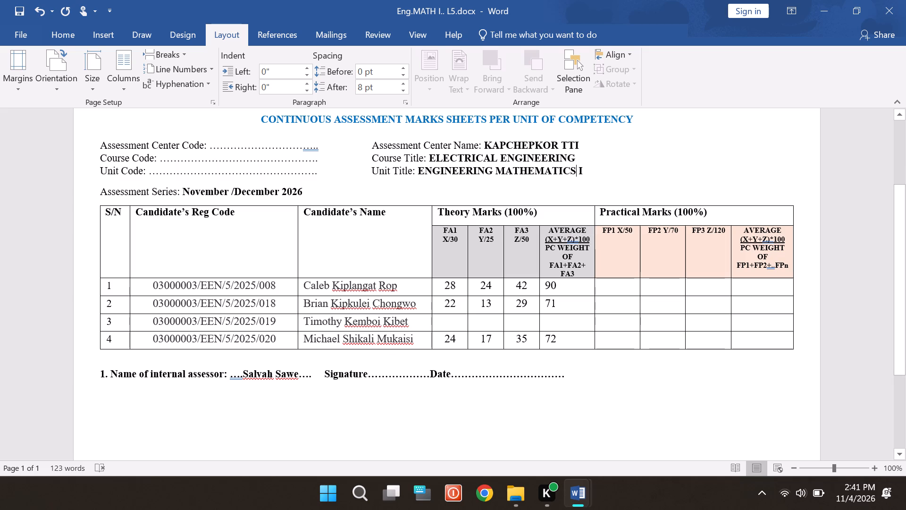
Add a new line below the internal assessor line reading "2. Name of internal verifier:" followed by a dotted blank.
left_click(570, 372)
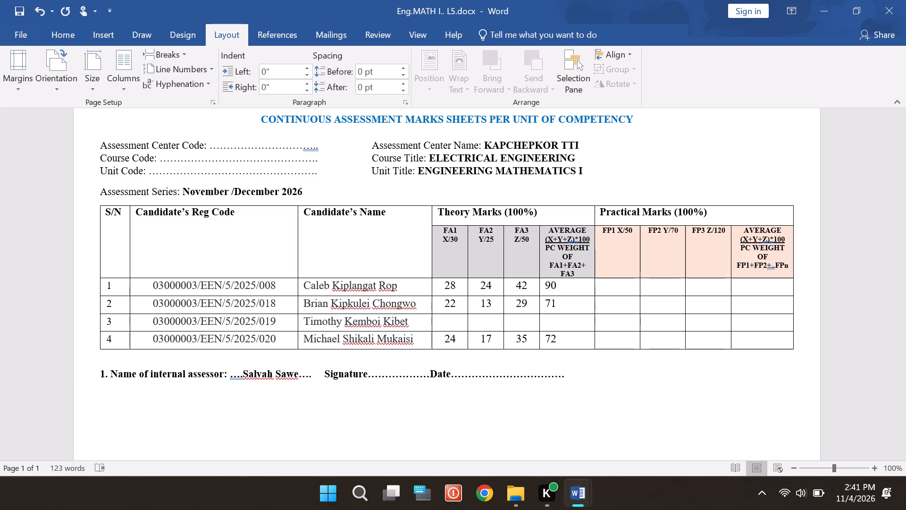
key("Return")
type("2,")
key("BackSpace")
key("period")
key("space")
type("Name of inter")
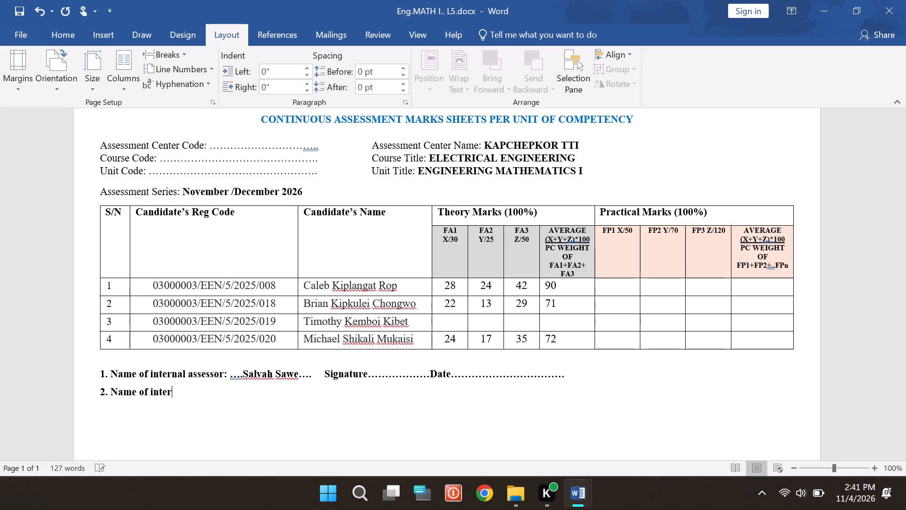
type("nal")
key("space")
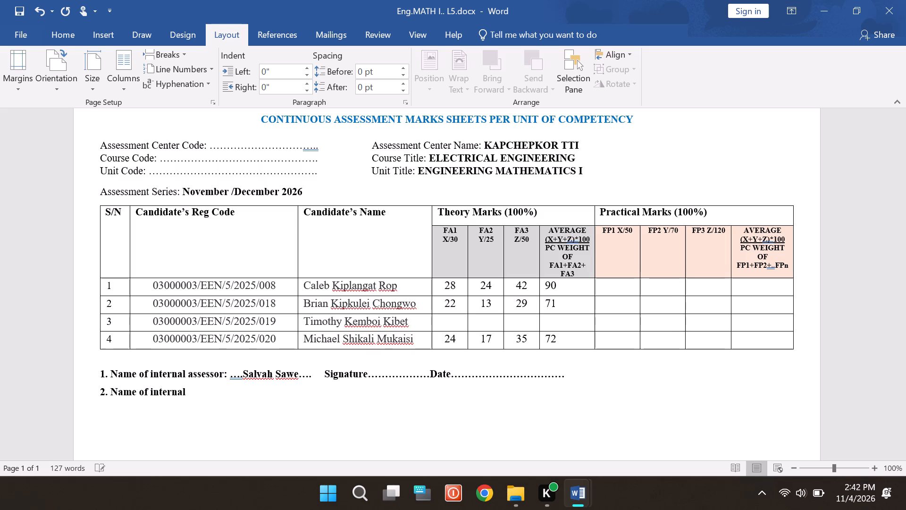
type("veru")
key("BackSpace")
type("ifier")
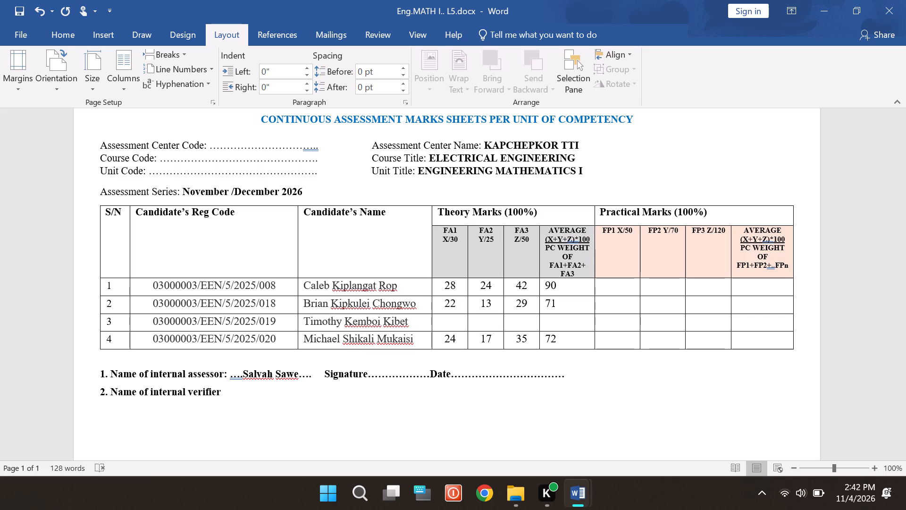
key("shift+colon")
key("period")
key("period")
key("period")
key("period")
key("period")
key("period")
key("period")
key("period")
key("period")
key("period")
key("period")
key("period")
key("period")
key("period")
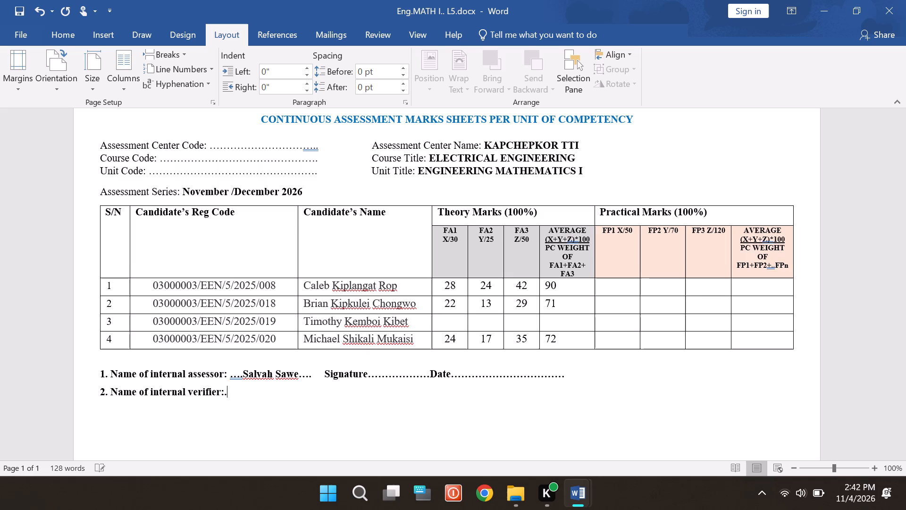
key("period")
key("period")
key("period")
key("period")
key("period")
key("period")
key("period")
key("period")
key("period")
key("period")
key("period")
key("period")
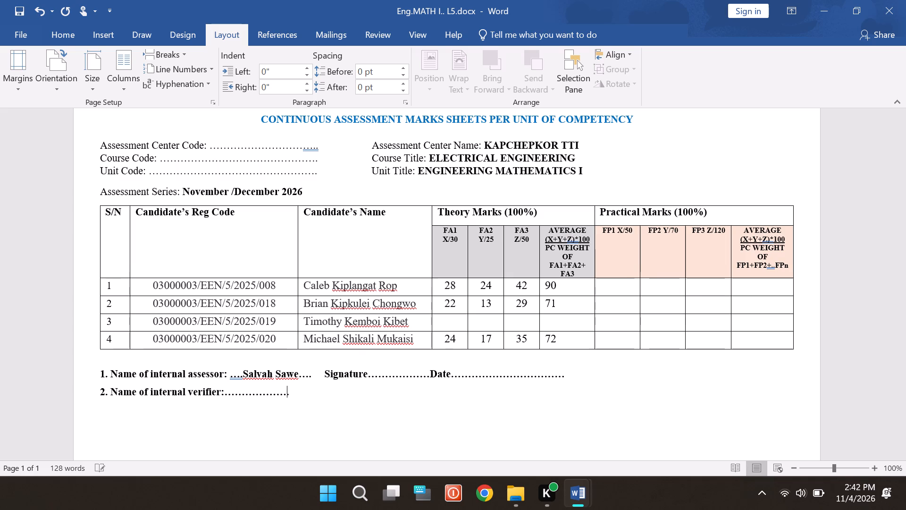
Add a spaced Signature label with a dotted blank to the internal verifier line.
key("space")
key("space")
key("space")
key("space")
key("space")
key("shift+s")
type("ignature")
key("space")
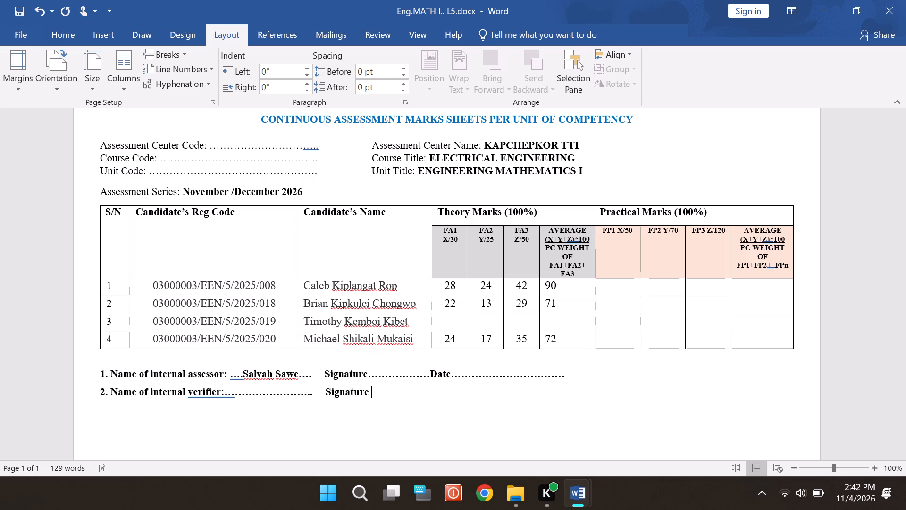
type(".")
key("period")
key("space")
Add a Date label with a dotted blank to the internal verifier line, ending level with the line above.
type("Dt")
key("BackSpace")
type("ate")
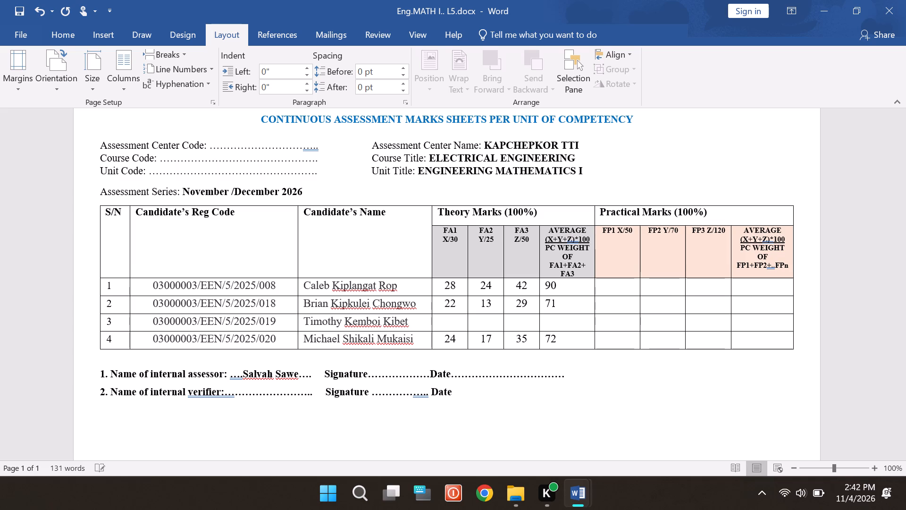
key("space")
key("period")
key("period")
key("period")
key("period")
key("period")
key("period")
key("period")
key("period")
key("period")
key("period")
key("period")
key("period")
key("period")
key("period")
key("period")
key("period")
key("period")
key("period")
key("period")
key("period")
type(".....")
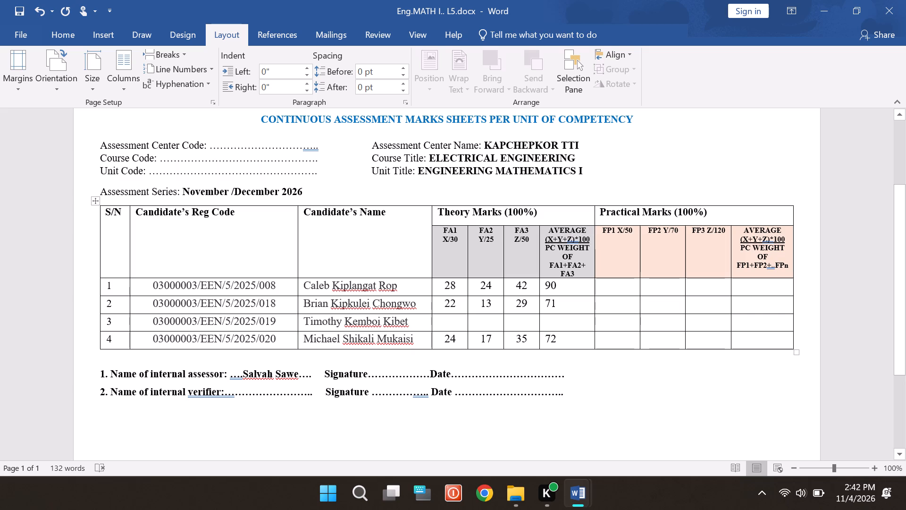
Replace the name on the internal assessor line with the new assessor's name, keeping the surrounding dots.
left_click(242, 374)
left_click_drag(242, 374, 285, 373)
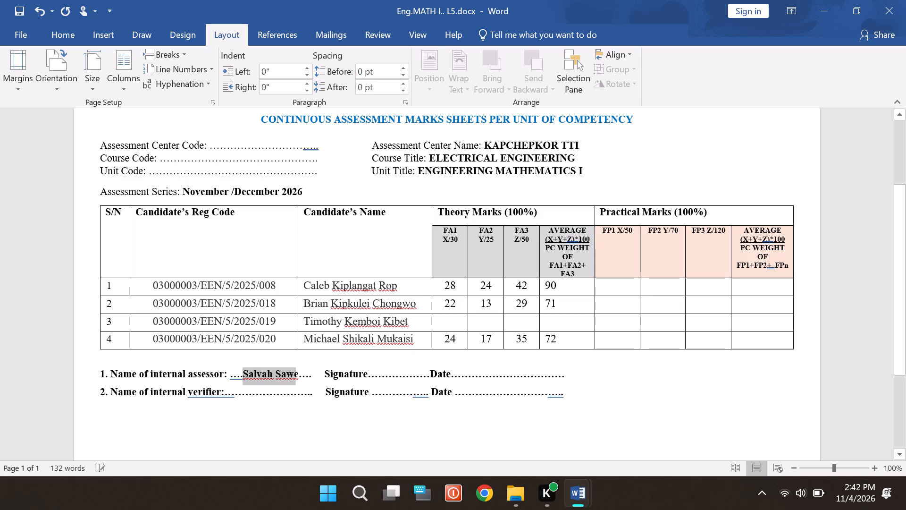
left_click_drag(285, 373, 290, 373)
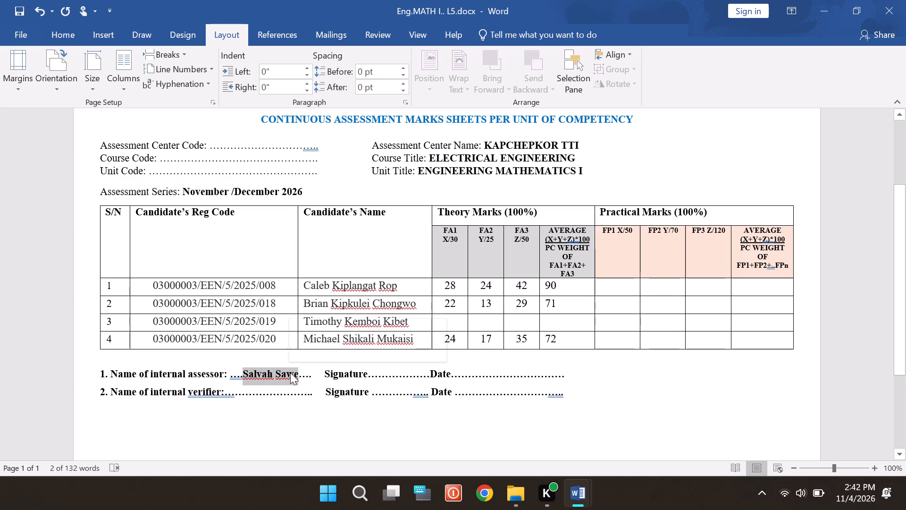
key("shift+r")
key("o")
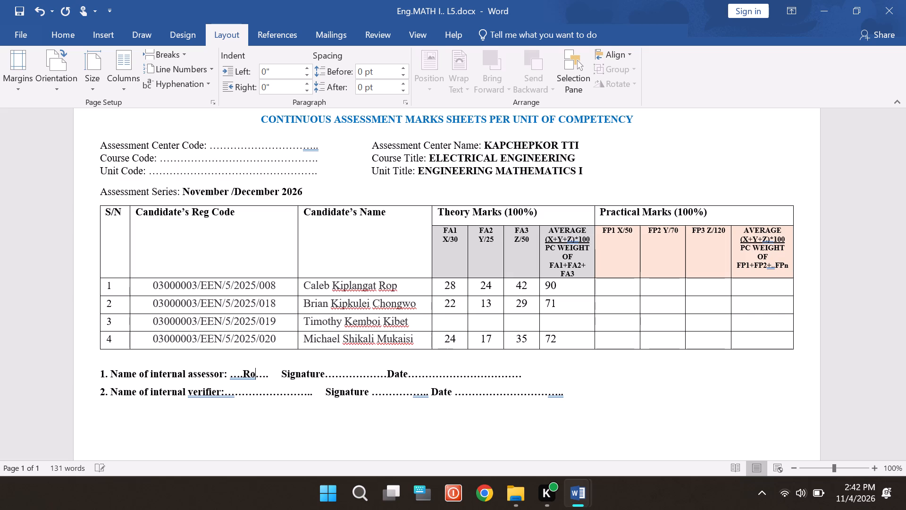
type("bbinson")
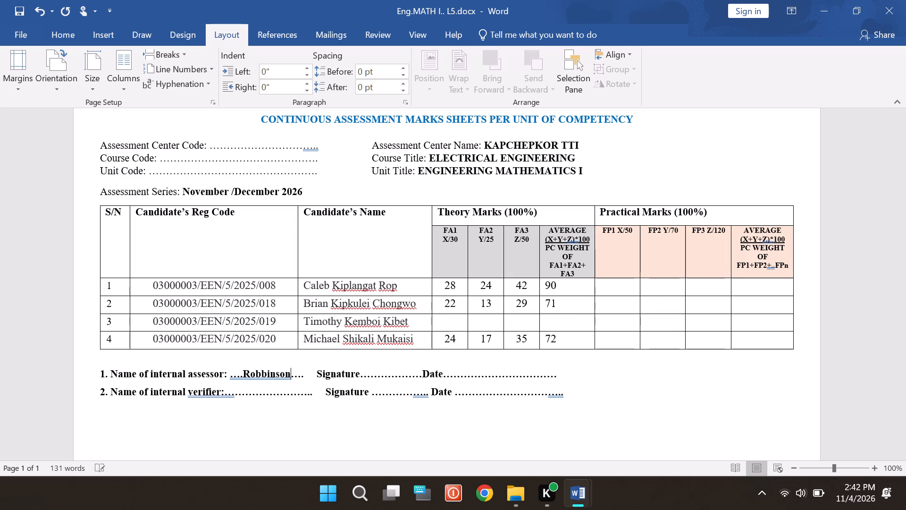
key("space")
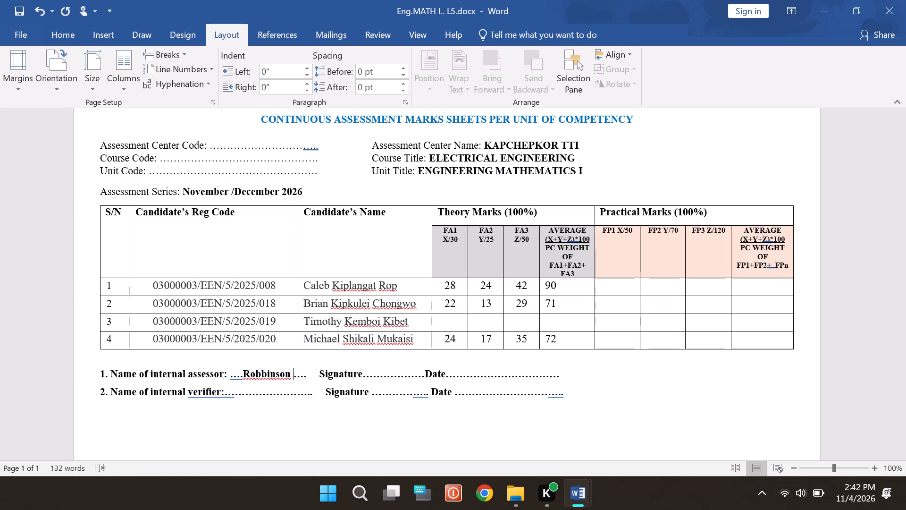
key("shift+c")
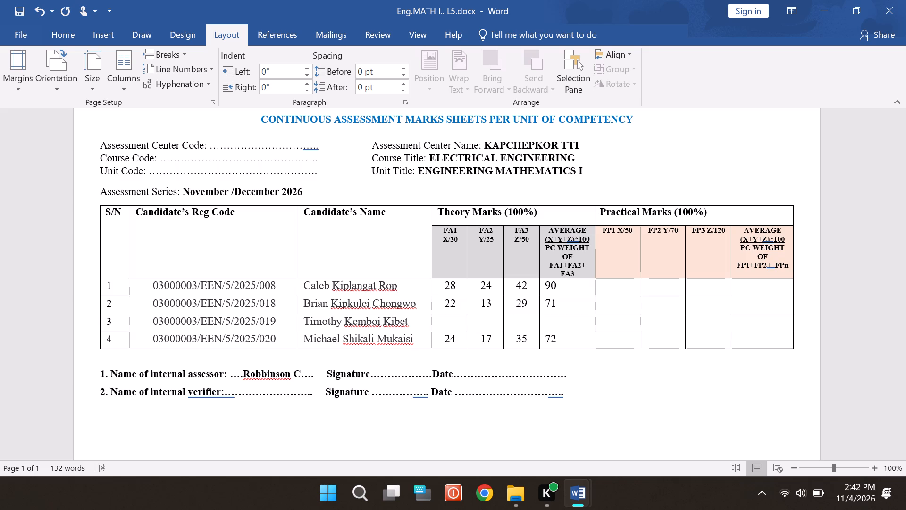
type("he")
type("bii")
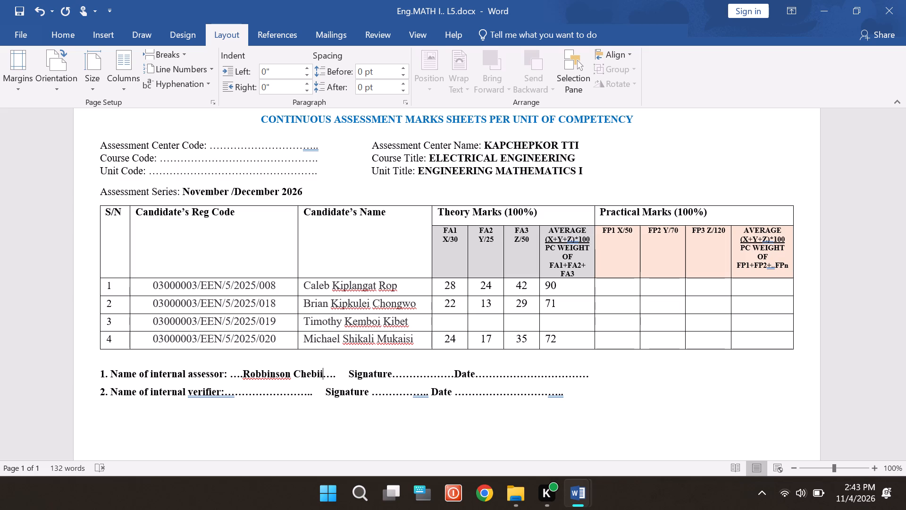
Remove two of the spaces before Signature on the internal assessor line.
left_click(349, 372)
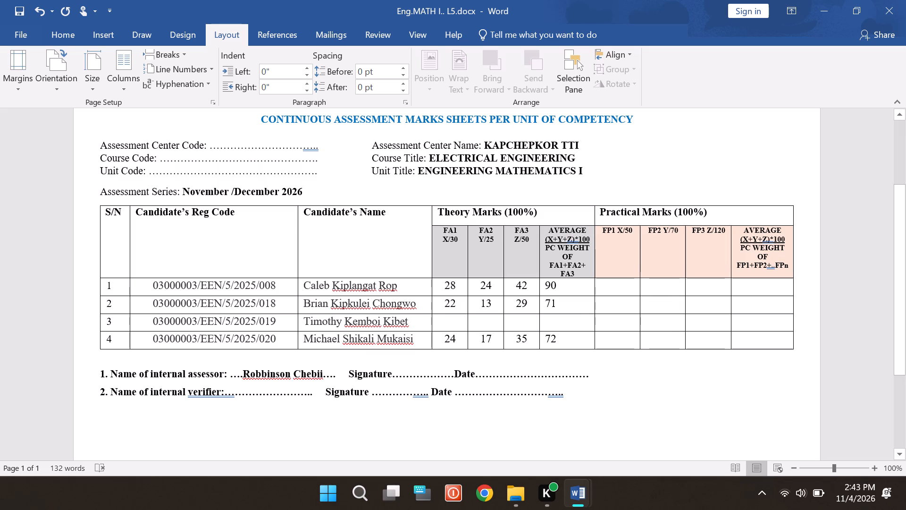
key("BackSpace")
key("BackSpace")
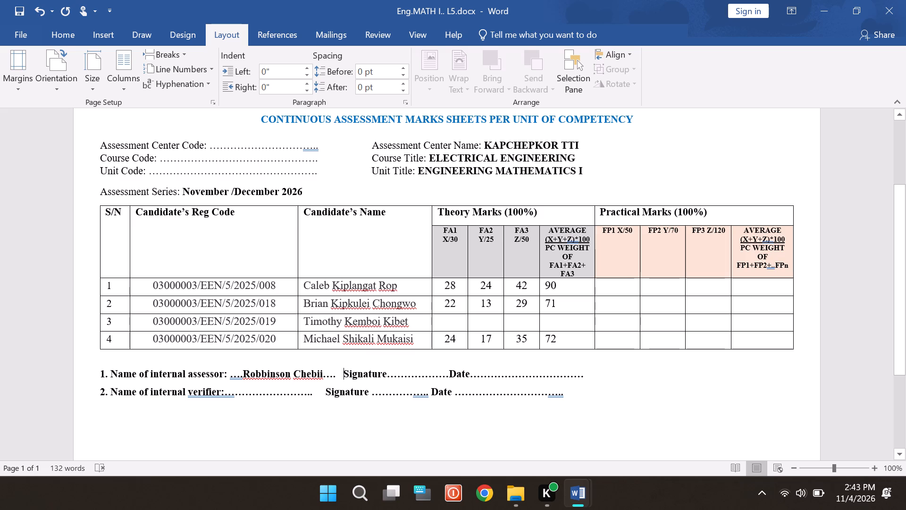
Remove bold from the "1. Name of internal assessor:" label, leaving the assessor's name bold.
left_click(112, 374)
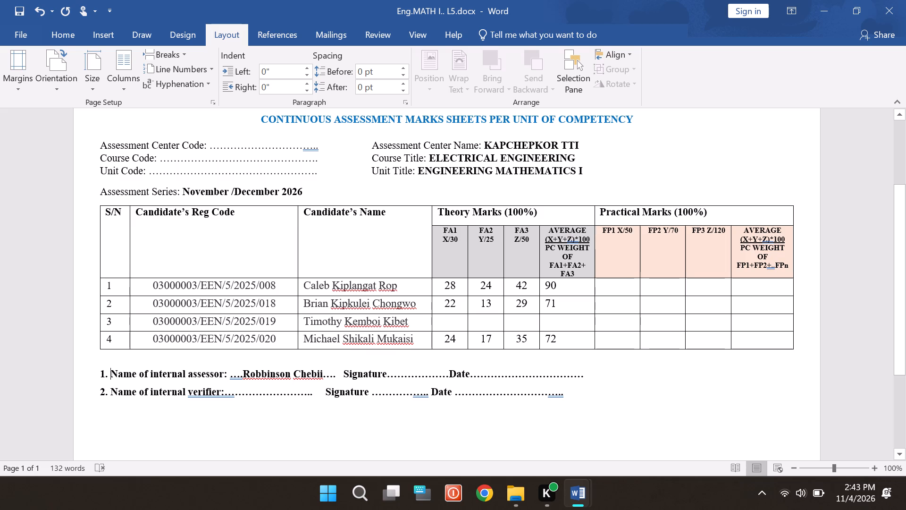
left_click(98, 372)
left_click_drag(98, 372, 154, 386)
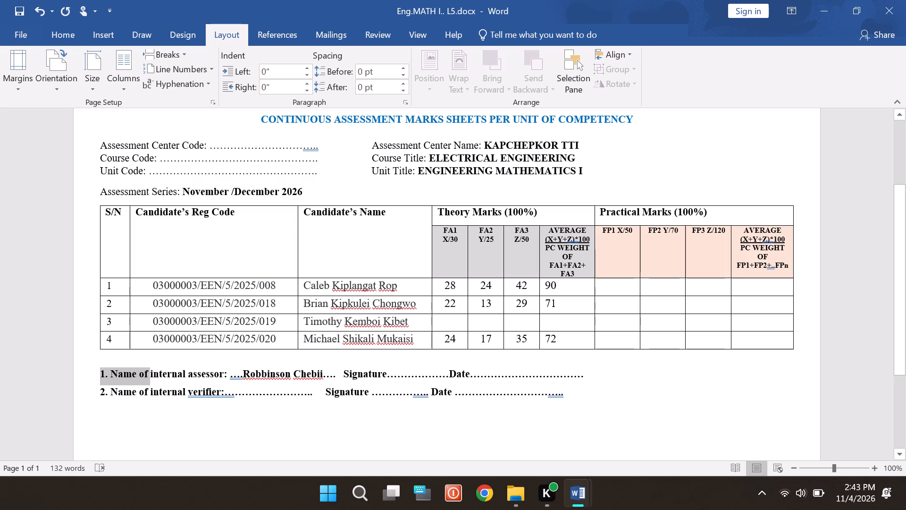
left_click_drag(154, 386, 226, 379)
left_click(236, 361)
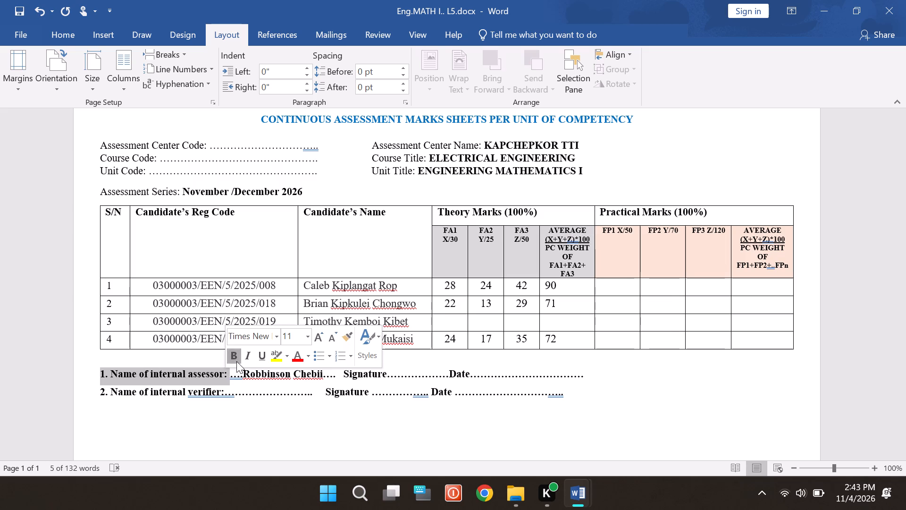
Remove bold from the "2. Name of internal verifier:" label.
left_click(99, 391)
left_click_drag(99, 391, 135, 396)
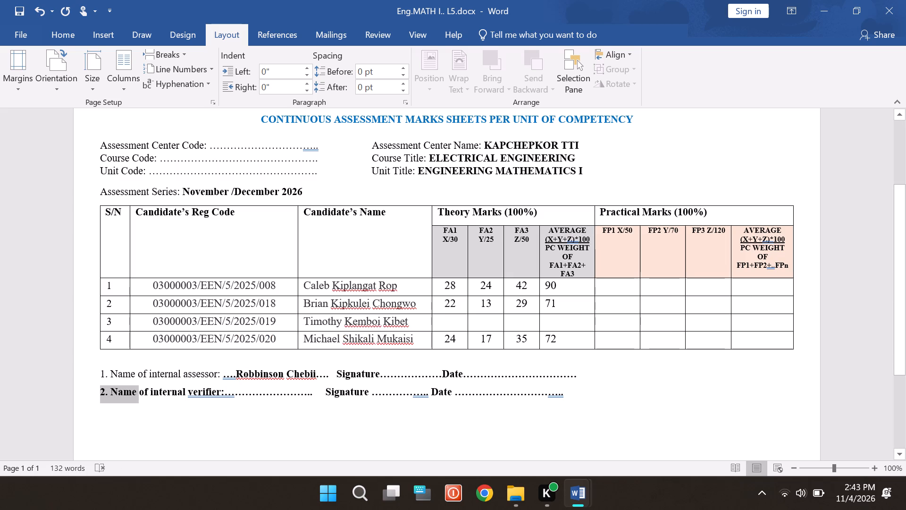
left_click_drag(135, 396, 209, 398)
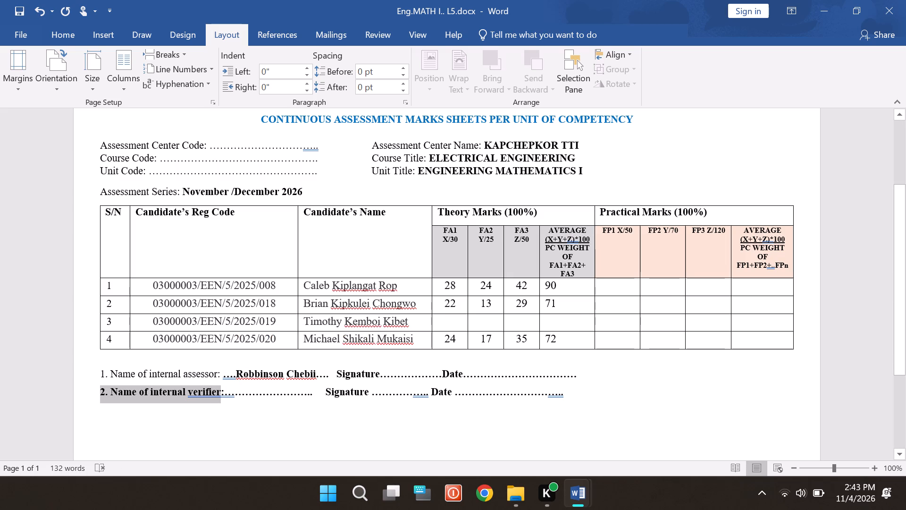
left_click_drag(209, 398, 223, 395)
left_click_drag(223, 395, 224, 393)
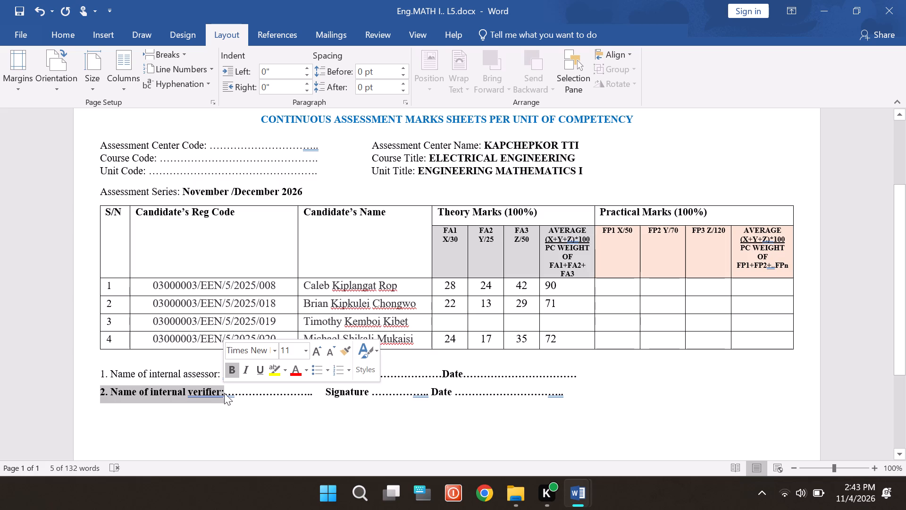
left_click(232, 371)
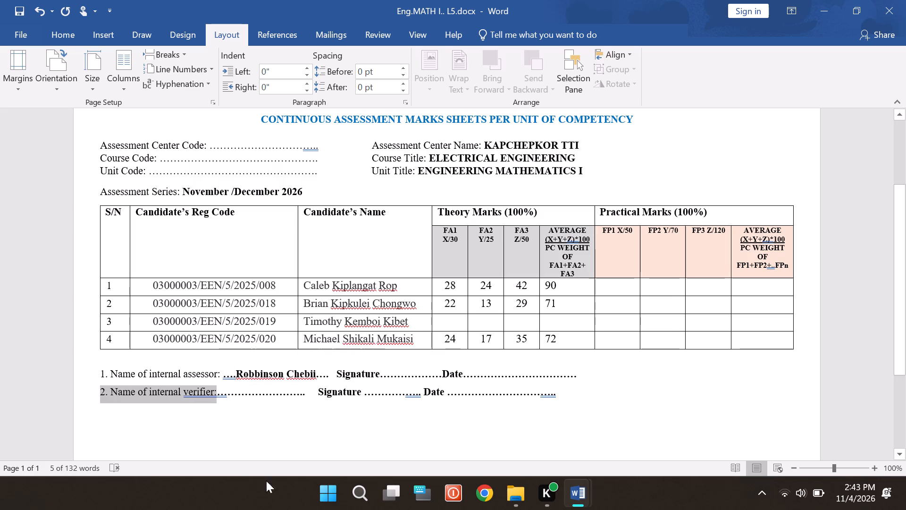
Remove bold from the word Signature on both the internal assessor and internal verifier lines.
left_click(338, 372)
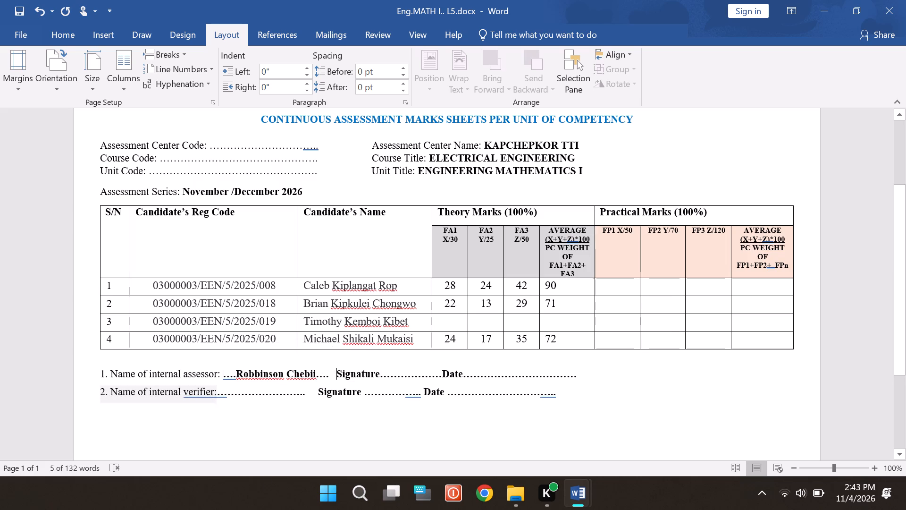
left_click_drag(338, 372, 378, 376)
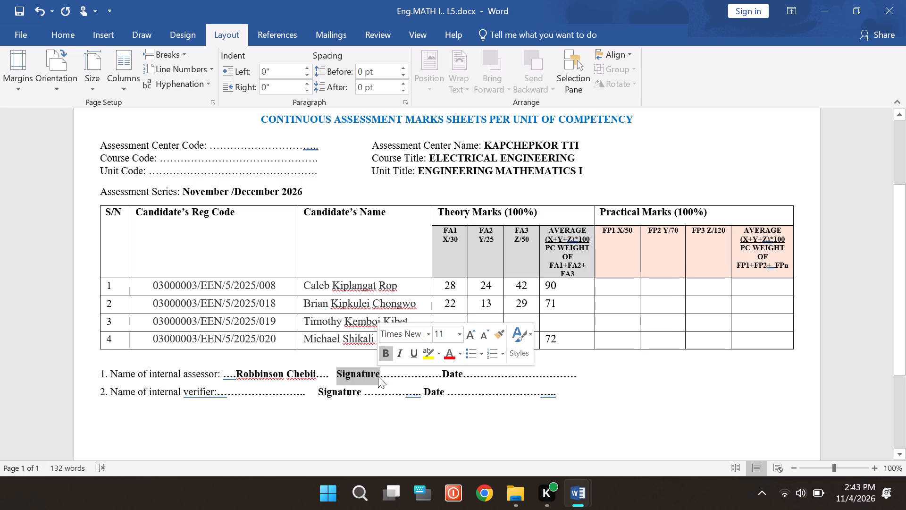
left_click(385, 349)
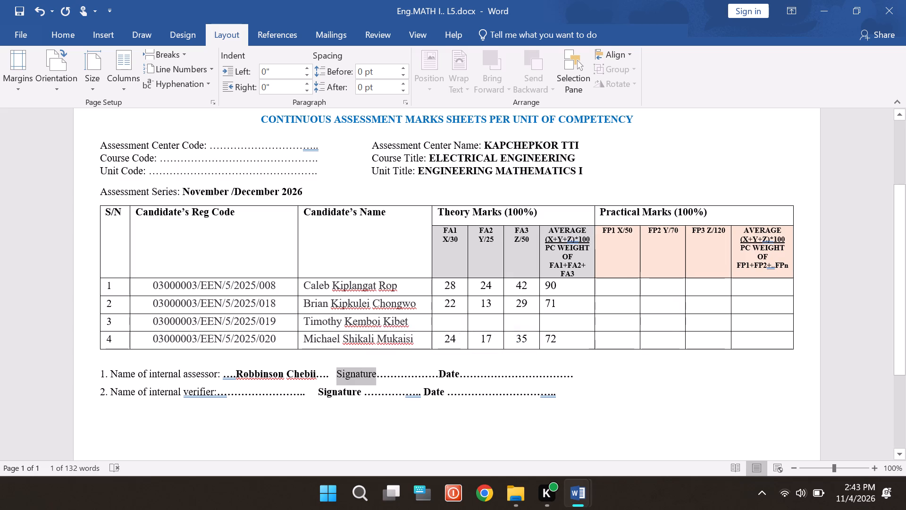
left_click(319, 391)
left_click_drag(319, 391, 343, 393)
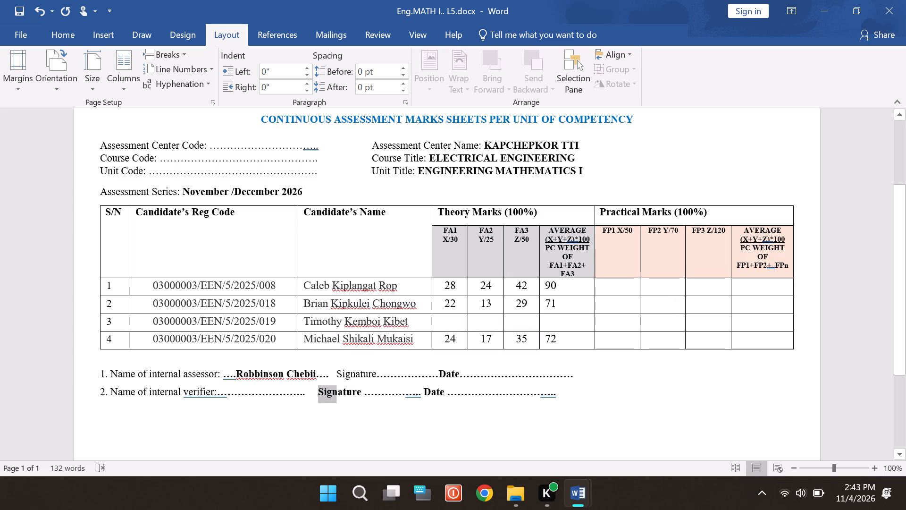
left_click_drag(343, 393, 357, 391)
left_click_drag(357, 391, 361, 391)
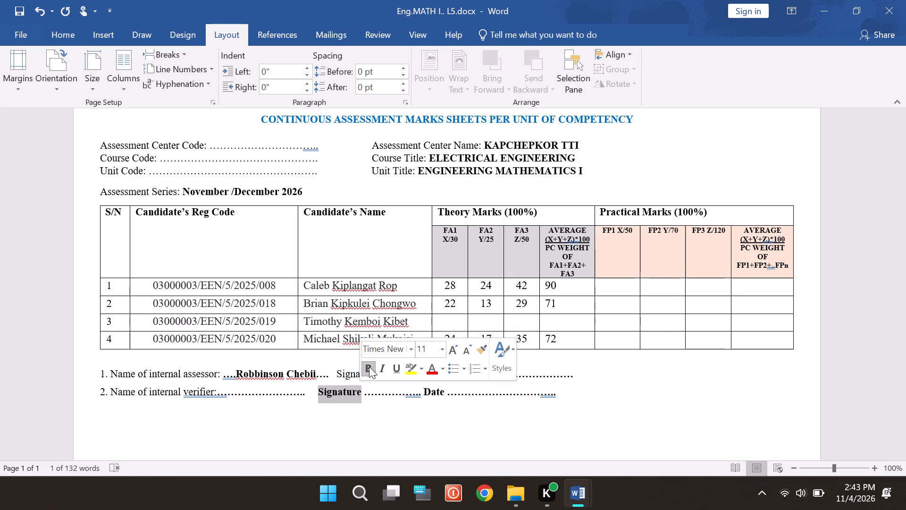
left_click(369, 366)
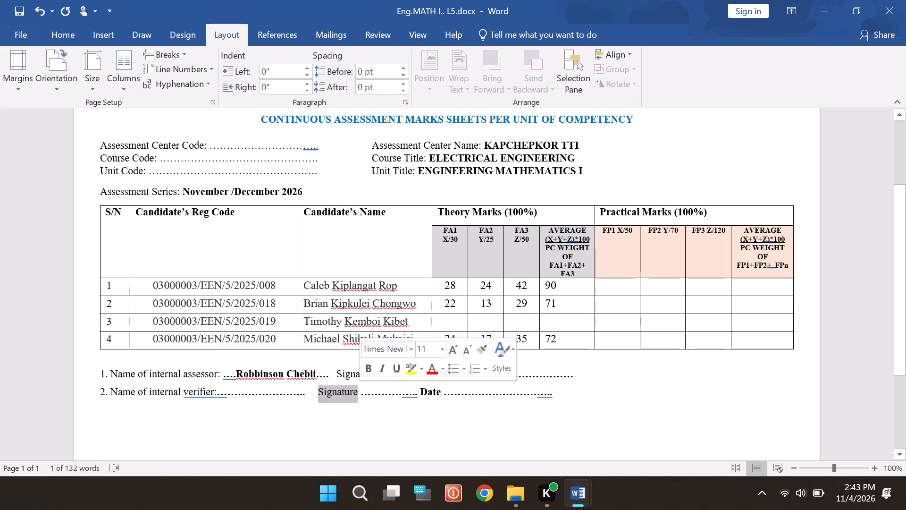
Remove bold from the word Date on the internal verifier line and on the internal assessor line.
left_click(421, 393)
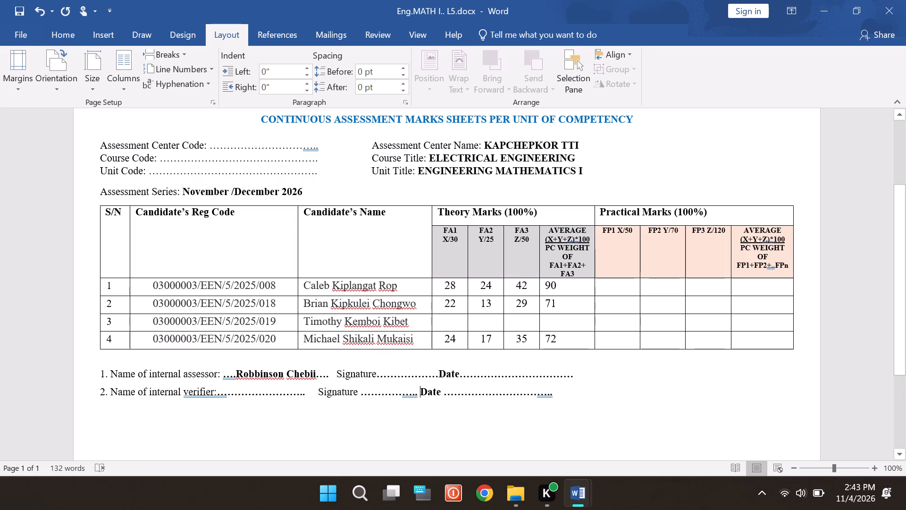
left_click_drag(421, 393, 438, 393)
left_click_drag(438, 393, 443, 393)
left_click_drag(443, 393, 440, 393)
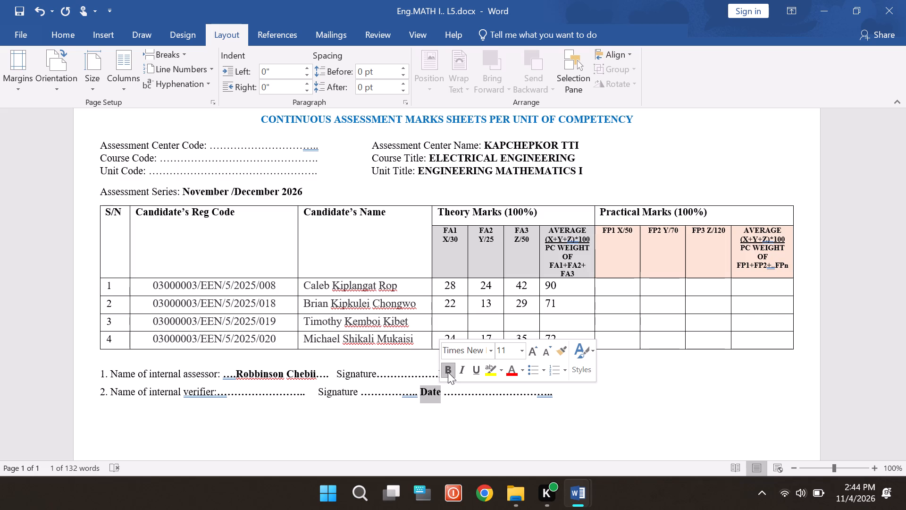
left_click(448, 372)
left_click(449, 404)
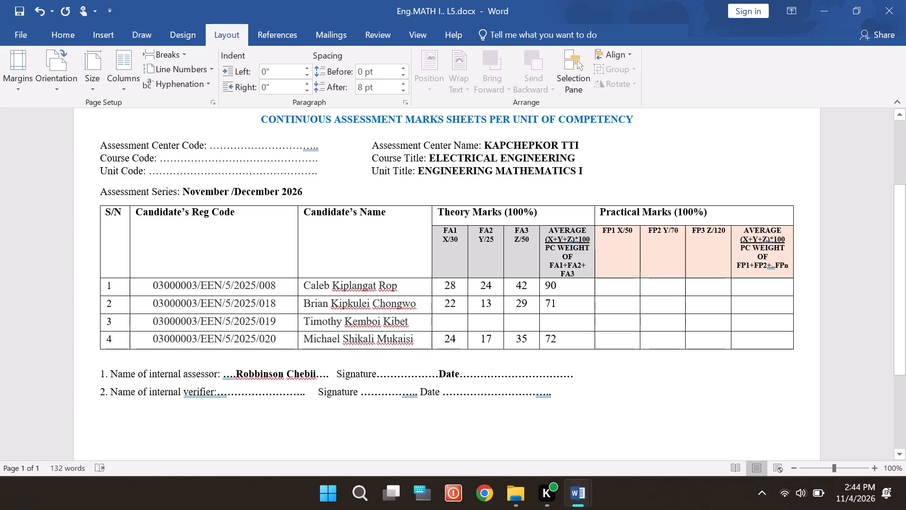
left_click(439, 373)
left_click_drag(439, 373, 456, 375)
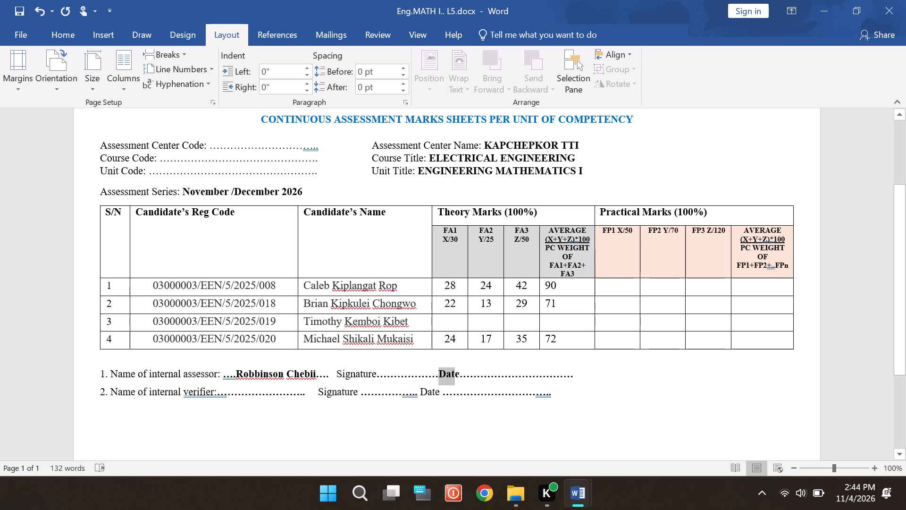
left_click_drag(456, 375, 460, 375)
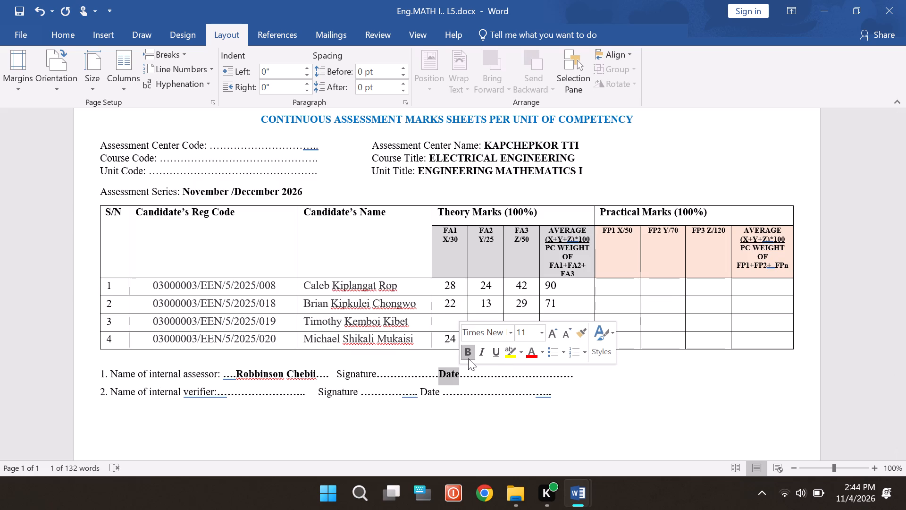
left_click(468, 358)
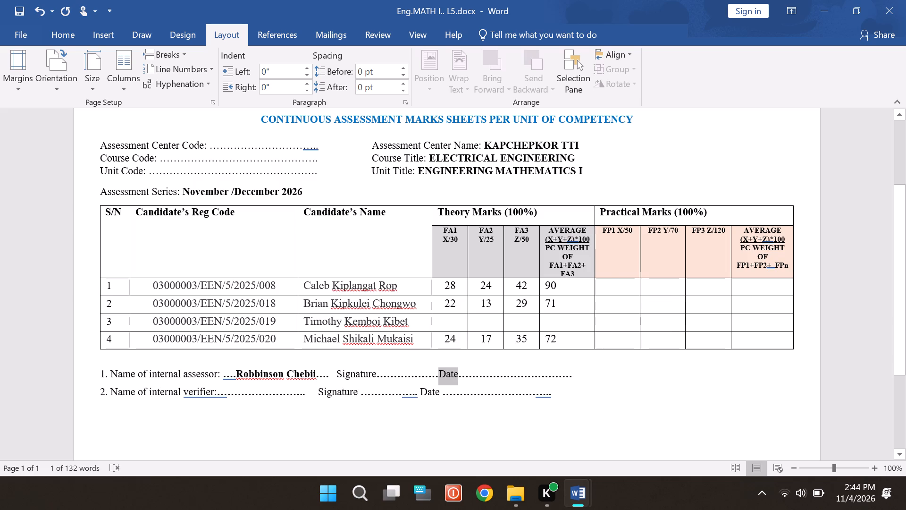
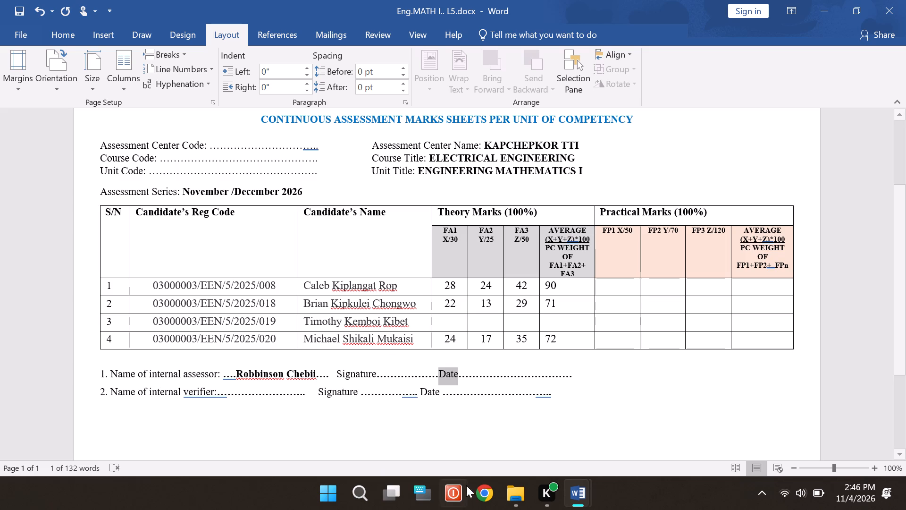
Clear the FA1, FA2, FA3 and average theory marks of candidate 1 in the marks table.
left_click(475, 443)
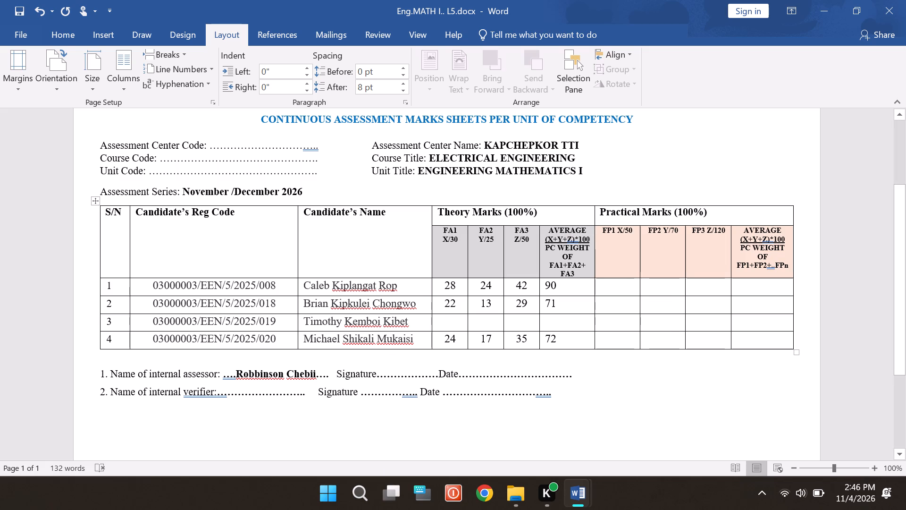
left_click(565, 288)
key("BackSpace")
key("BackSpace")
key("BackSpace")
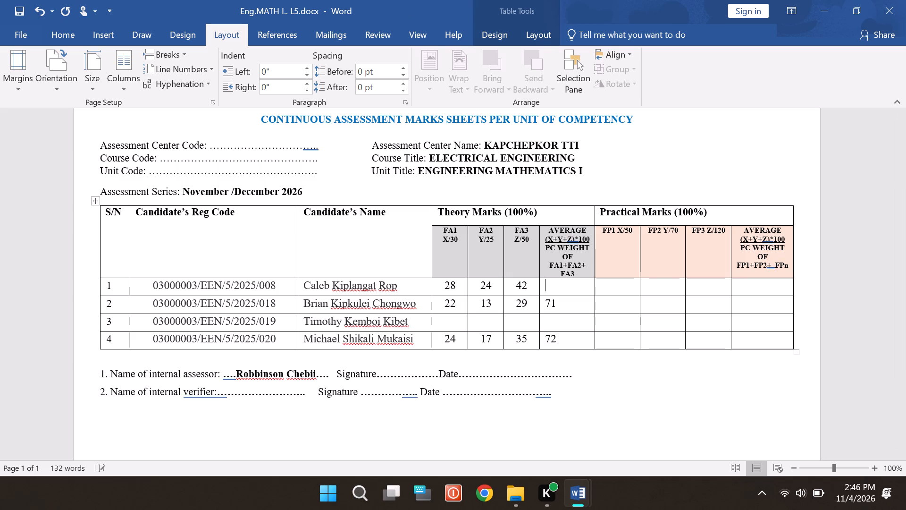
key("Left")
key("BackSpace")
key("BackSpace")
key("Left")
key("BackSpace")
key("BackSpace")
key("Left")
key("BackSpace")
key("BackSpace")
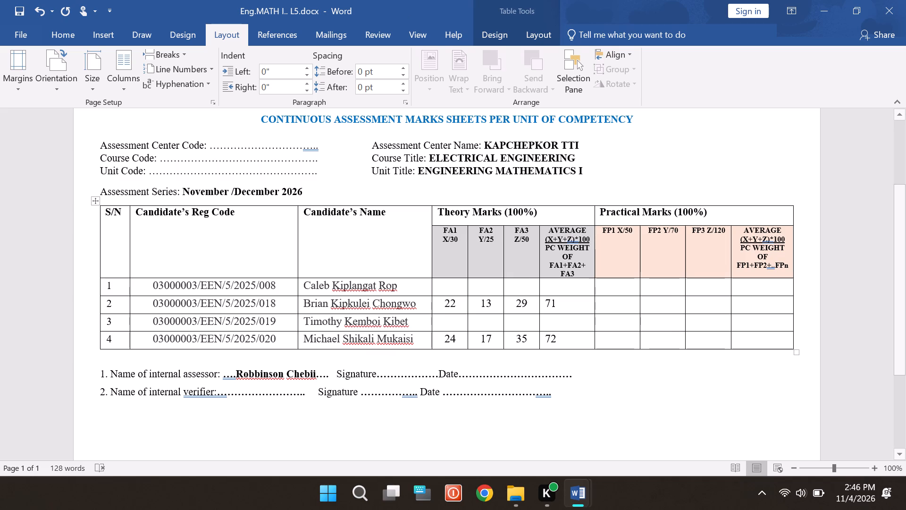
Clear the FA1, FA2, FA3 and average theory marks of candidate 2.
left_click(564, 309)
key("Left")
key("BackSpace")
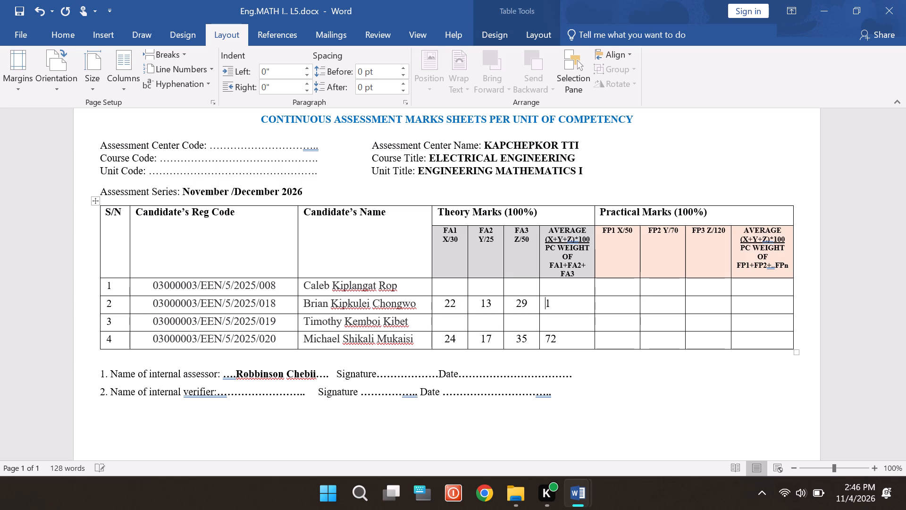
key("Right")
key("BackSpace")
key("Left")
key("BackSpace")
key("BackSpace")
key("Left")
key("BackSpace")
key("BackSpace")
key("Left")
key("BackSpace")
key("BackSpace")
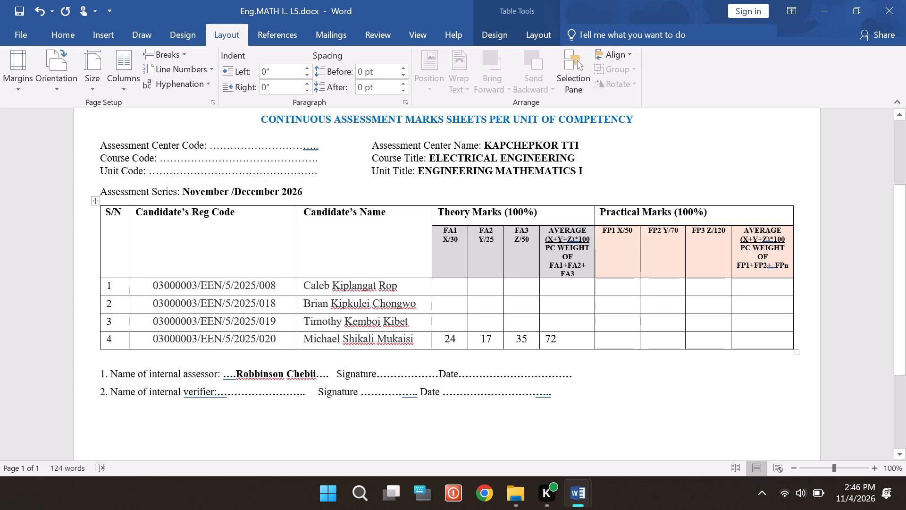
Clear the FA1, FA2, FA3 and average theory marks of candidate 4.
left_click(566, 339)
key("BackSpace")
key("BackSpace")
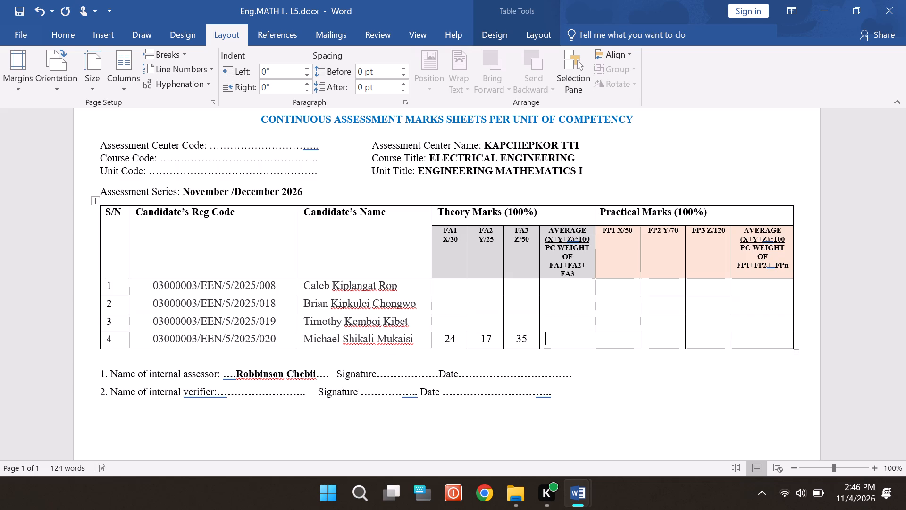
key("Left")
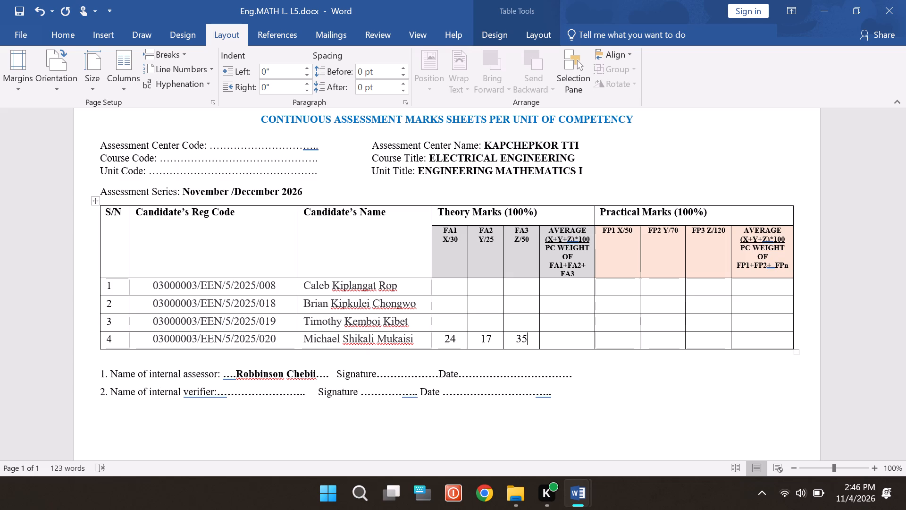
key("BackSpace")
key("BackSpace")
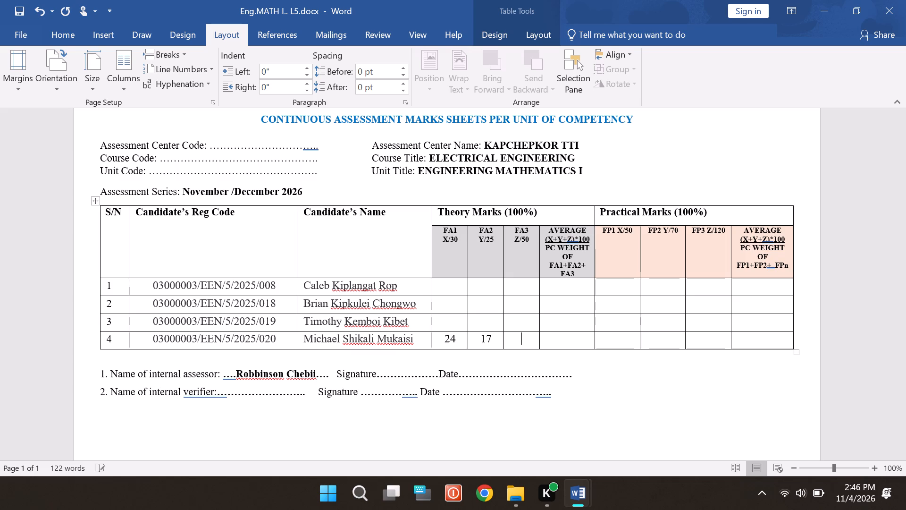
key("Left")
key("BackSpace")
key("BackSpace")
key("Left")
key("BackSpace")
key("BackSpace")
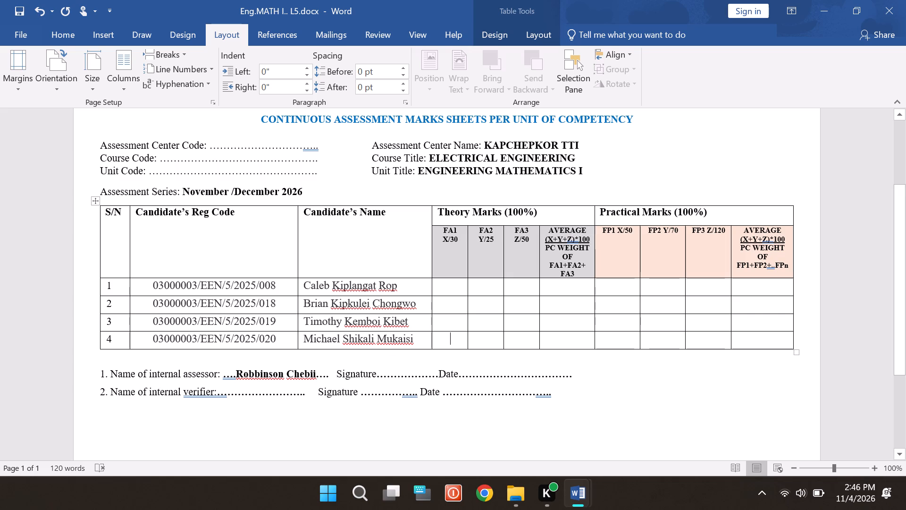
Change the maximum marks in the theory column headings to X/50 for FA1, Y/40 for FA2 and Z/60 for FA3.
left_click(454, 238)
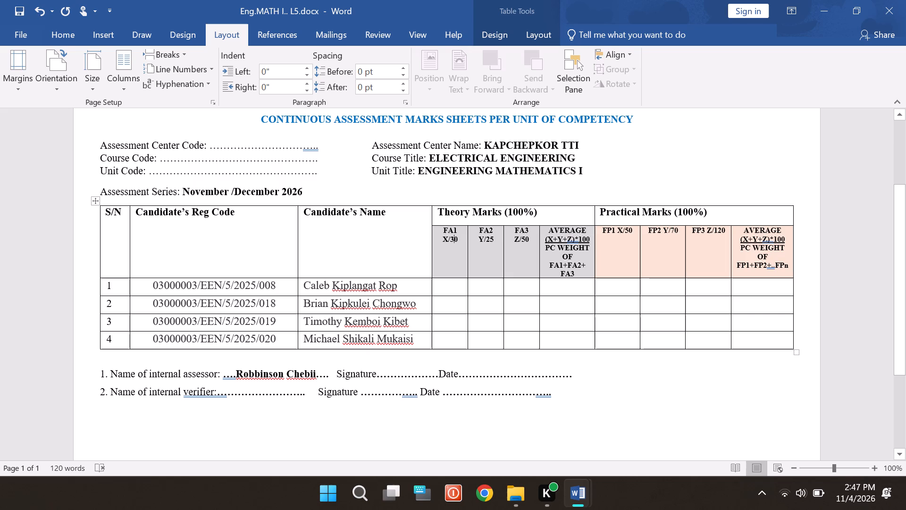
key("BackSpace")
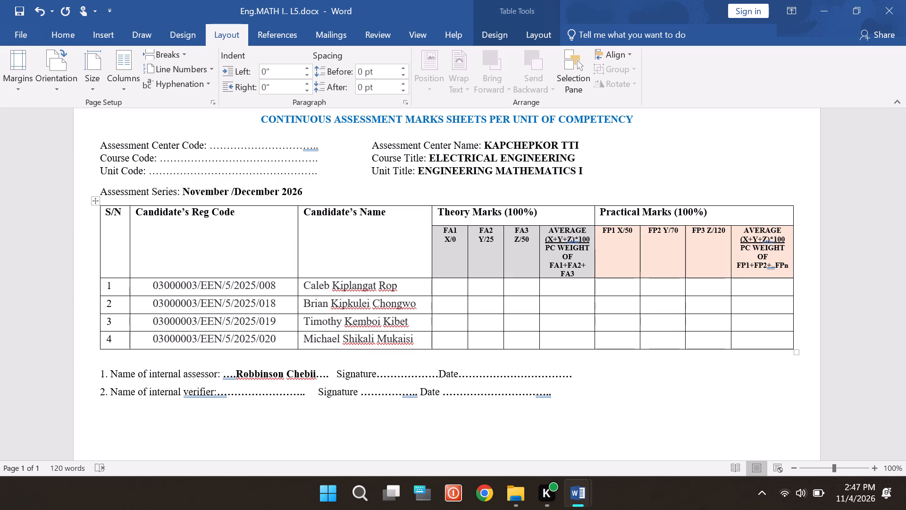
key("5")
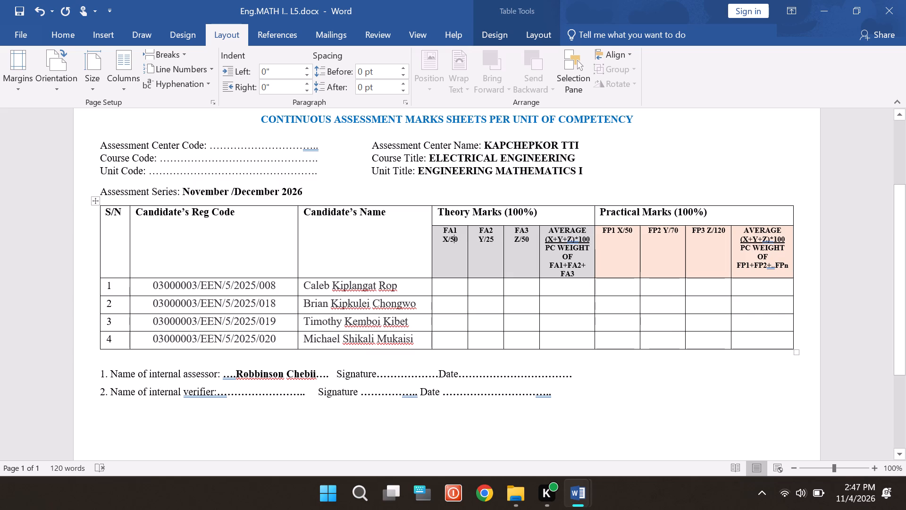
left_click(493, 243)
key("BackSpace")
key("BackSpace")
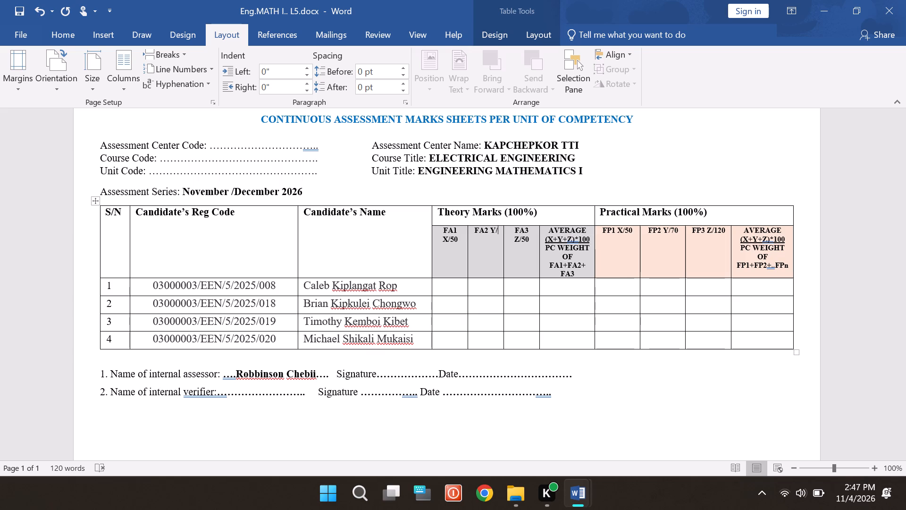
type("40")
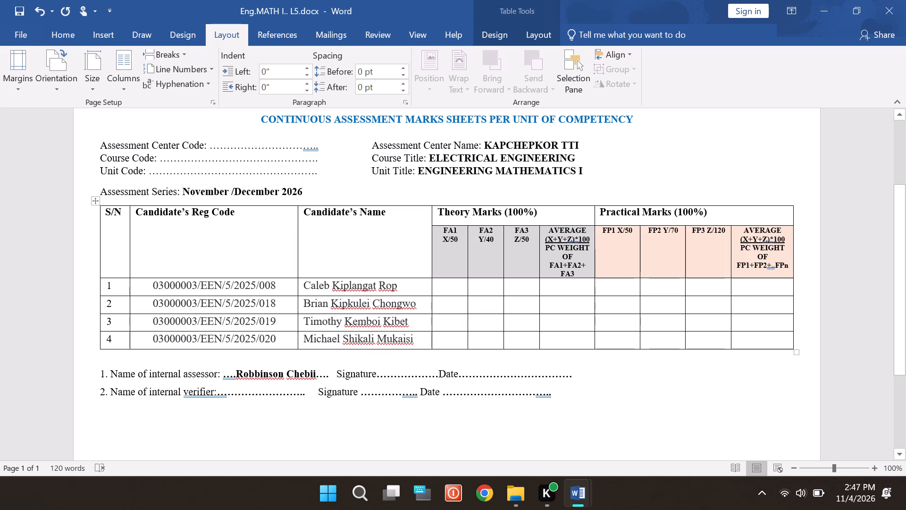
left_click(526, 240)
key("BackSpace")
key("6")
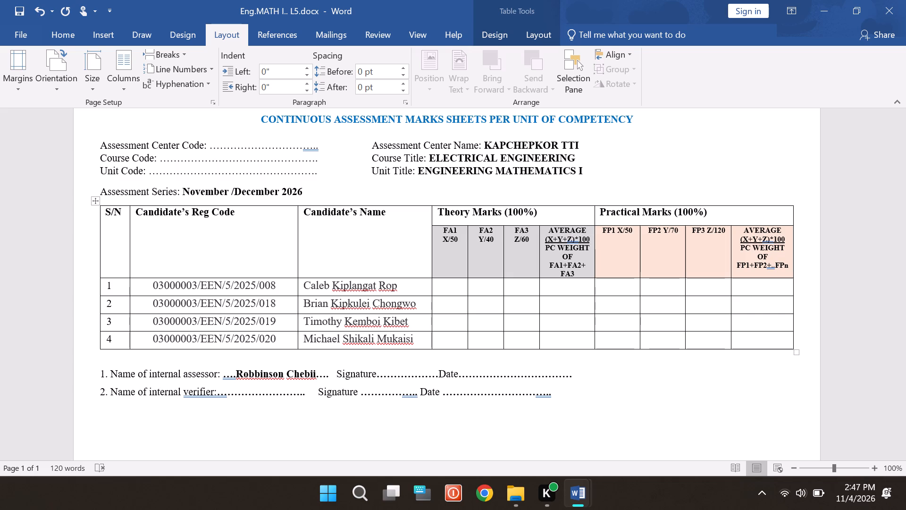
Enter candidate 1's theory marks: FA1 35, FA2 57, FA3 54 and average 86.
left_click(447, 285)
type("35")
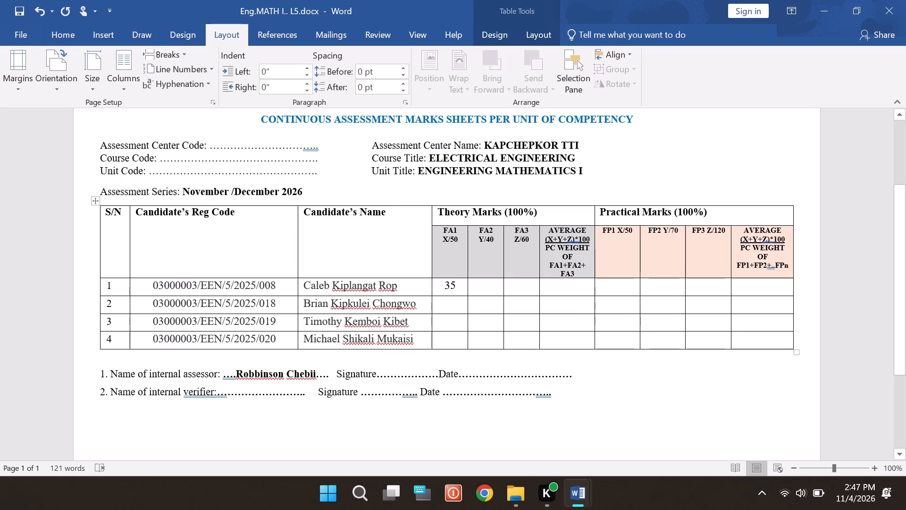
left_click(482, 285)
type("57")
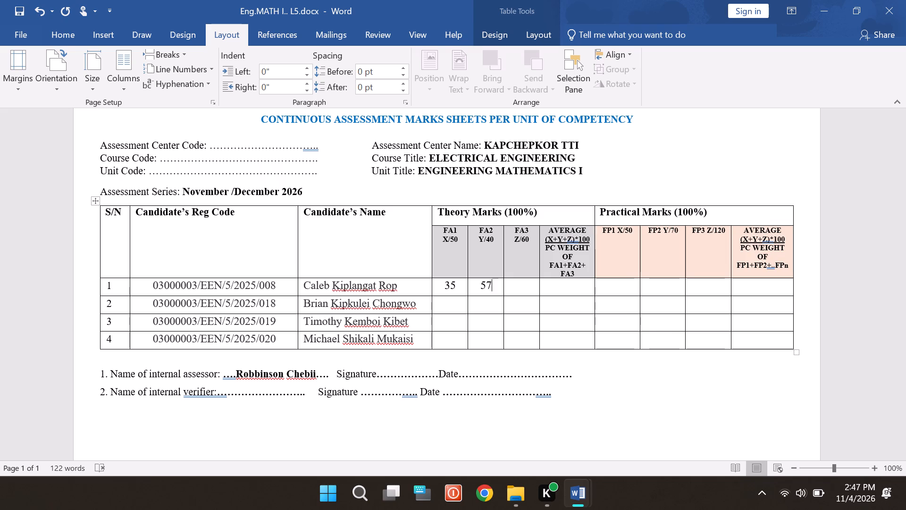
left_click(511, 285)
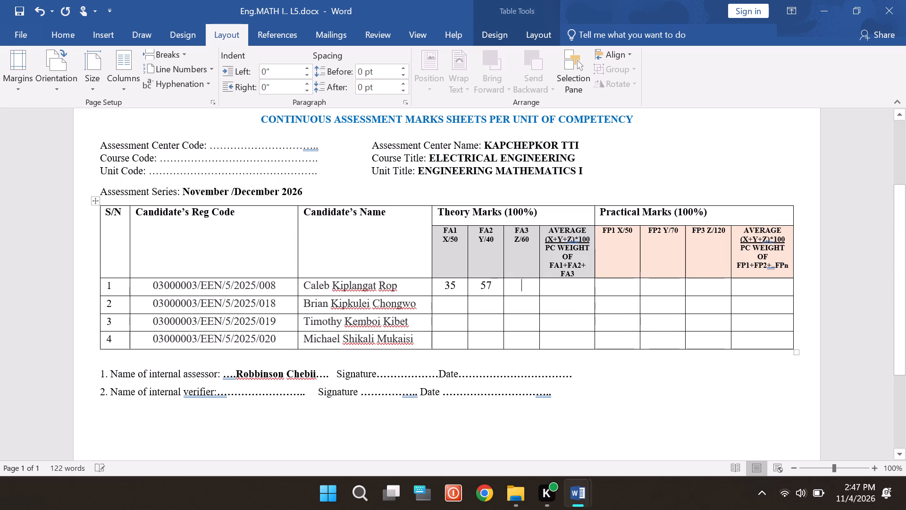
type("54")
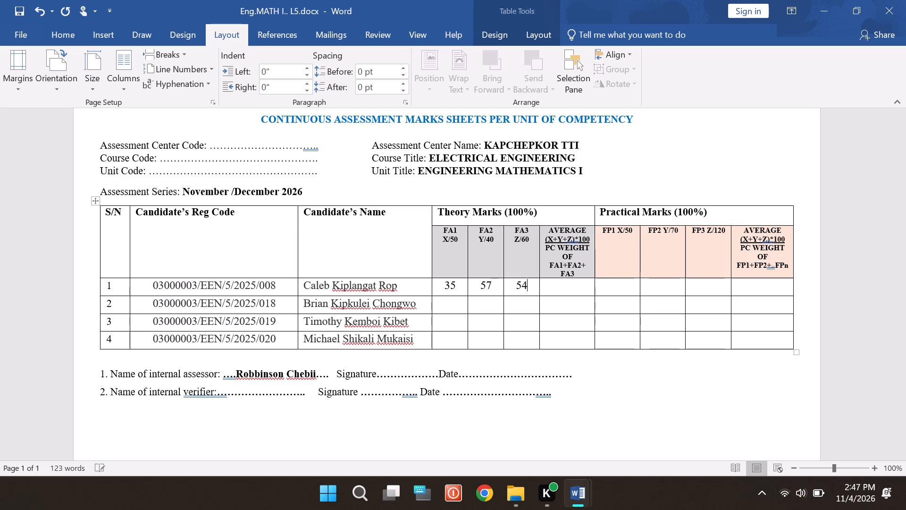
left_click(547, 285)
key("8")
key("6")
Enter candidate 2's theory marks: FA1 32, FA2 47, FA3 42 and average 71.
left_click(449, 303)
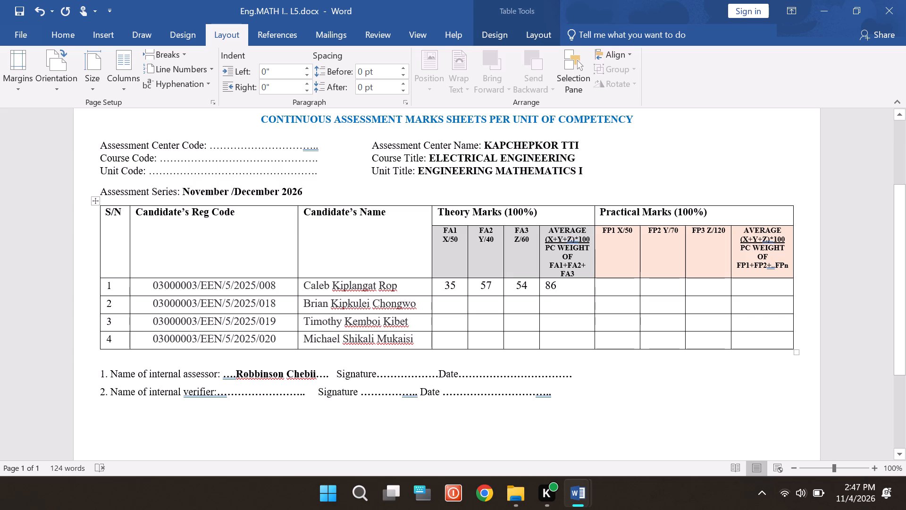
type("32")
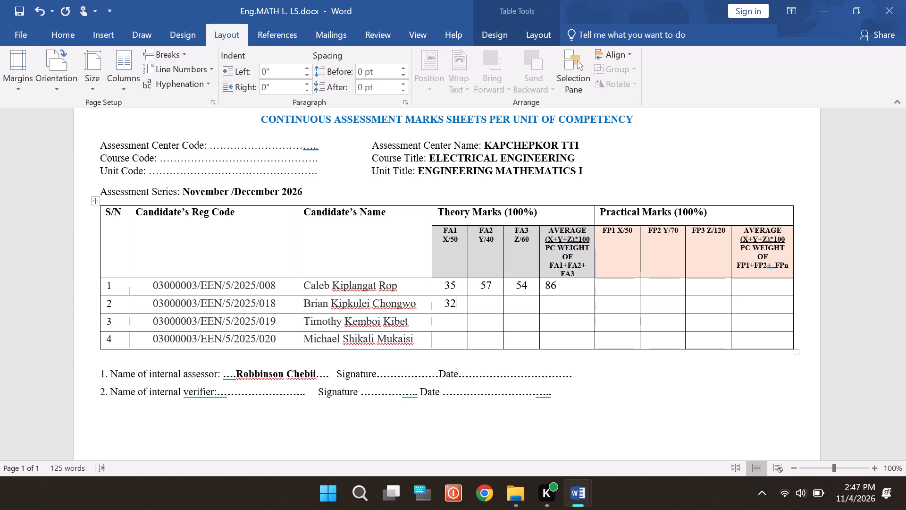
left_click(482, 303)
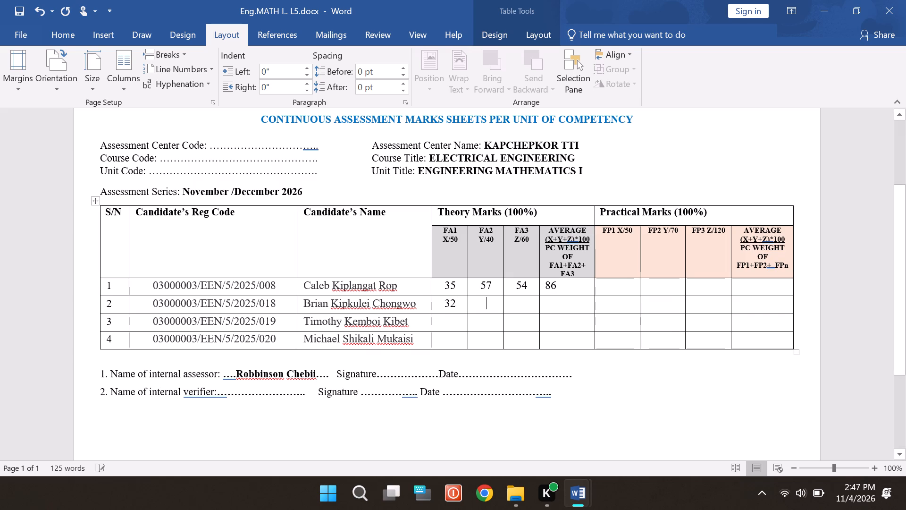
type("42")
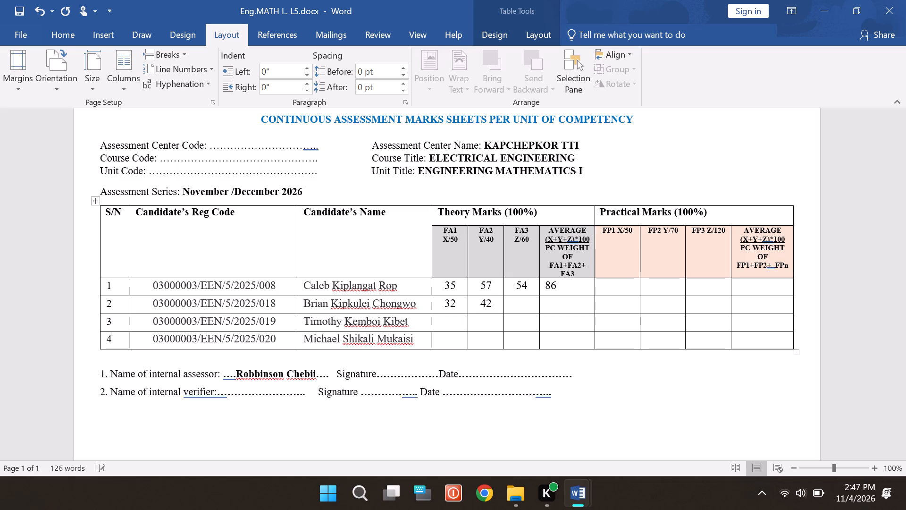
key("BackSpace")
key("7")
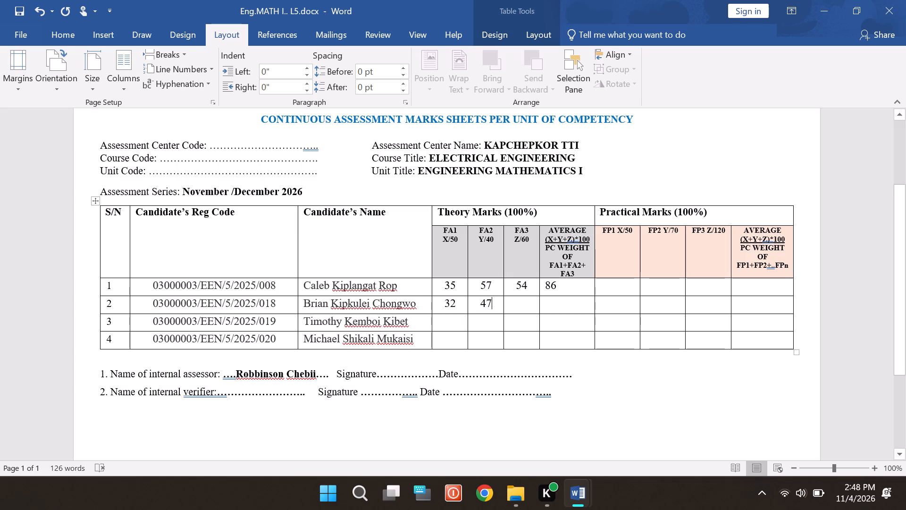
left_click(519, 306)
type("42")
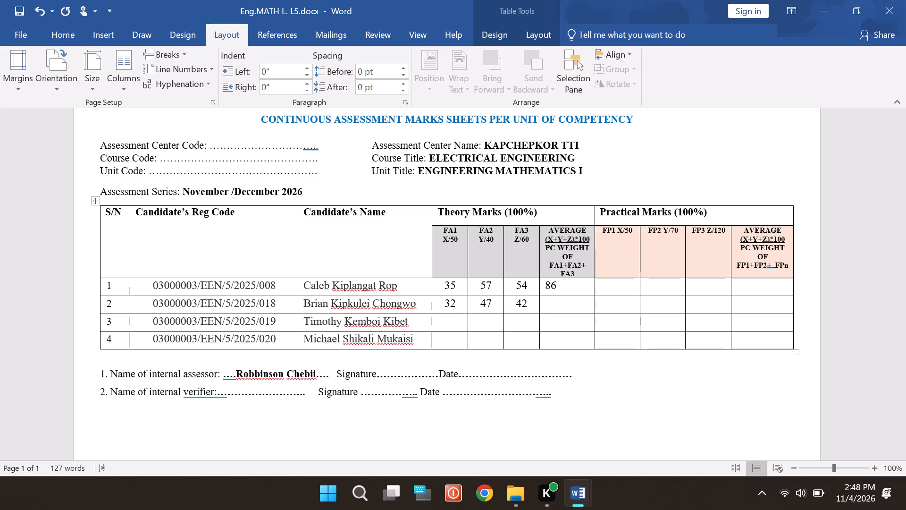
left_click(551, 305)
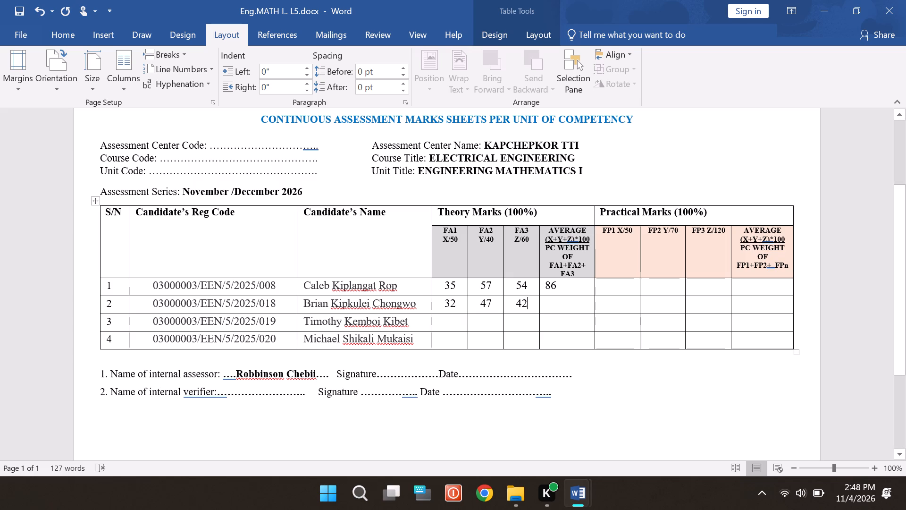
type("71")
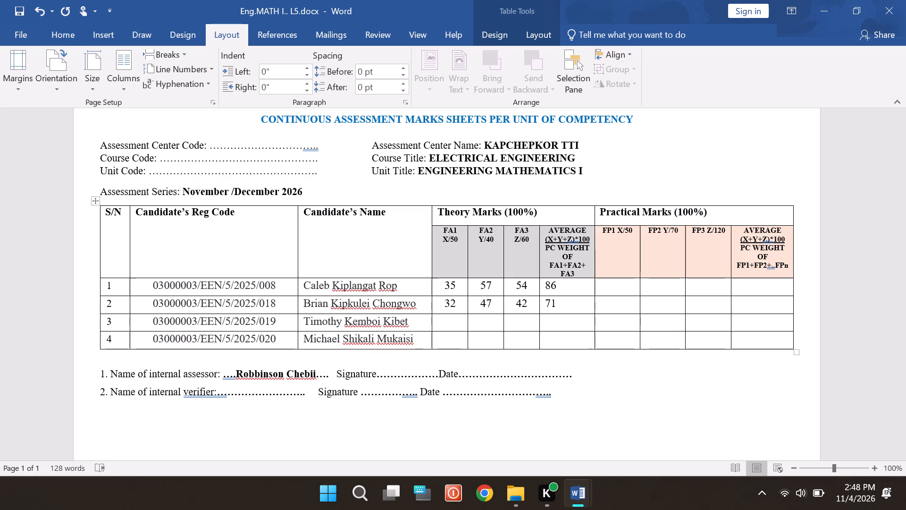
Enter candidate 3's theory marks: FA1 32, FA2 42, FA3 34 and average 64.
left_click(452, 320)
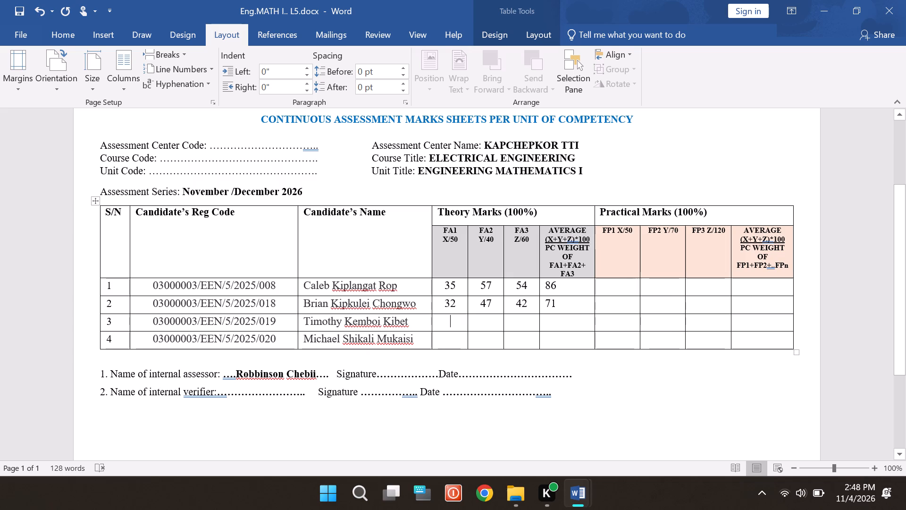
type("32")
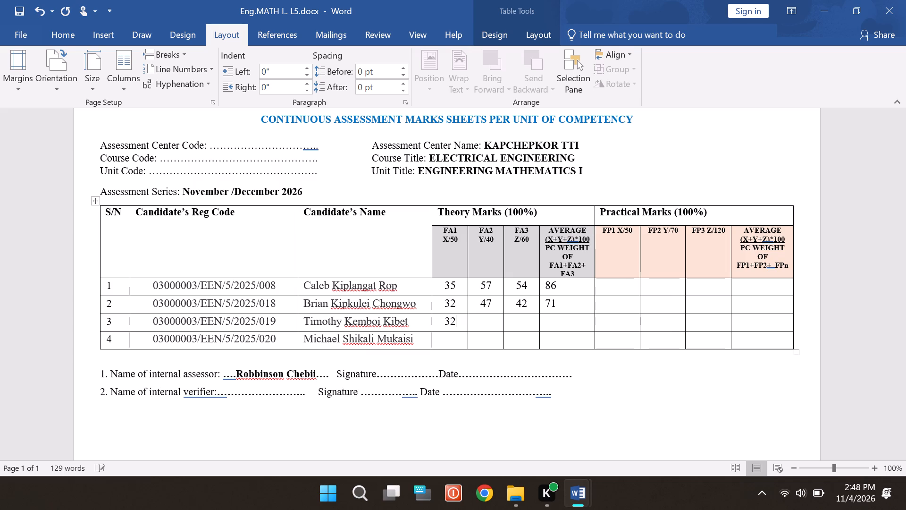
left_click(481, 322)
type("42")
left_click(518, 318)
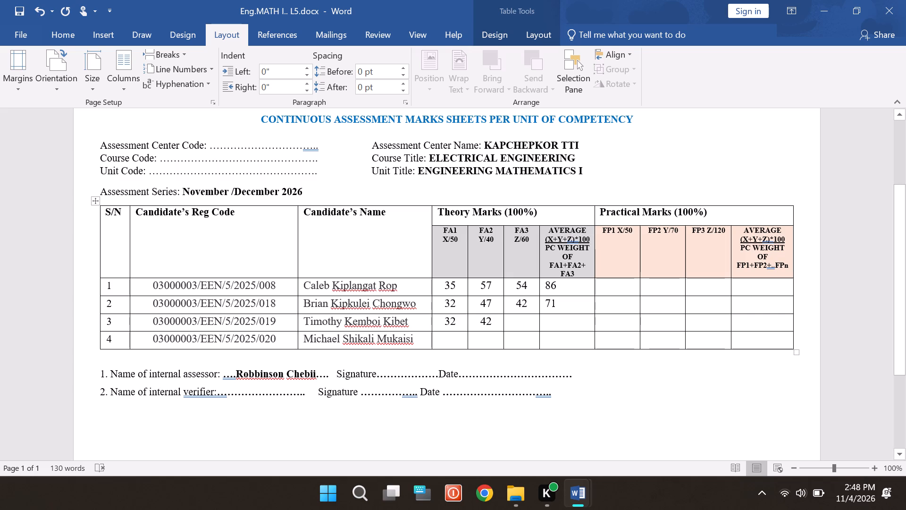
type("34")
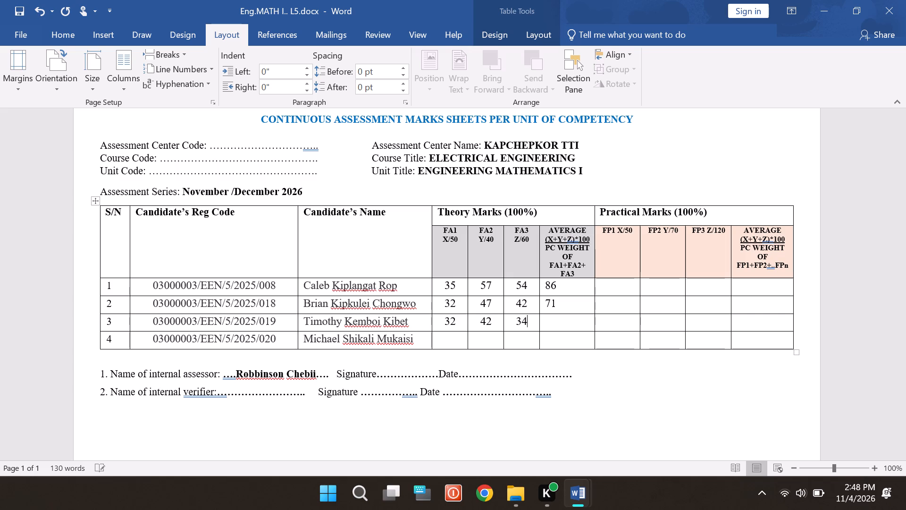
left_click(546, 324)
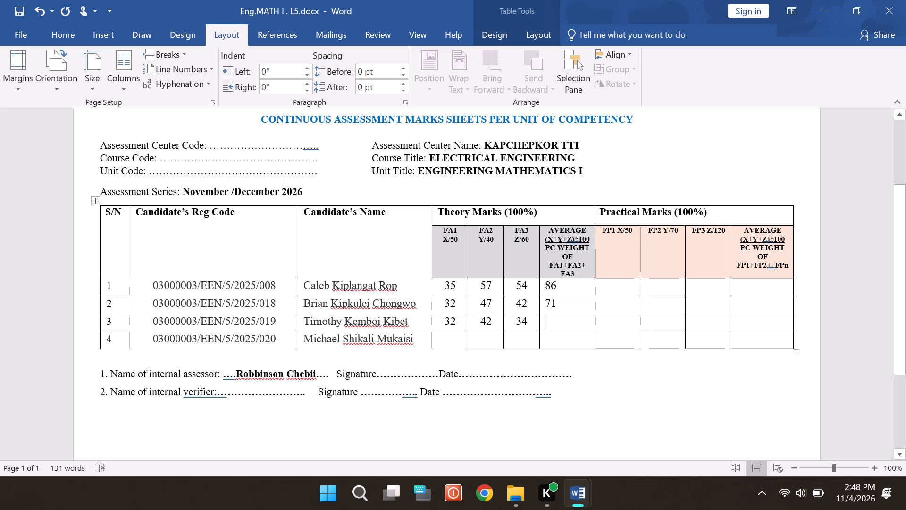
type("64")
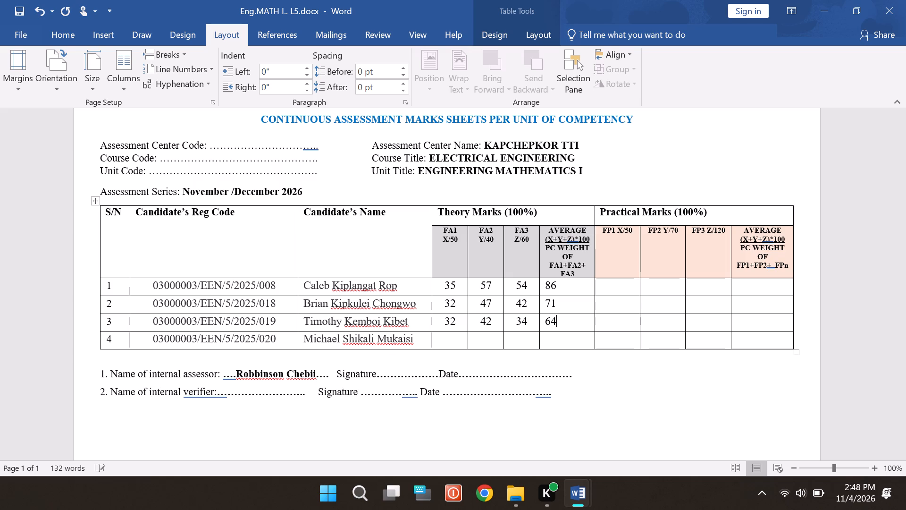
Enter candidate 4's theory marks: FA1 31, FA2 57, FA3 36 and average 73.
left_click(446, 342)
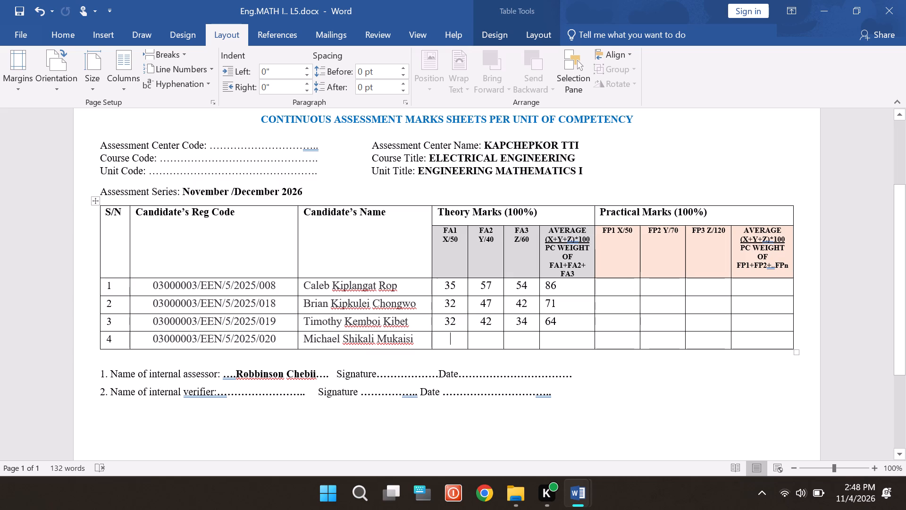
type("31")
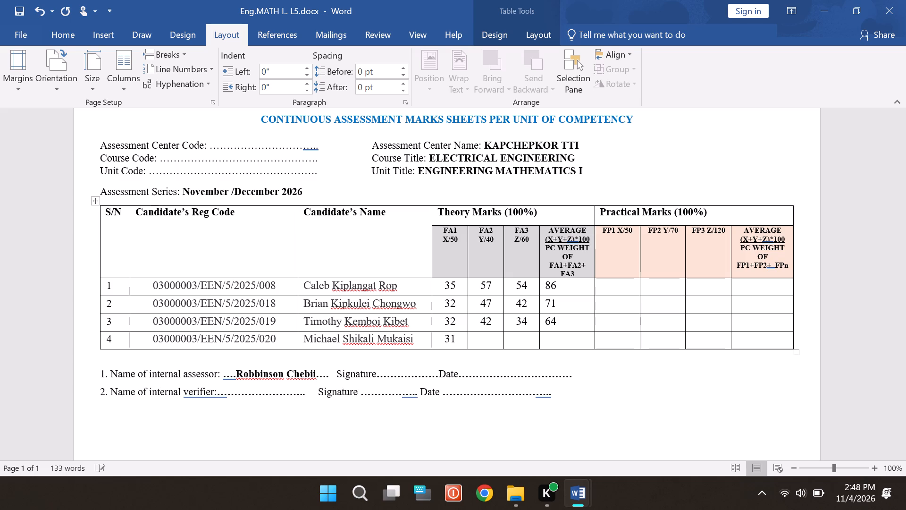
left_click(483, 338)
type("57")
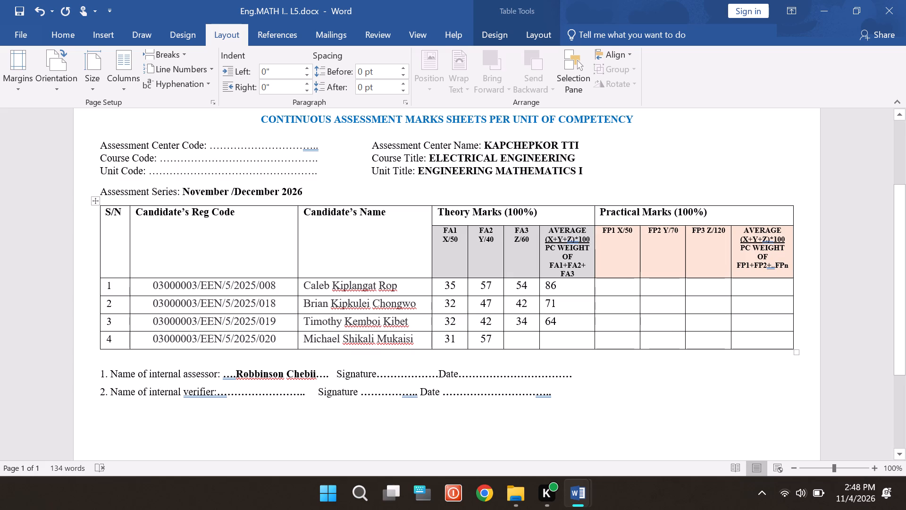
left_click(517, 338)
type("36")
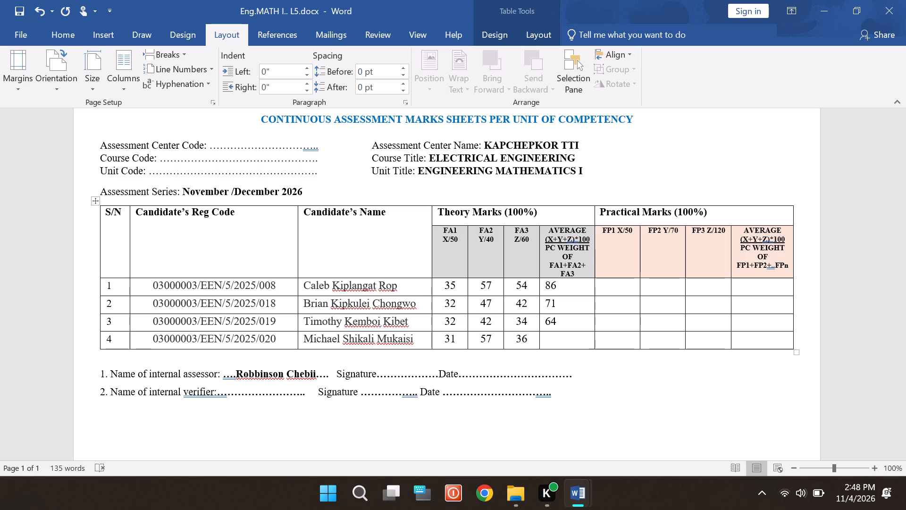
left_click(548, 337)
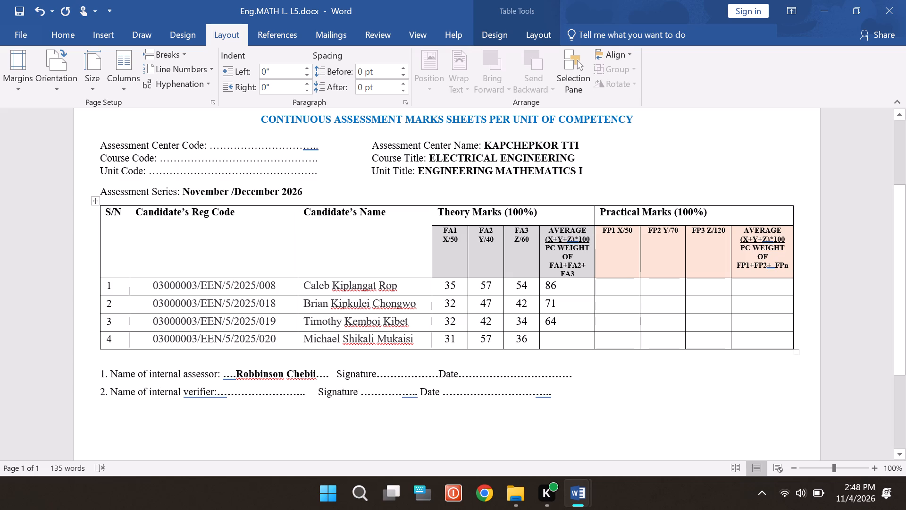
type("73")
Save the Engineering Mathematics I sheet and close both it and the Digital L5 MOD4 sheet without keeping the copied item.
key("ctrl+s")
left_click(895, 12)
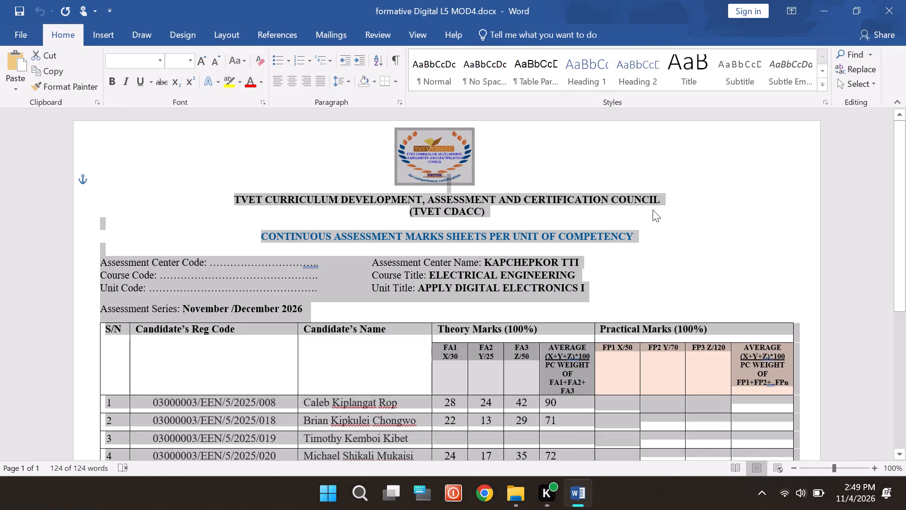
left_click(653, 210)
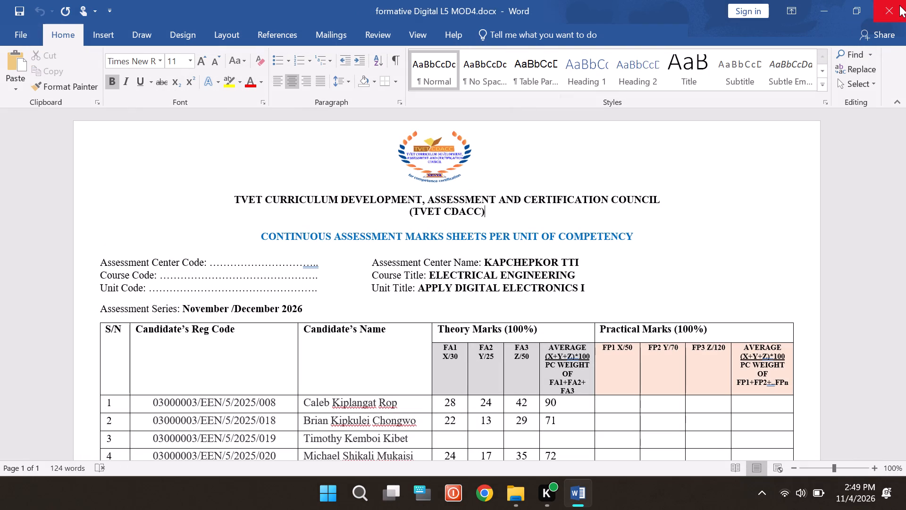
left_click(897, 7)
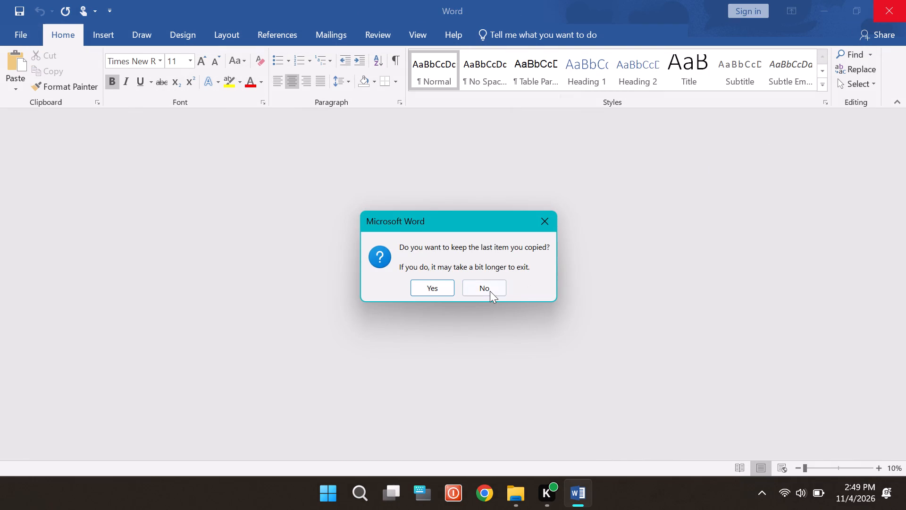
left_click(488, 291)
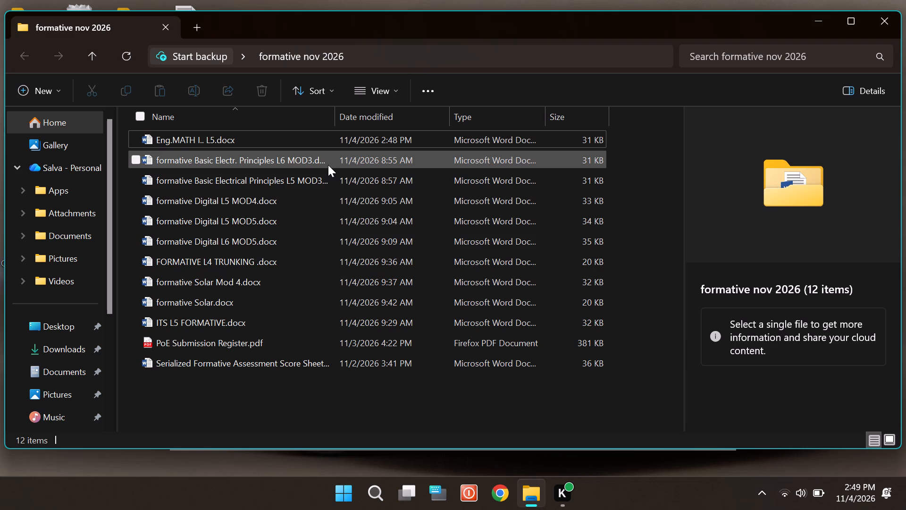
Reopen Eng.MATH I.. L5.docx from the formative nov 2026 folder and copy its entire content.
double_click(327, 141)
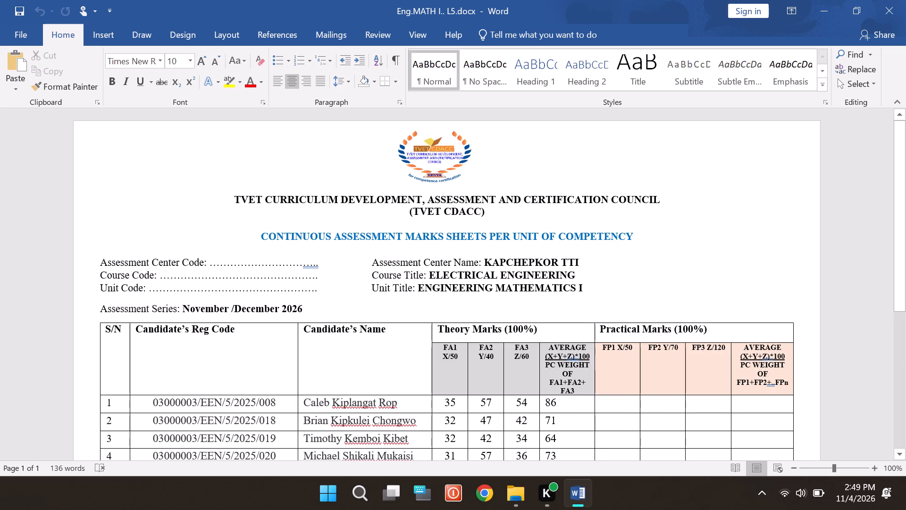
key("ctrl+a")
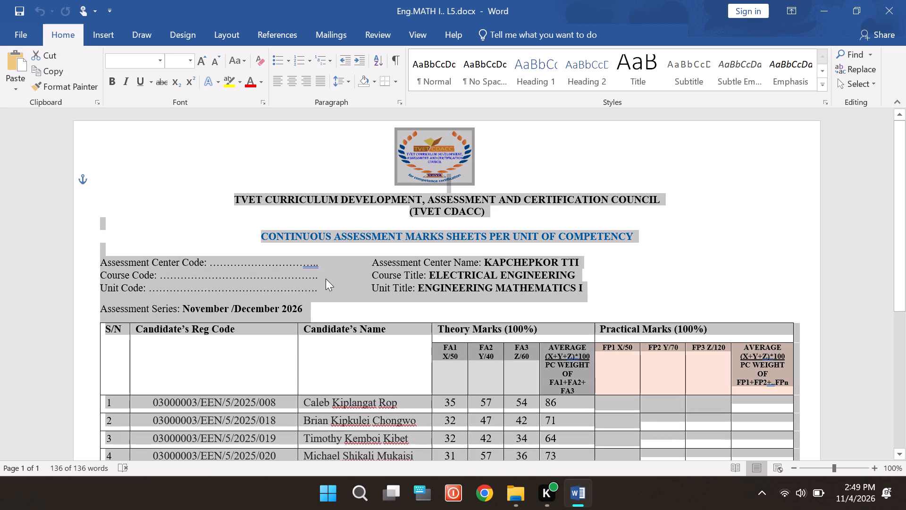
key("ctrl+c")
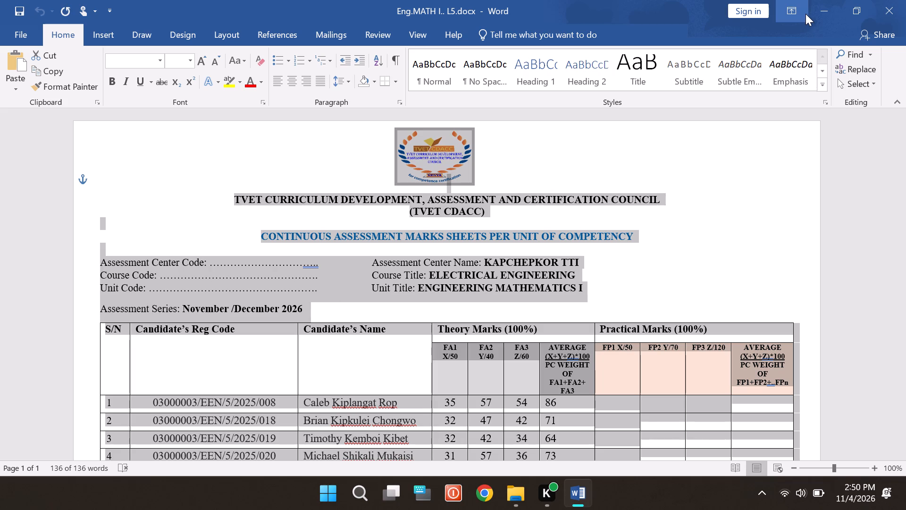
Create a new Word document named Perform SSI L5 in the formative nov 2026 folder.
left_click(826, 7)
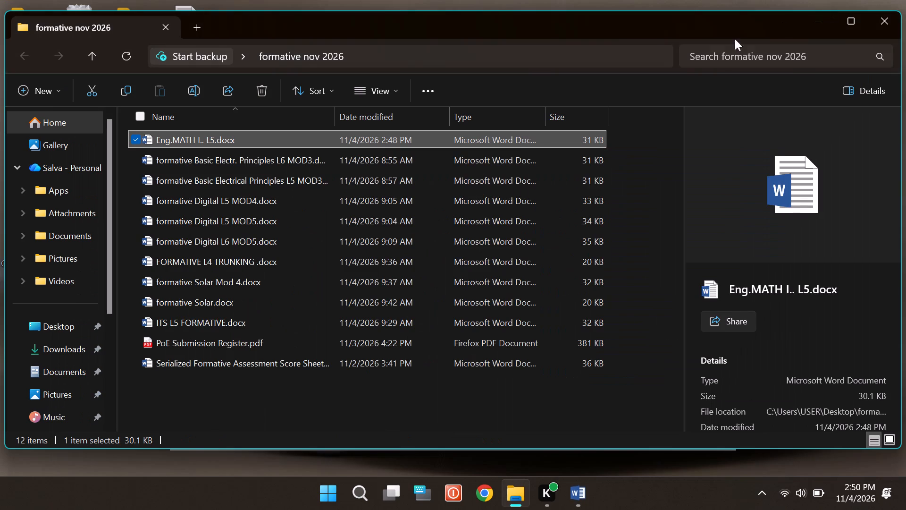
left_click(172, 386)
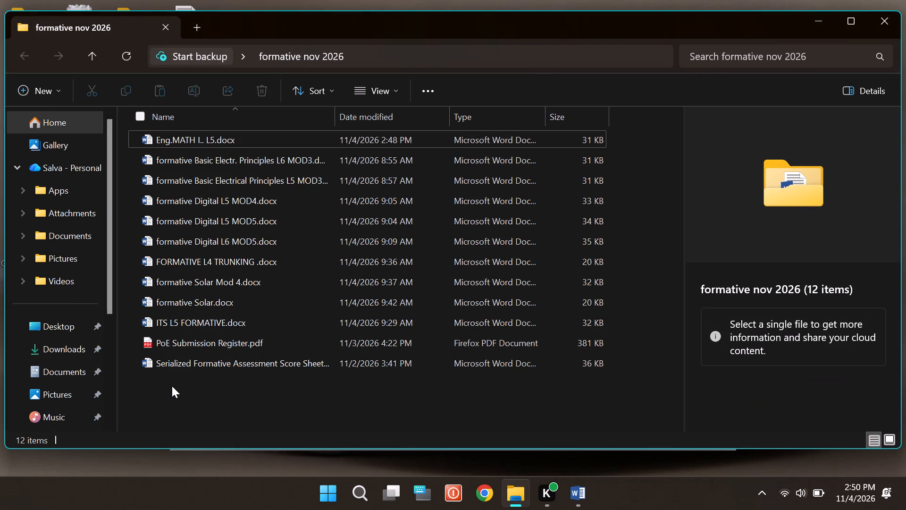
right_click(172, 386)
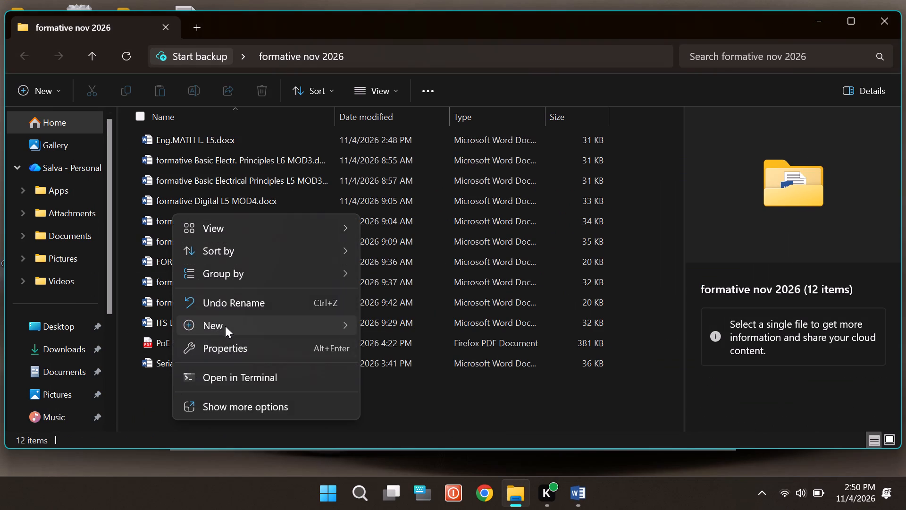
left_click(226, 325)
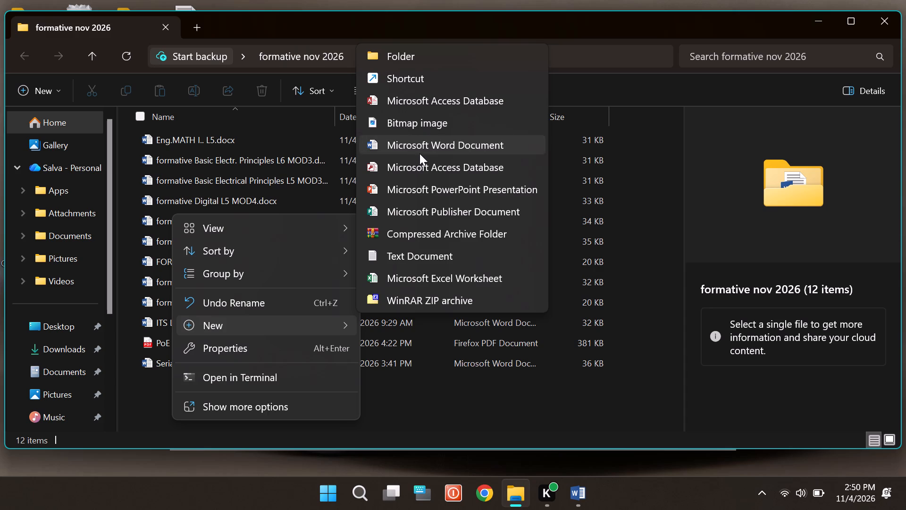
left_click(421, 152)
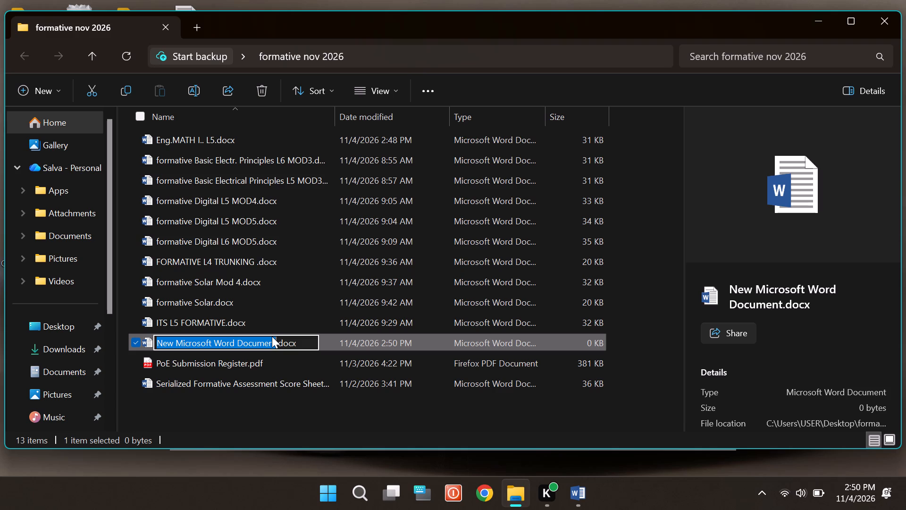
key("shift+p")
type("erfo")
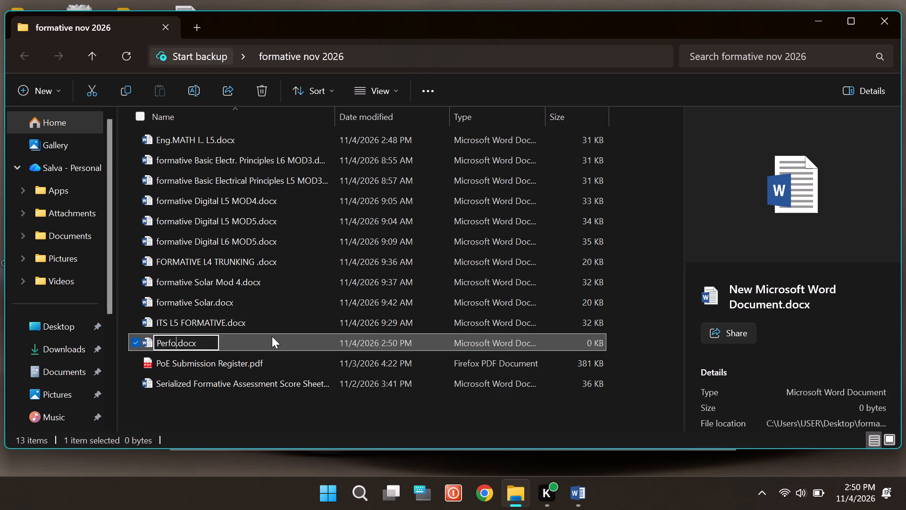
key("r")
type("m")
key("space")
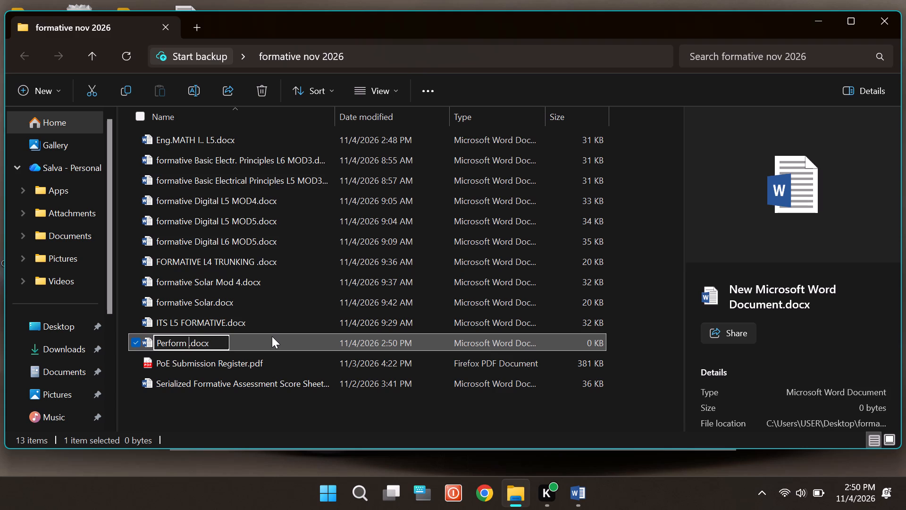
type("SSI")
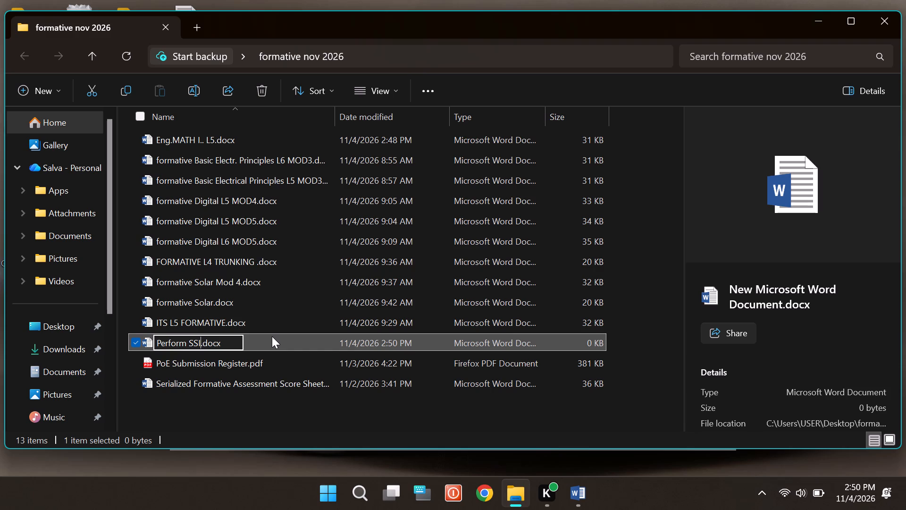
key("space")
key("shift+l")
key("5")
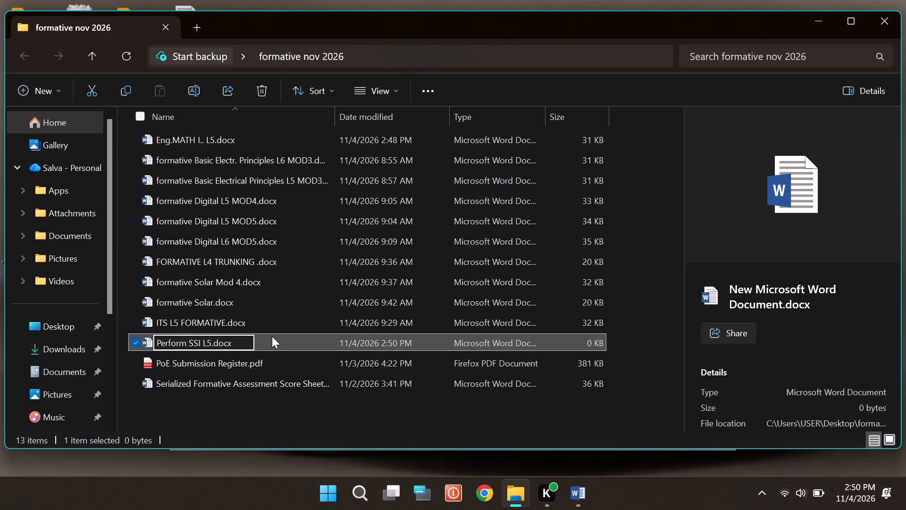
key("Return")
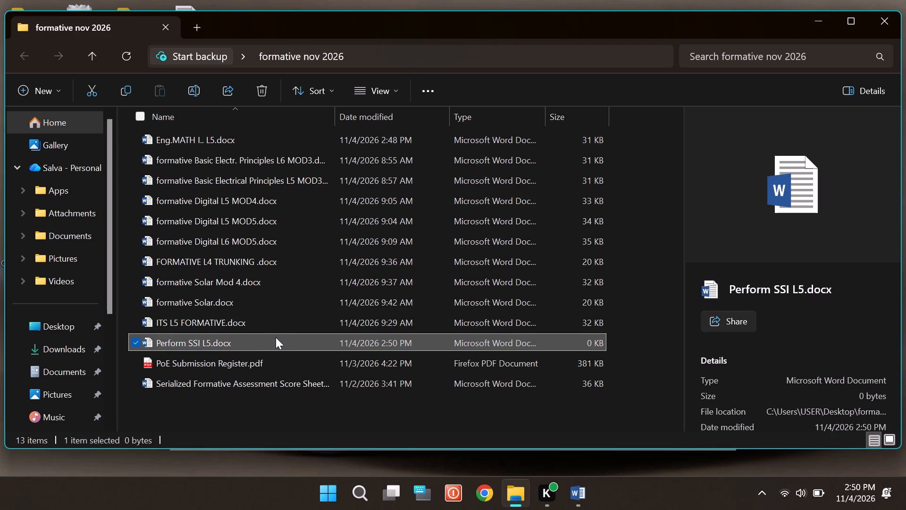
Open Perform SSI L5.docx, set its page orientation to landscape and paste in the copied marks sheet.
double_click(276, 337)
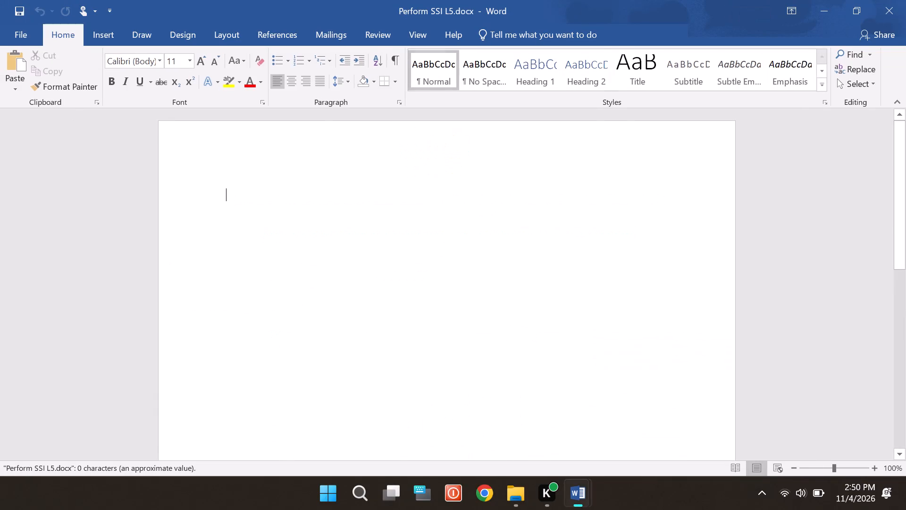
left_click(227, 40)
left_click(60, 93)
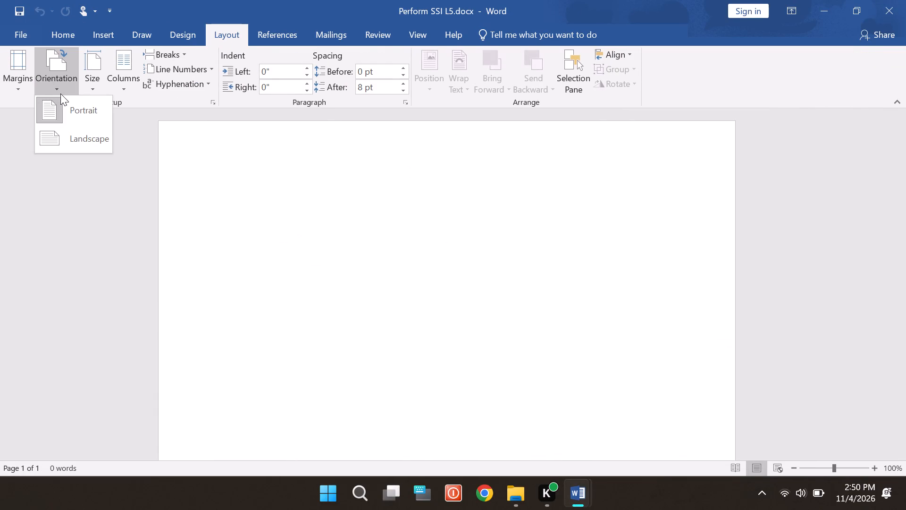
left_click(59, 137)
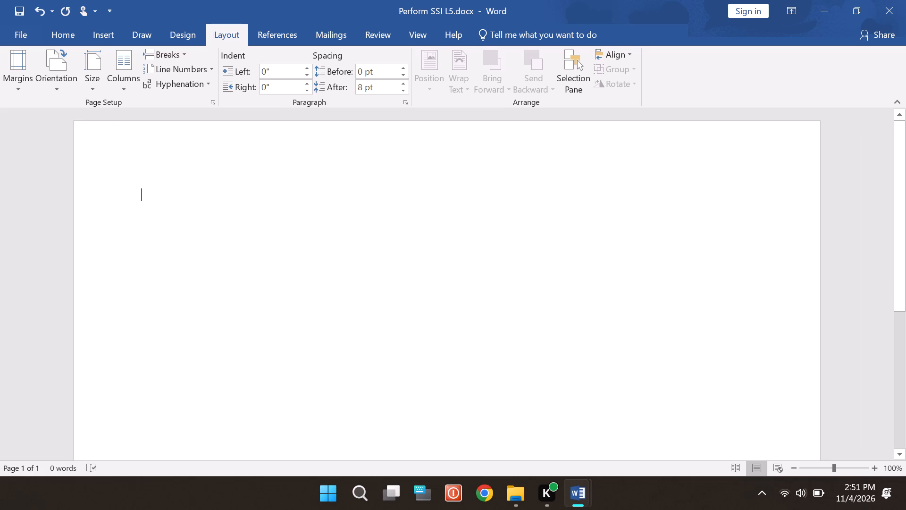
key("ctrl+v")
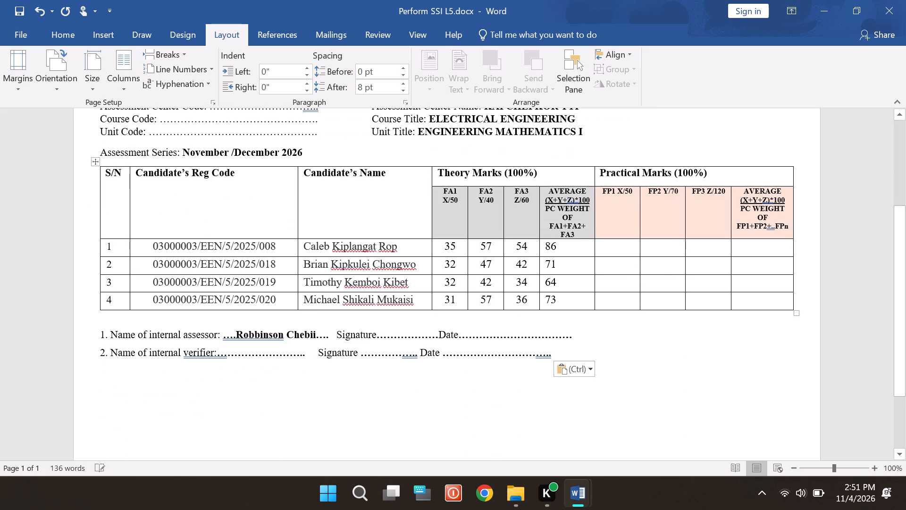
Replace the unit title in the sheet's heading with PERFORM SECURITY SYSTEM INSTALLATION.
scroll(251, 211, "up", 3)
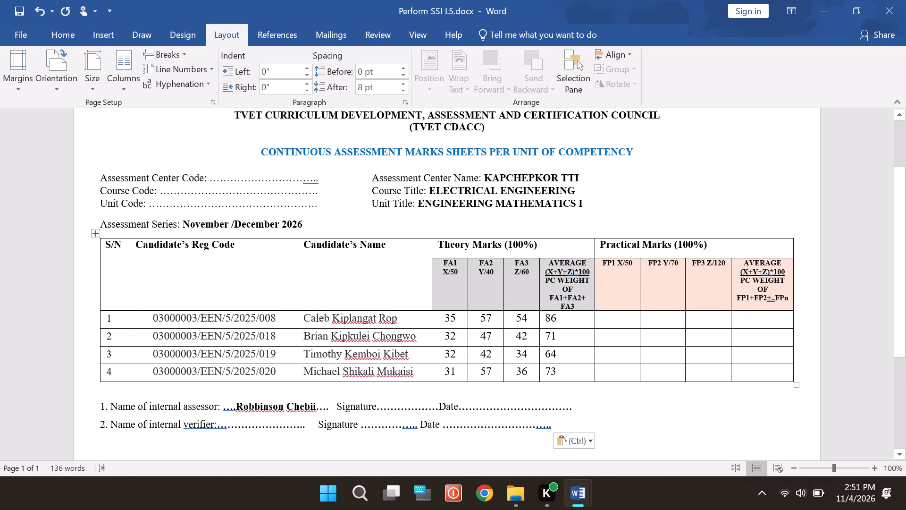
scroll(251, 211, "up", 1)
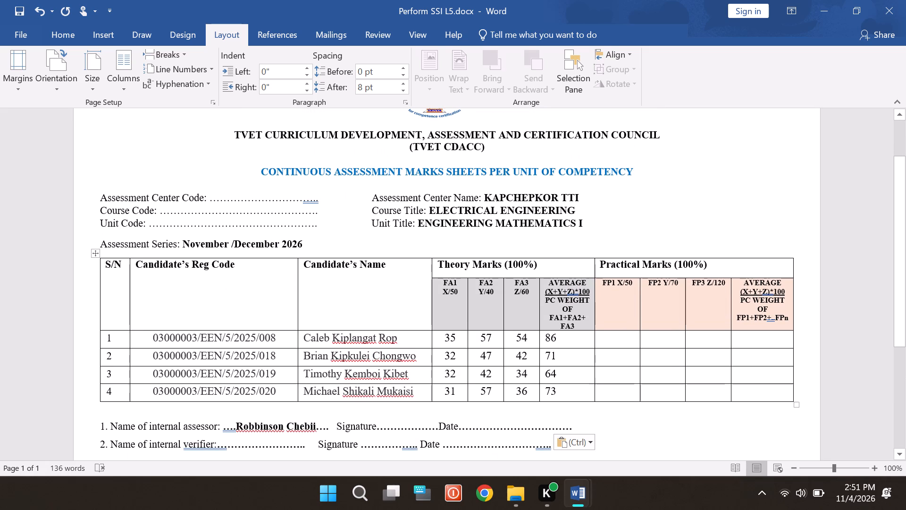
left_click(418, 225)
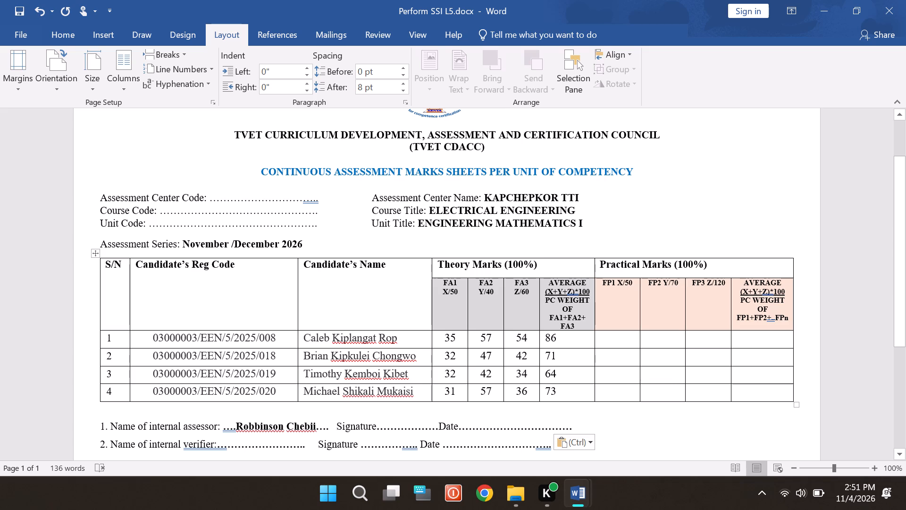
left_click_drag(418, 225, 425, 223)
left_click_drag(425, 223, 561, 227)
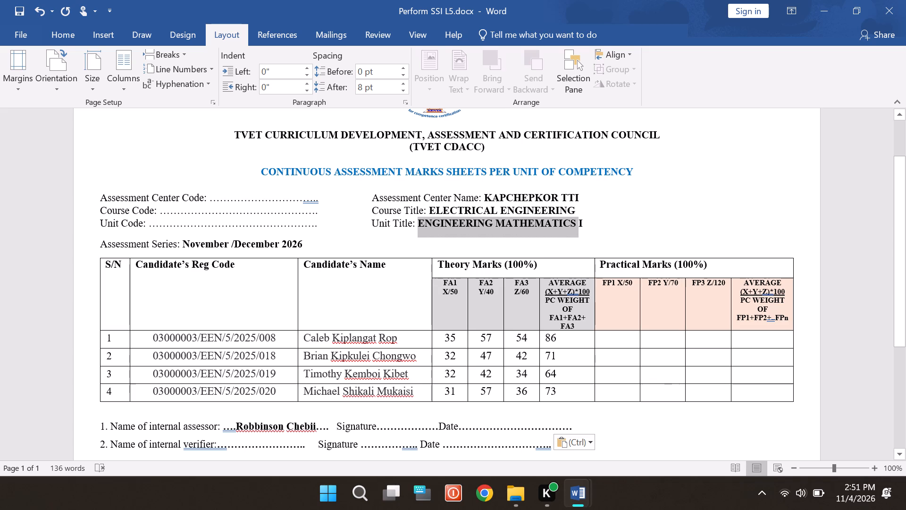
left_click_drag(561, 227, 583, 223)
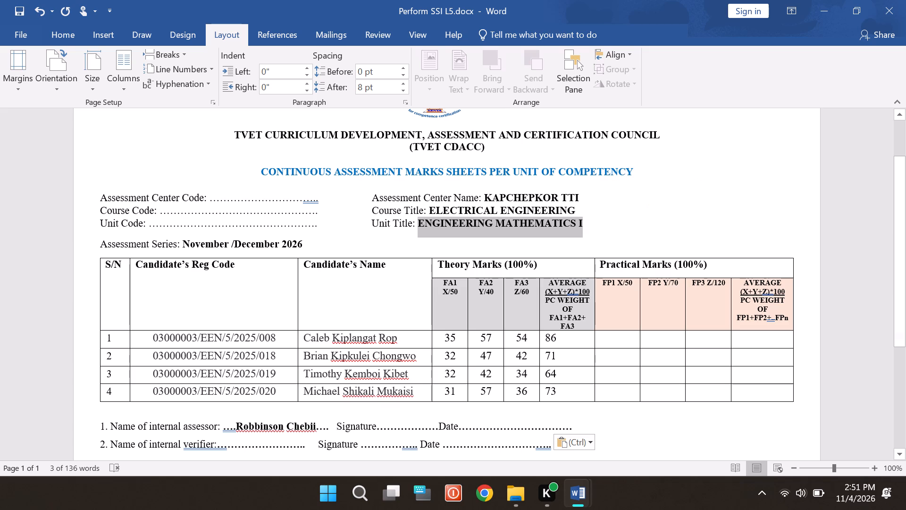
type("PERFORM SECURITY S")
type("YSTE")
type("M IN")
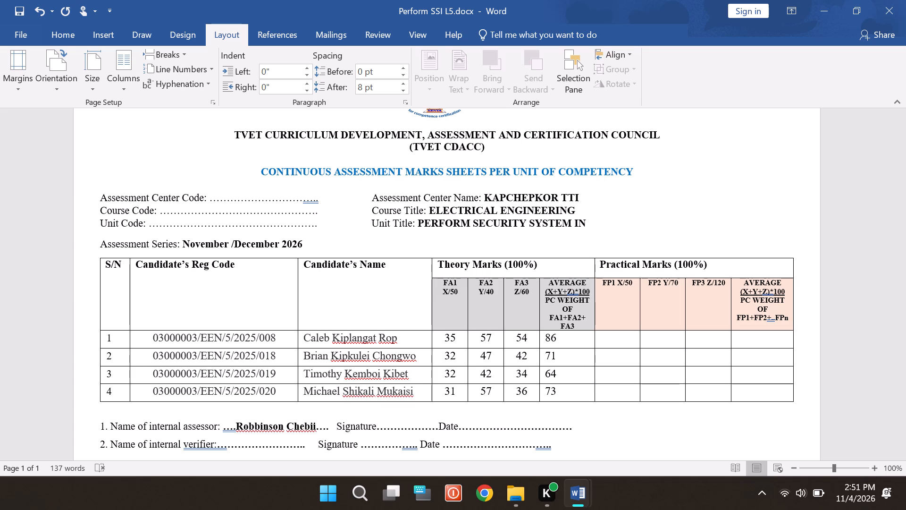
type("STALLATION")
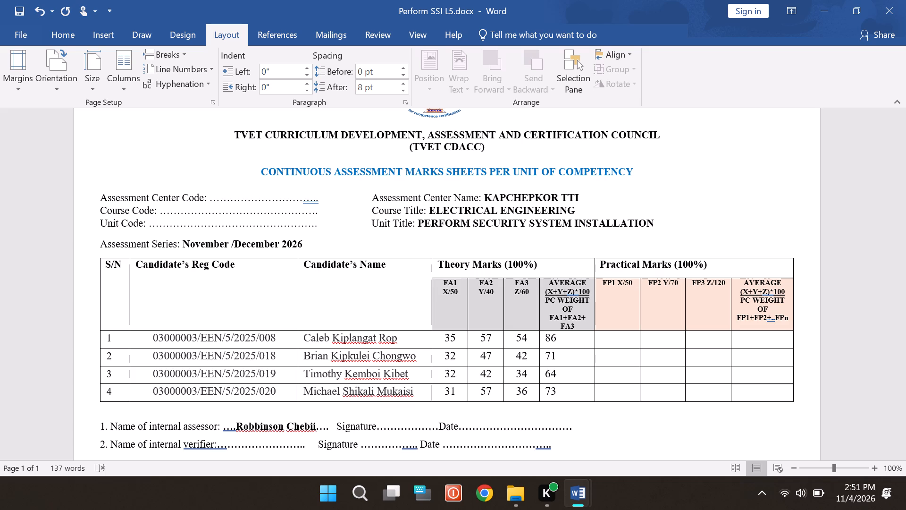
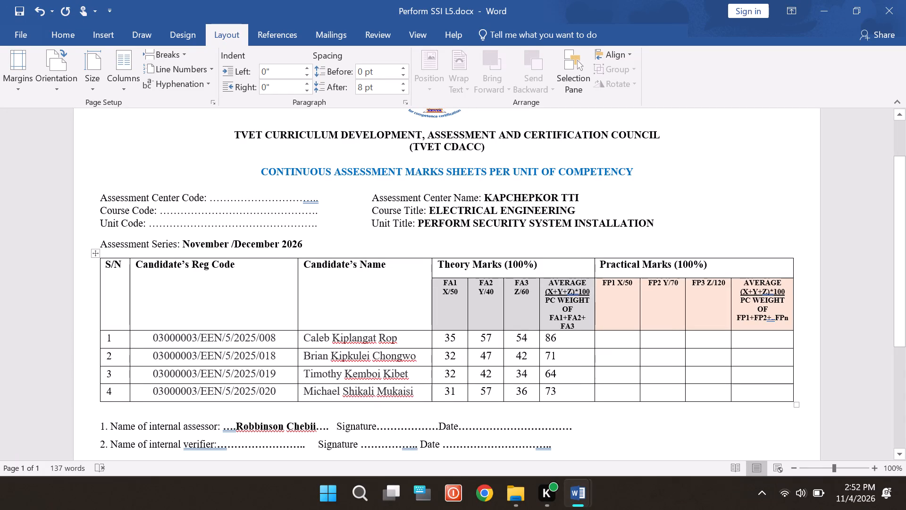
Clear the copied theory marks and average from the first candidate's row of the marks table.
left_click(556, 340)
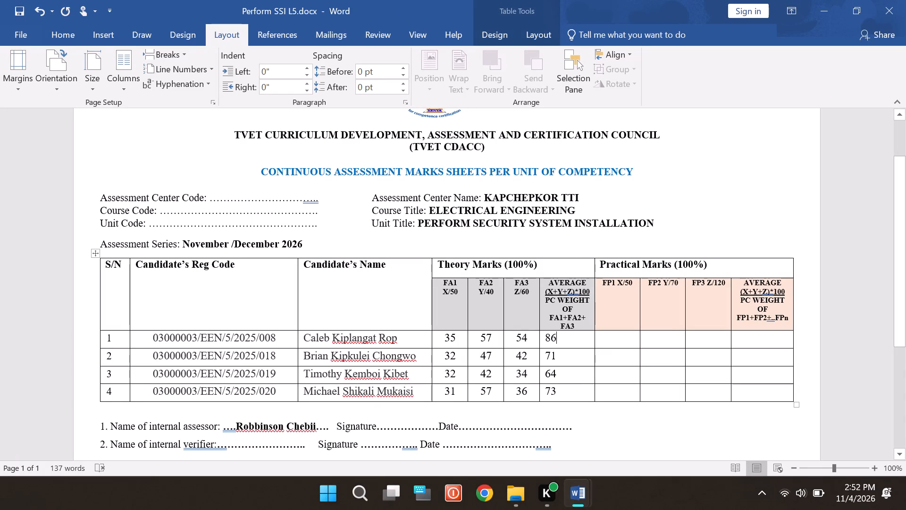
key("BackSpace")
key("BackSpace")
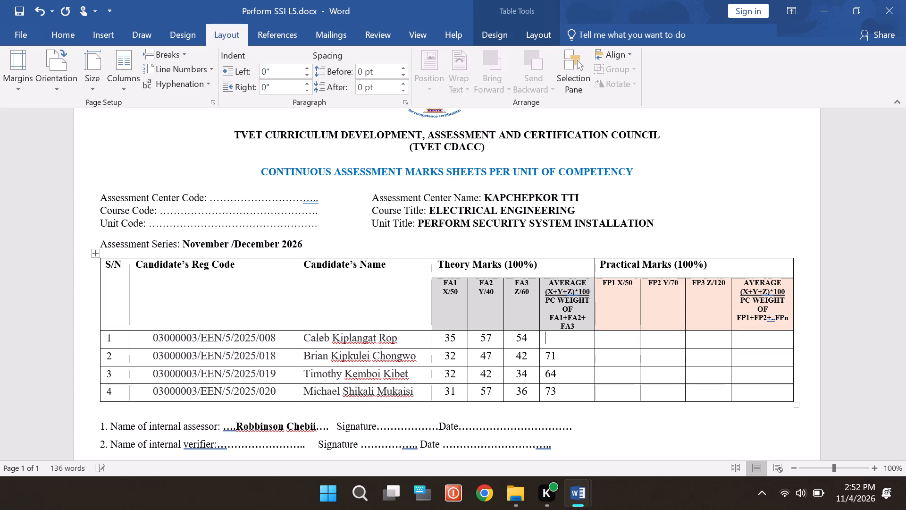
key("Left")
key("BackSpace")
key("BackSpace")
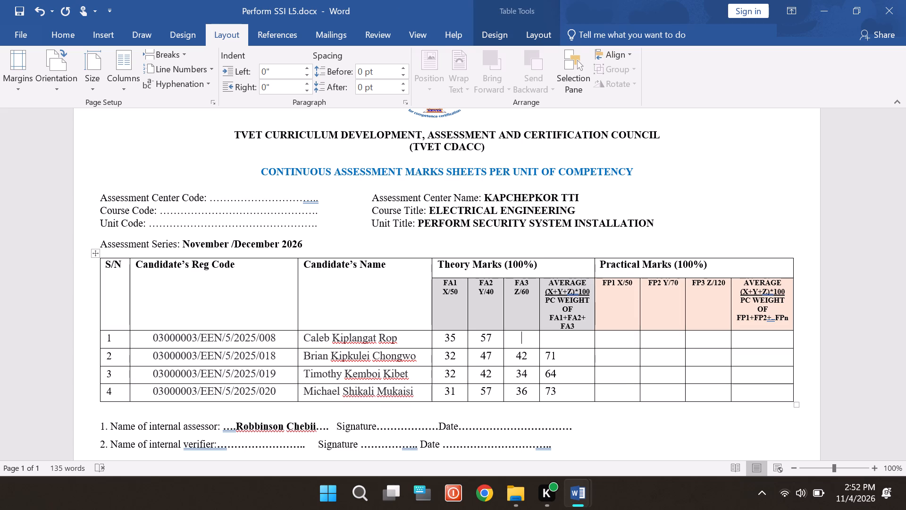
key("Left")
key("BackSpace")
key("BackSpace")
key("Left")
key("BackSpace")
key("BackSpace")
Clear the copied theory marks and average from the second candidate's row.
left_click(560, 356)
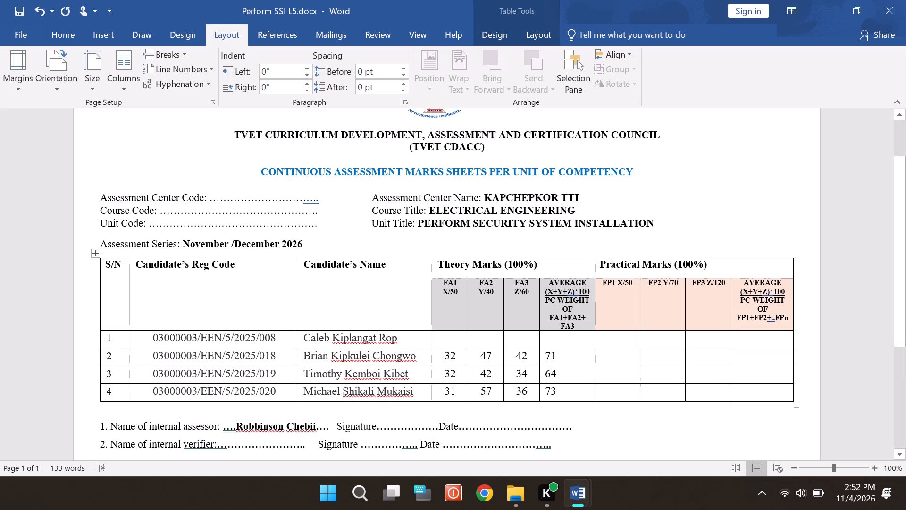
key("BackSpace")
key("BackSpace")
key("Left")
key("BackSpace")
key("BackSpace")
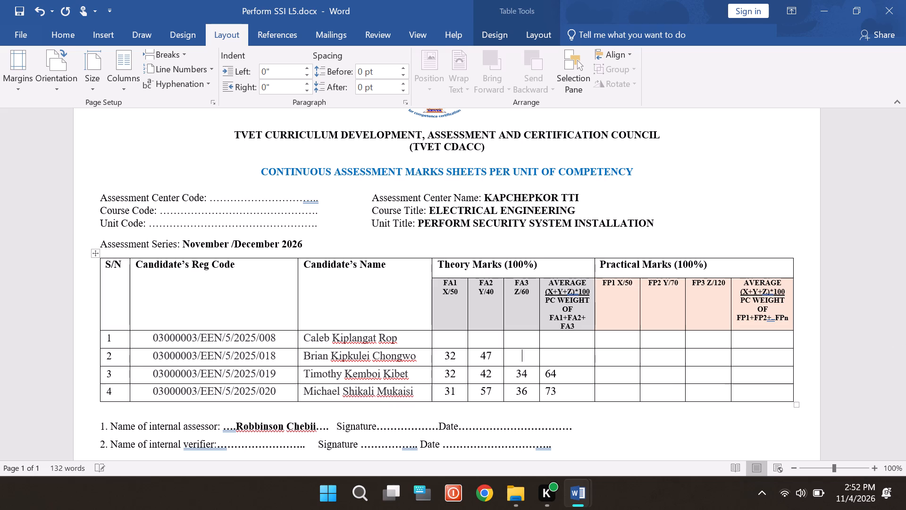
key("Left")
key("BackSpace")
key("BackSpace")
key("Left")
key("BackSpace")
key("BackSpace")
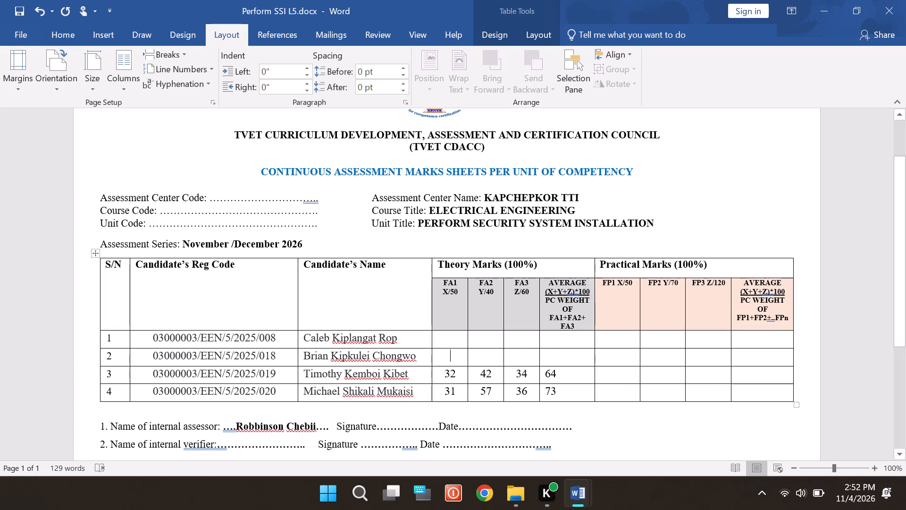
Clear the copied theory marks and average from the third candidate's row.
left_click(560, 374)
key("BackSpace")
key("BackSpace")
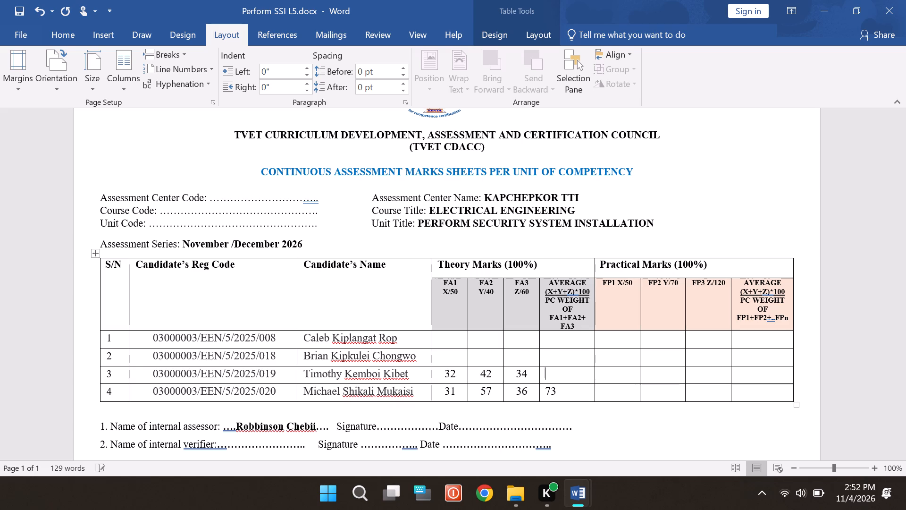
key("Left")
key("BackSpace")
key("BackSpace")
key("Left")
key("BackSpace")
key("BackSpace")
key("Left")
key("BackSpace")
key("BackSpace")
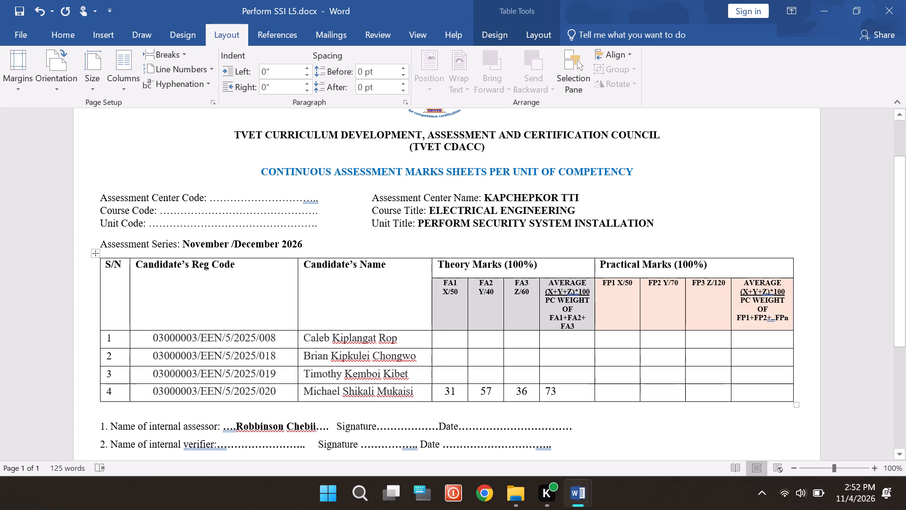
Clear the copied theory marks and average from the fourth candidate's row.
left_click(574, 388)
key("BackSpace")
key("BackSpace")
key("Left")
key("BackSpace")
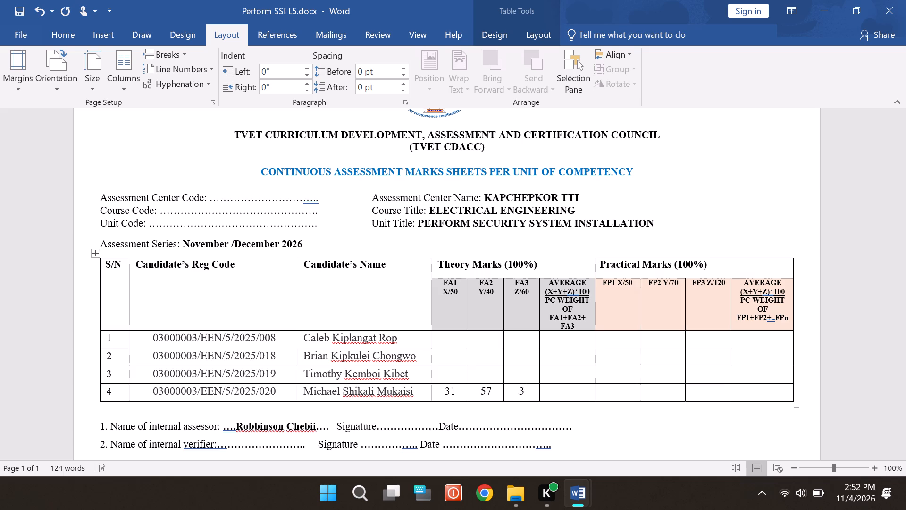
key("BackSpace")
key("Left")
key("BackSpace")
key("BackSpace")
key("Left")
key("BackSpace")
key("BackSpace")
Set the theory column headings' maximum marks to FA1 X/70, FA2 Y/80 and FA3 Z/82.
left_click(450, 337)
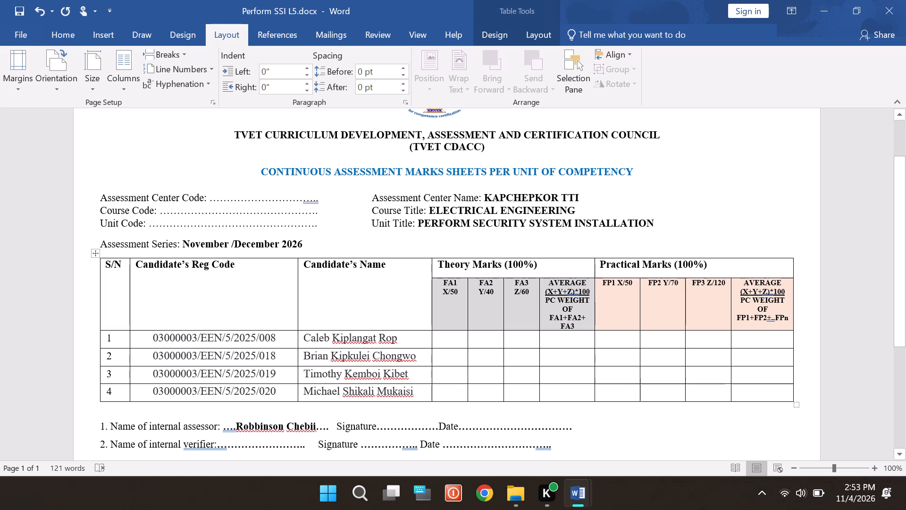
left_click(453, 289)
key("BackSpace")
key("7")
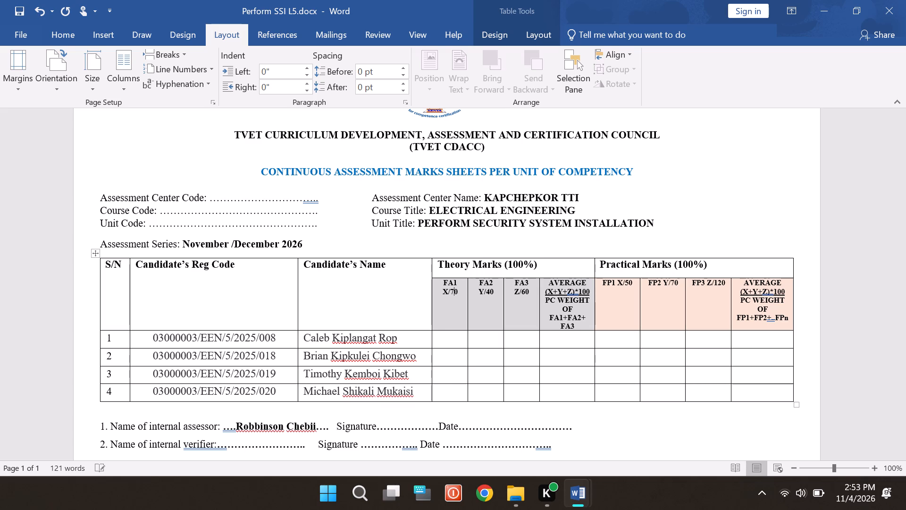
left_click(491, 290)
key("BackSpace")
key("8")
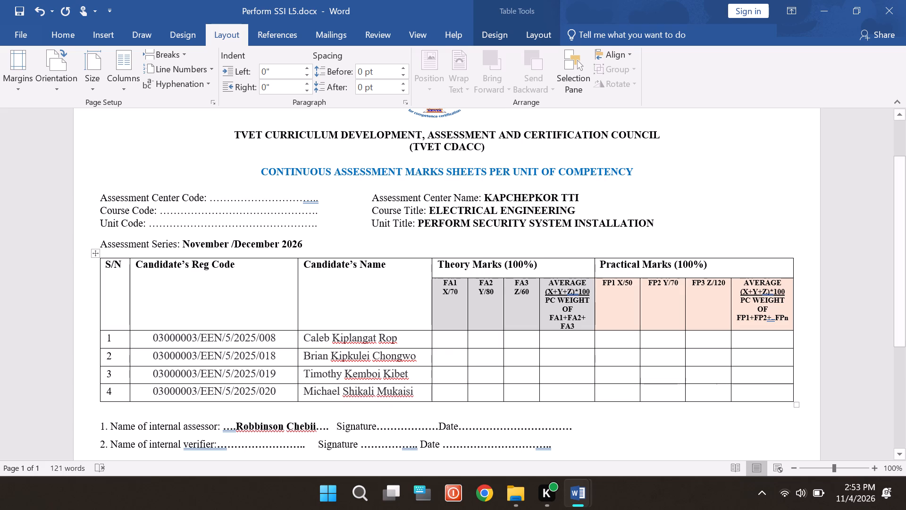
left_click(528, 291)
key("BackSpace")
key("BackSpace")
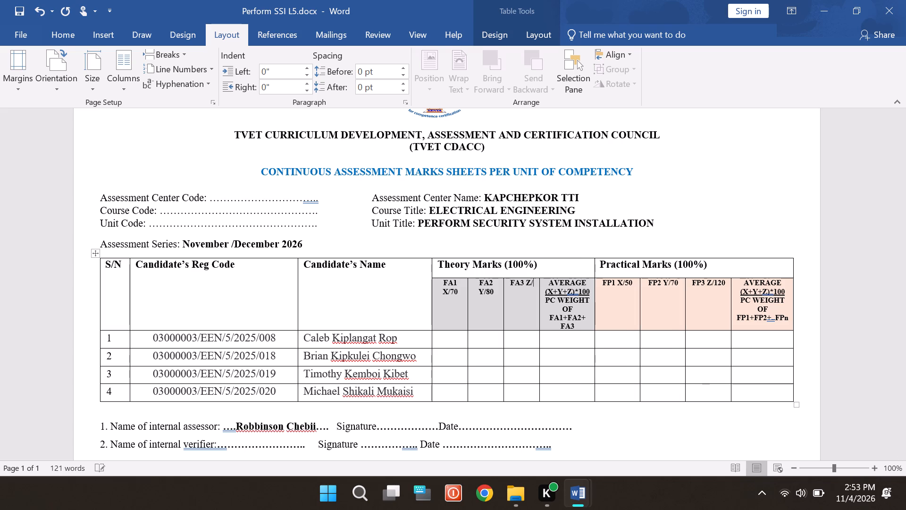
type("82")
Set the practical column headings' maximum marks to FP1 X/30, FP2 Y/30 and FP3 Z/38.
left_click(628, 283)
key("BackSpace")
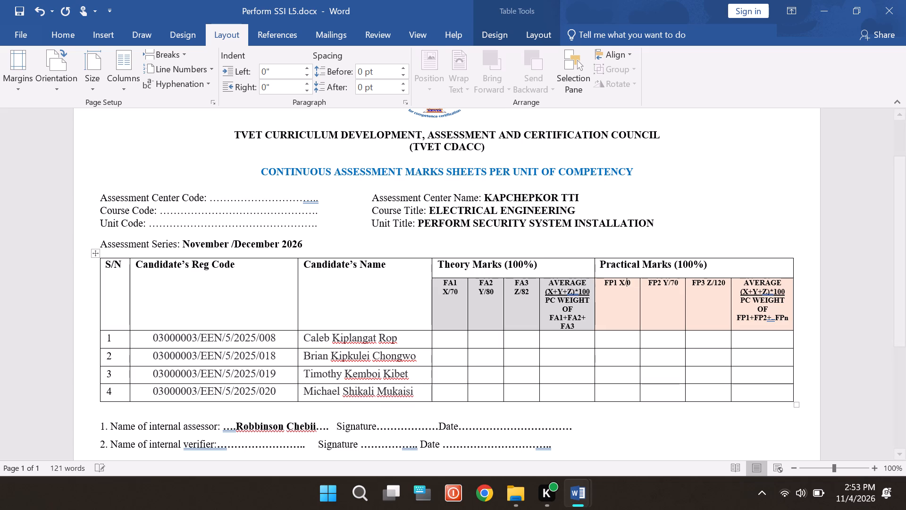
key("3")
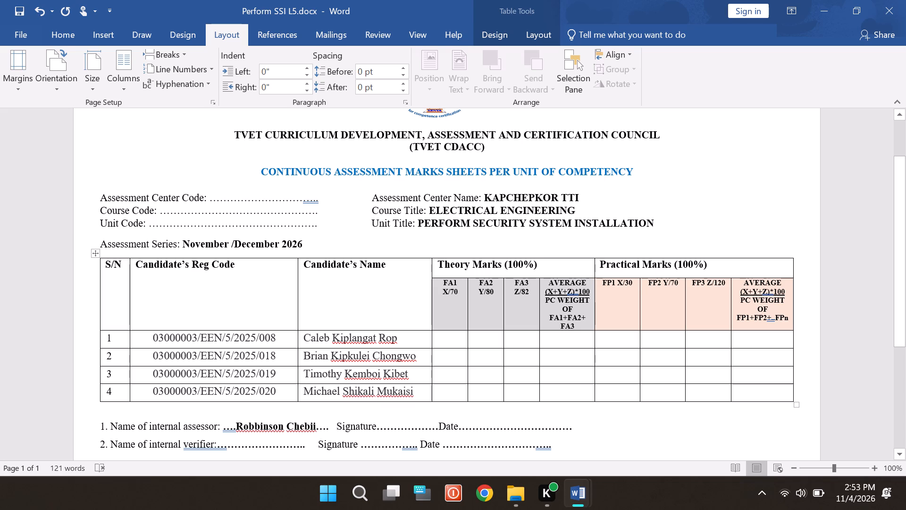
key("BackSpace")
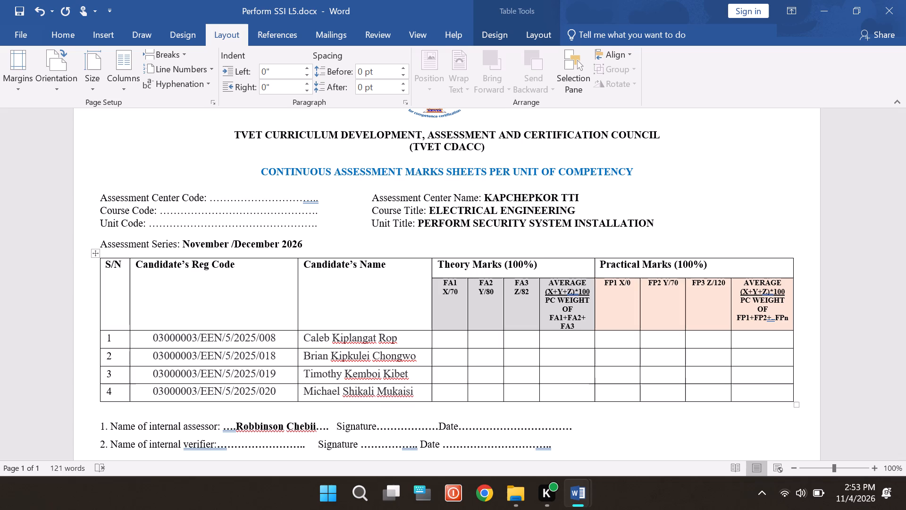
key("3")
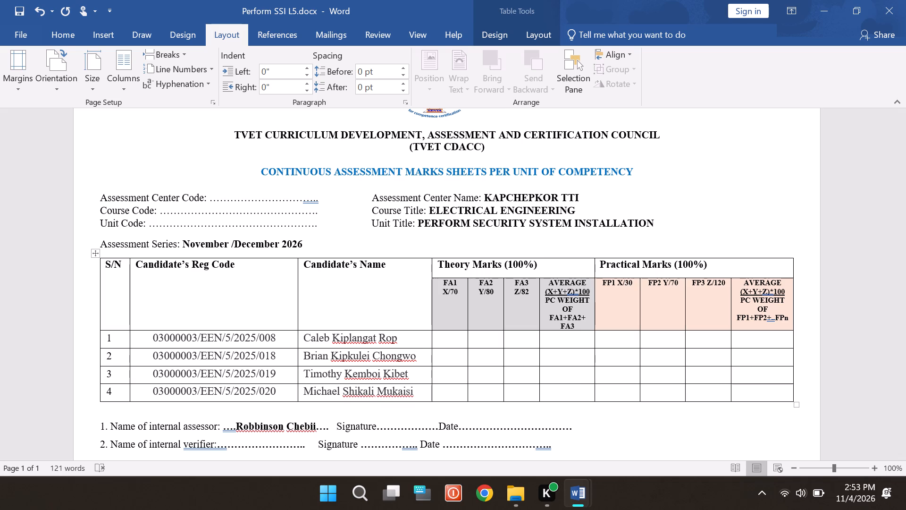
key("BackSpace")
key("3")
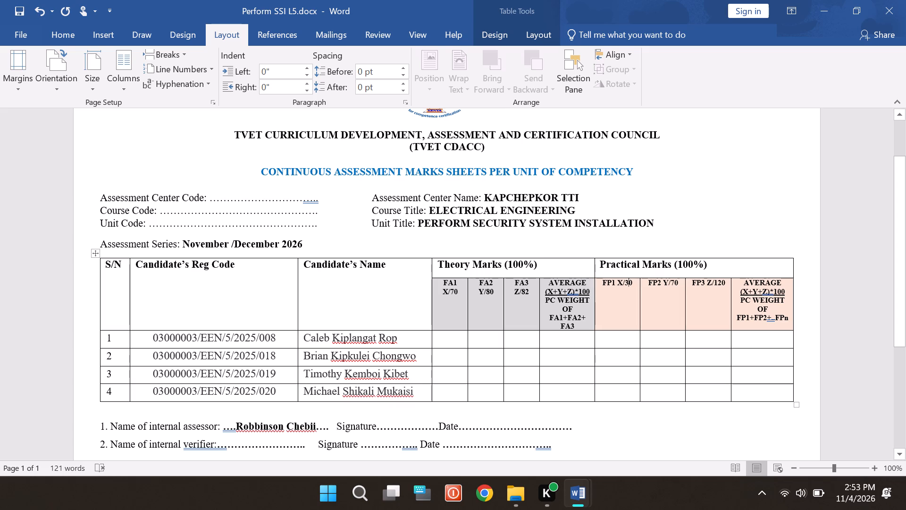
left_click(675, 281)
key("BackSpace")
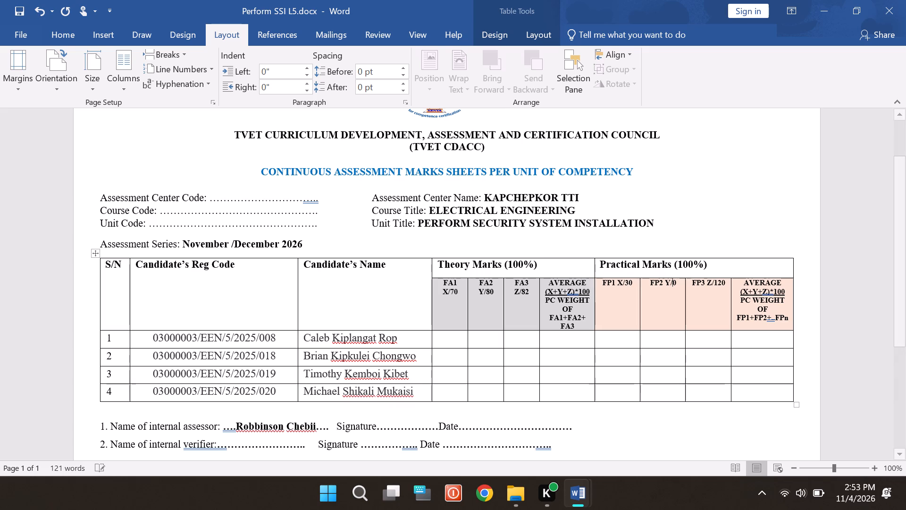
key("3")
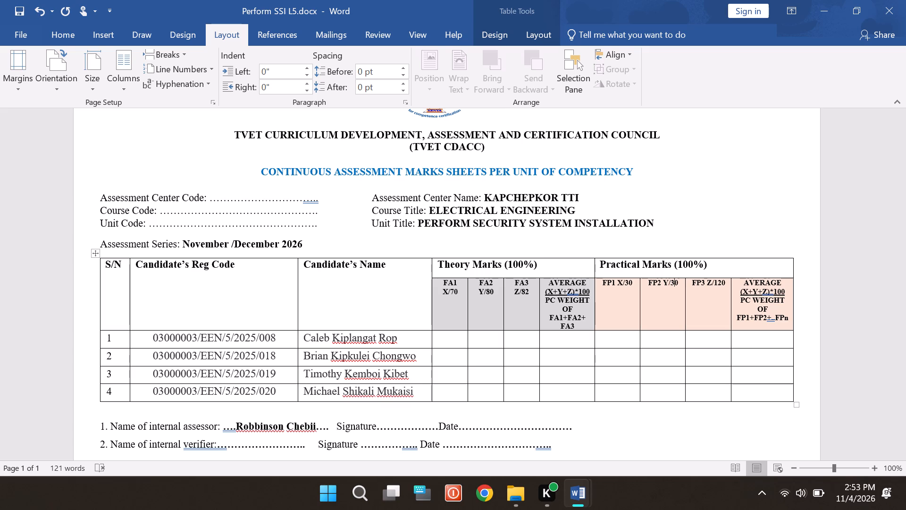
left_click(726, 281)
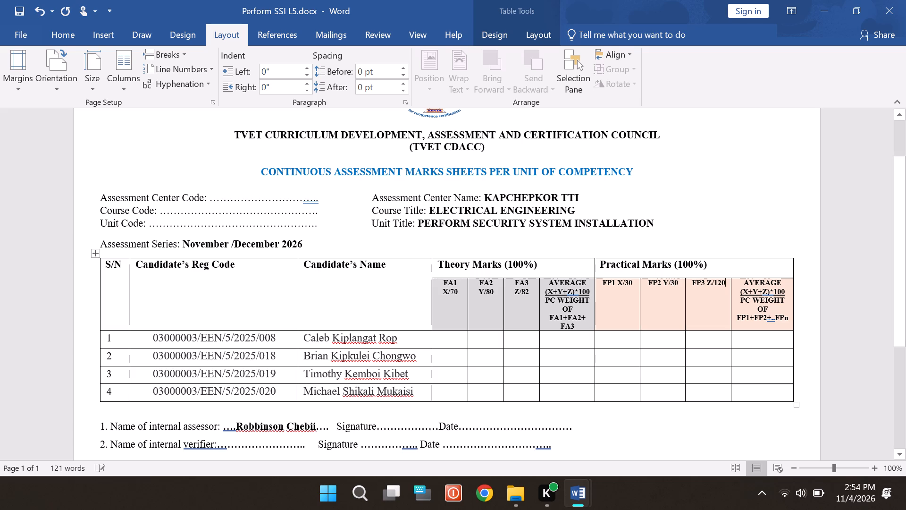
key("BackSpace")
key("BackSpace")
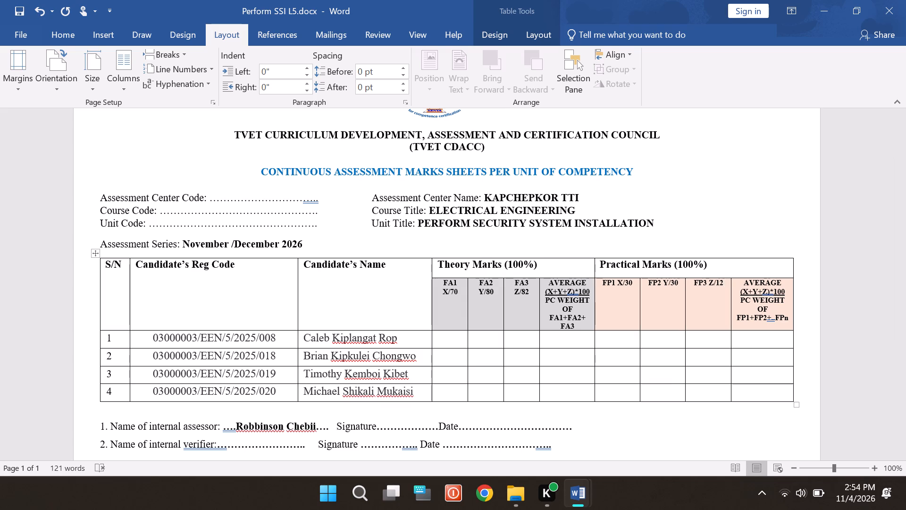
key("BackSpace")
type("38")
left_click(775, 317)
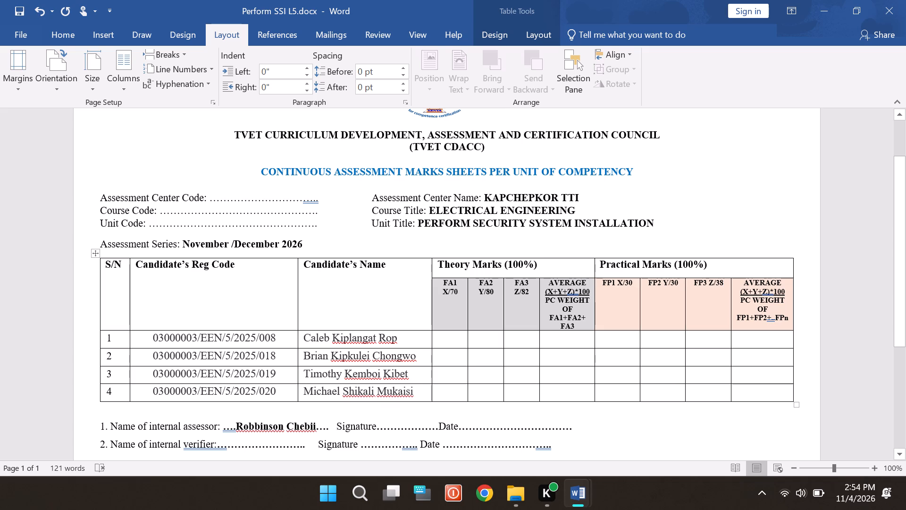
Remove the two dots before FPn in the practical average heading, making it FP1+FP2+FPn.
key("BackSpace")
key("BackSpace")
Enter theory marks of 48 for FA1 and 83 for FA2 in the first candidate's row.
left_click(446, 335)
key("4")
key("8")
key("Right")
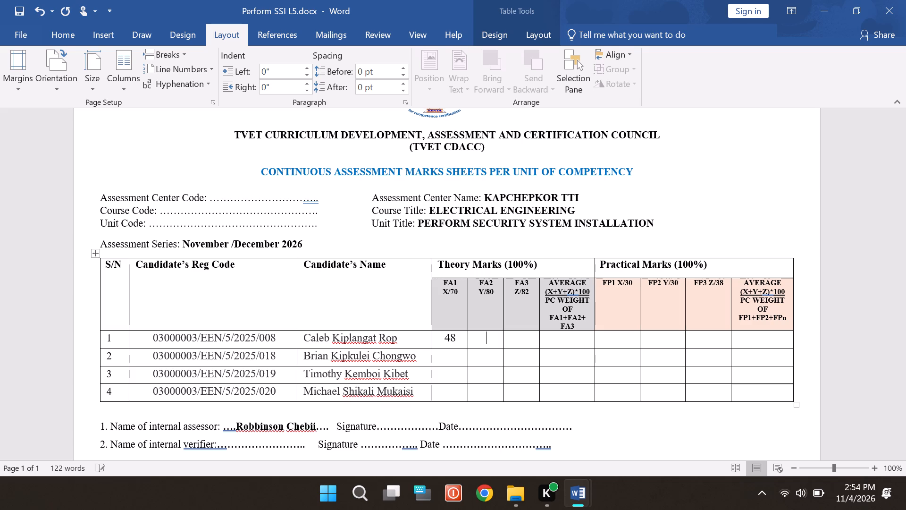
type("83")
Set the theory column headings' maximum marks to FA1 X/50, FA2 Y/100 and FA3 Z/60.
left_click(454, 290)
key("BackSpace")
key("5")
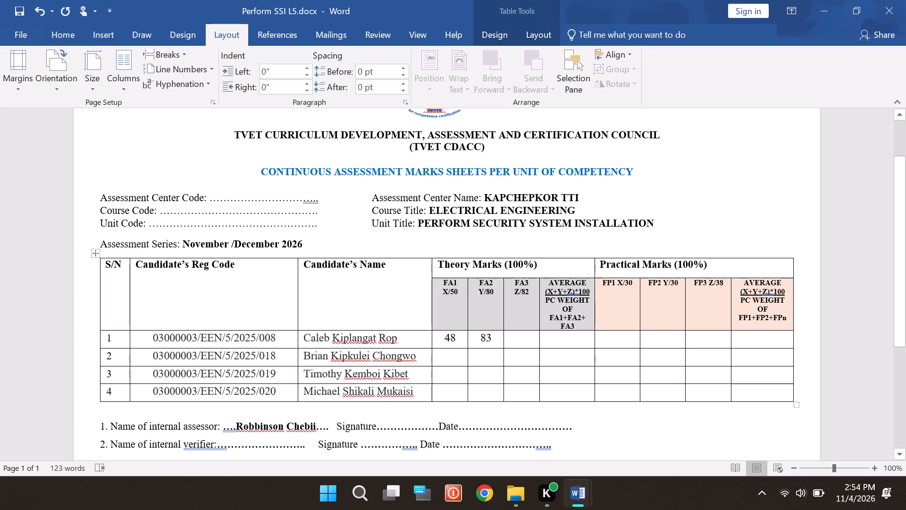
left_click(490, 290)
key("BackSpace")
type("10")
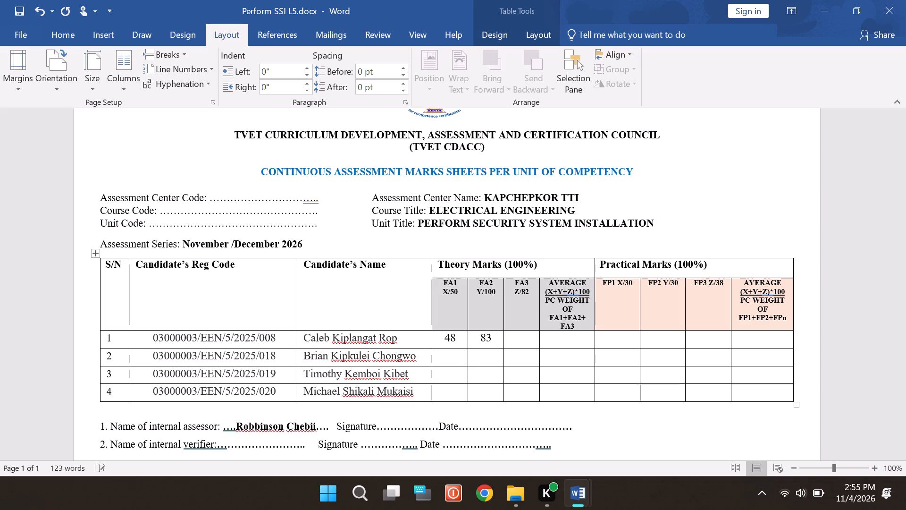
left_click(529, 293)
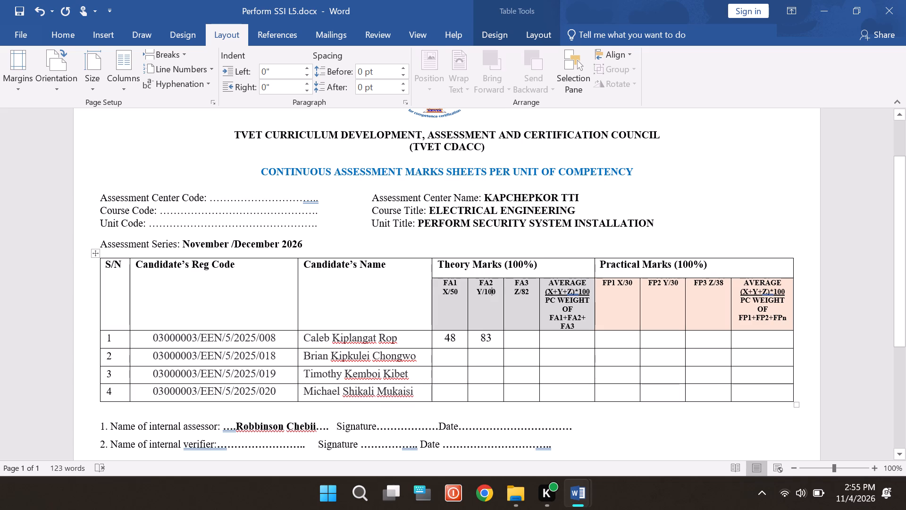
key("BackSpace")
key("BackSpace")
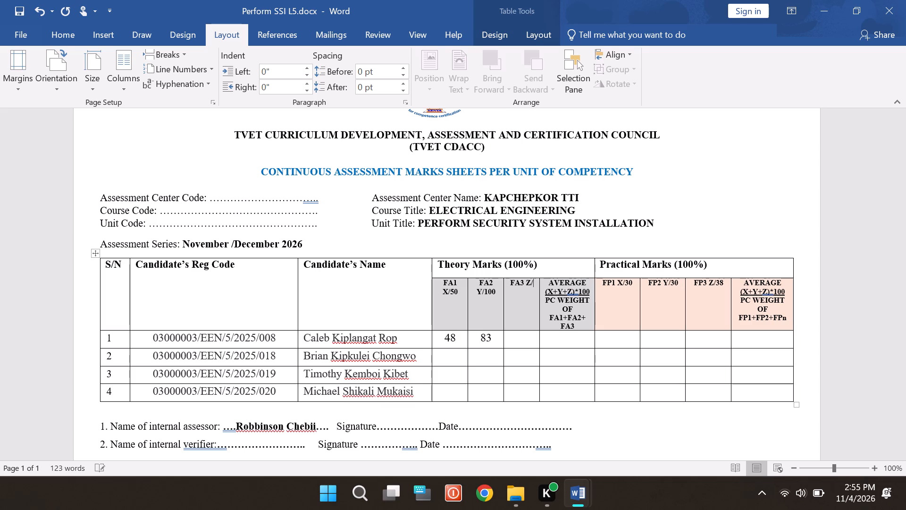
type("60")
Enter an FA3 mark of 49 and a theory average of 86 in the first candidate's row.
left_click(519, 337)
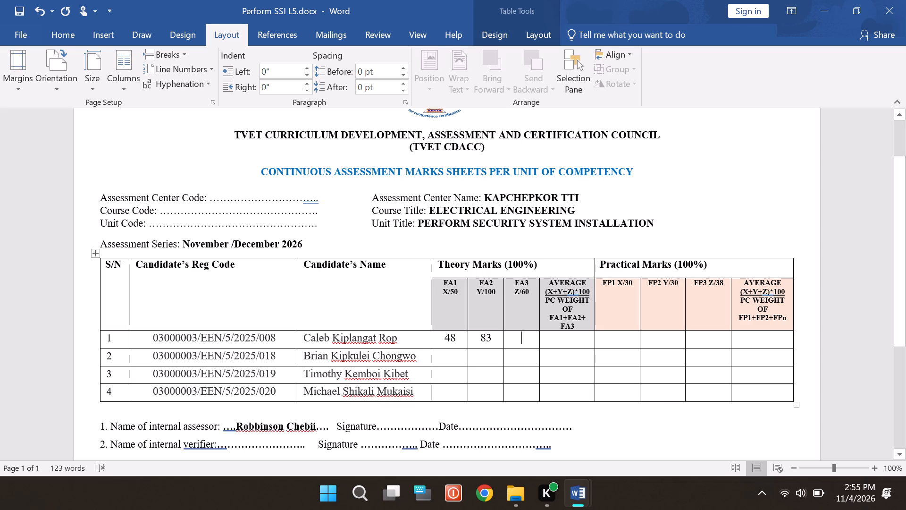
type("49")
left_click(559, 340)
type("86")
Set the practical column headings' maximum marks to FP1 X/50, FP2 Y/40 and FP3 Z/50.
left_click(629, 286)
key("BackSpace")
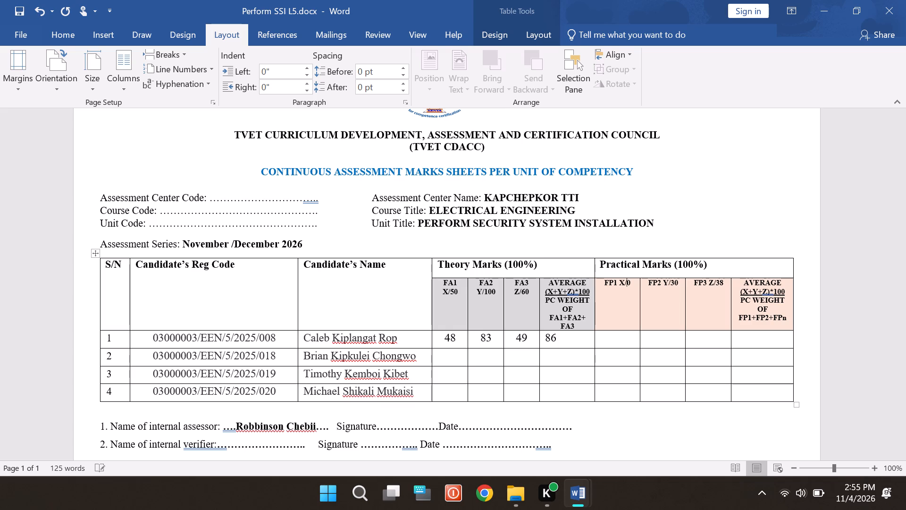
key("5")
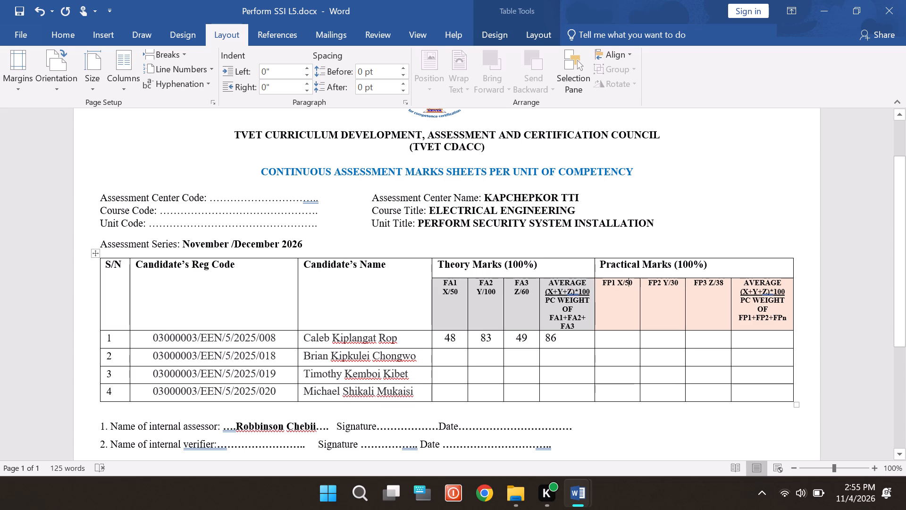
left_click(676, 281)
key("BackSpace")
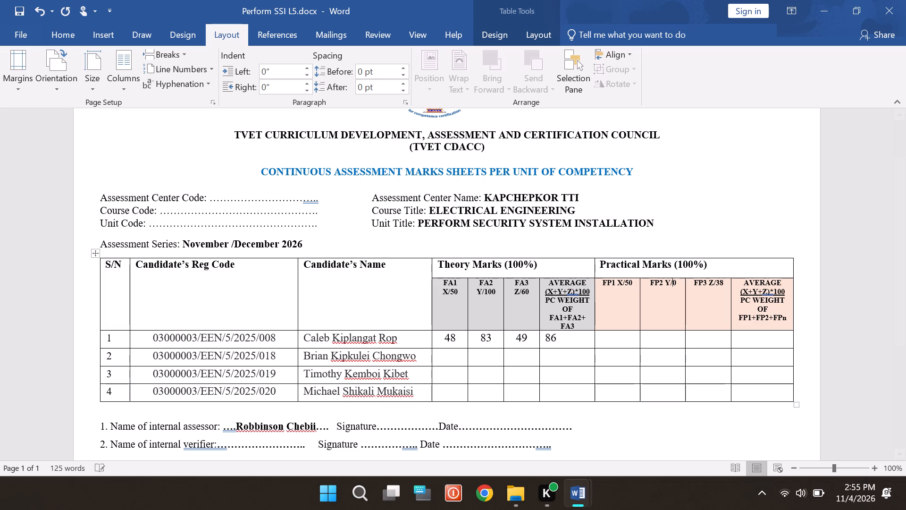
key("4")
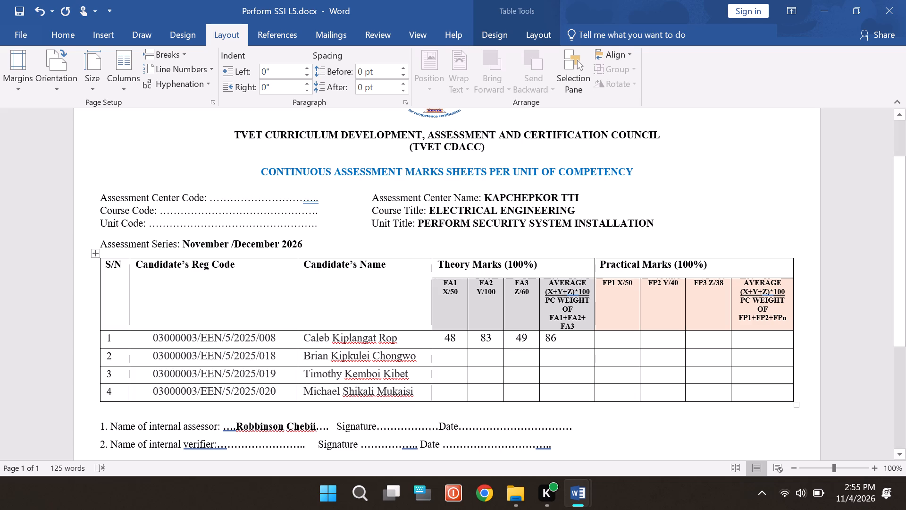
left_click(723, 282)
key("BackSpace")
key("BackSpace")
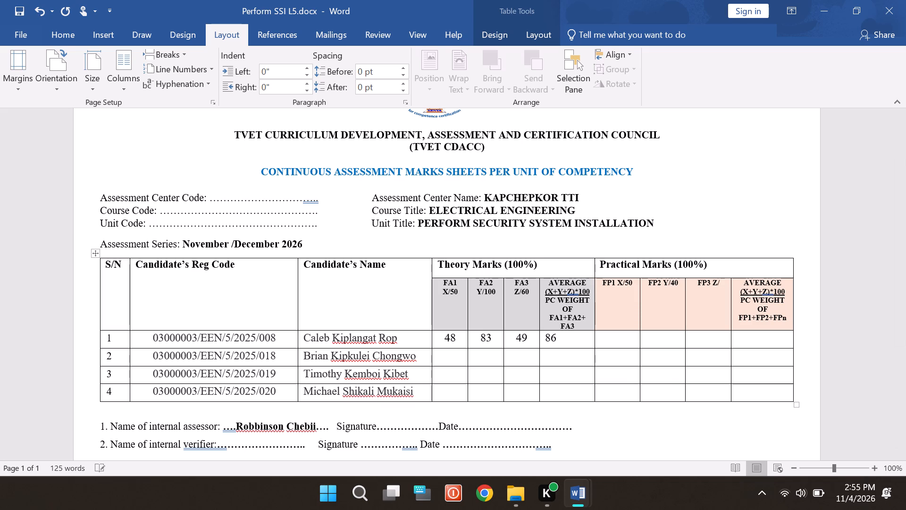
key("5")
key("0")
Enter the first candidate's practical marks as FP1 42, FP2 34 and FP3 54, with an average of 93.
left_click(612, 340)
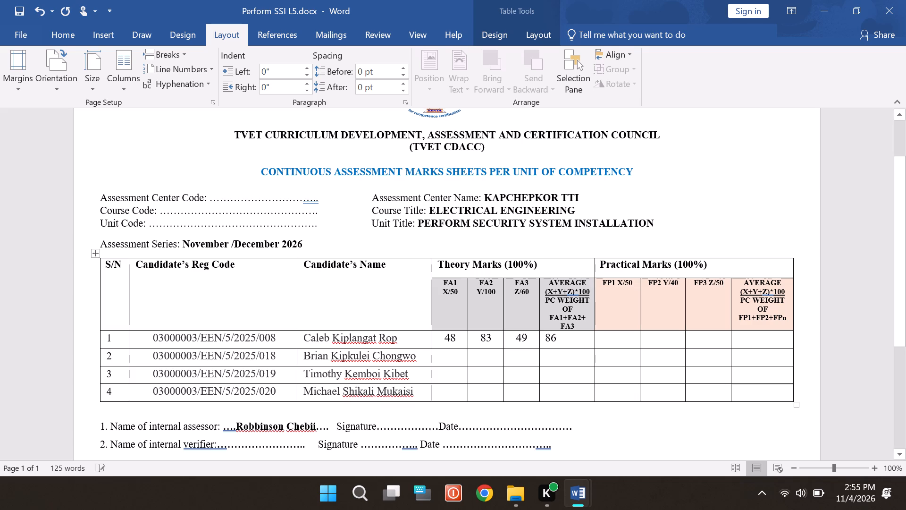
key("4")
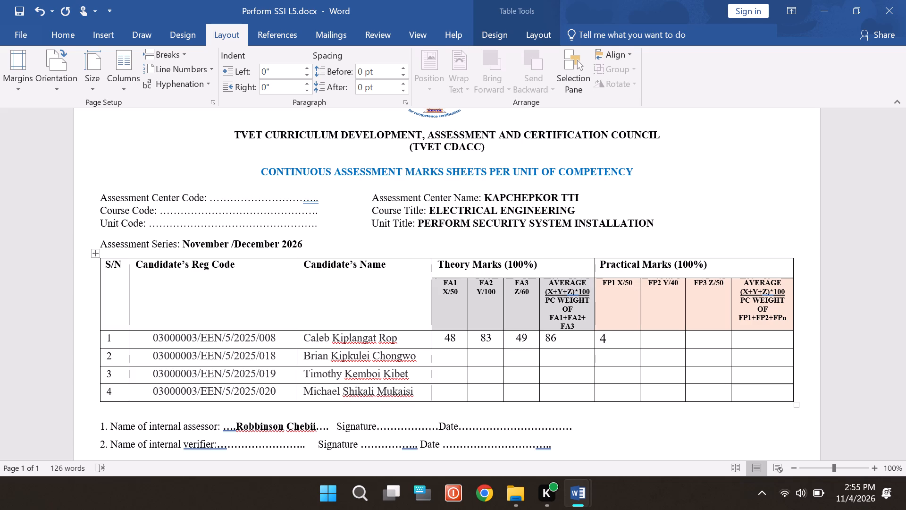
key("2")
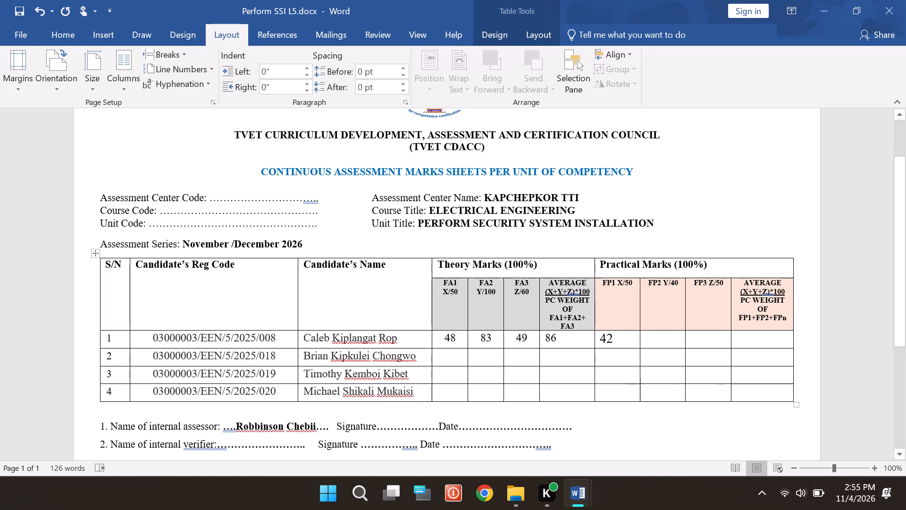
left_click(661, 337)
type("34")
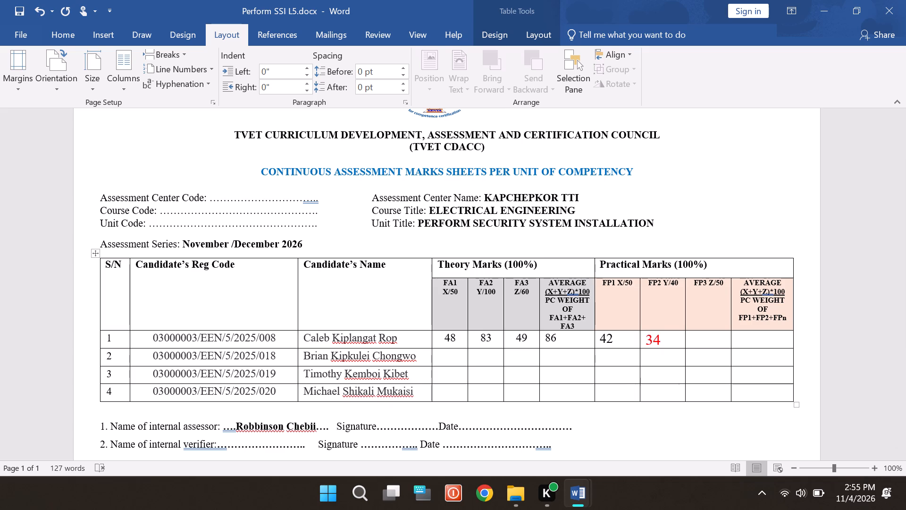
left_click(698, 337)
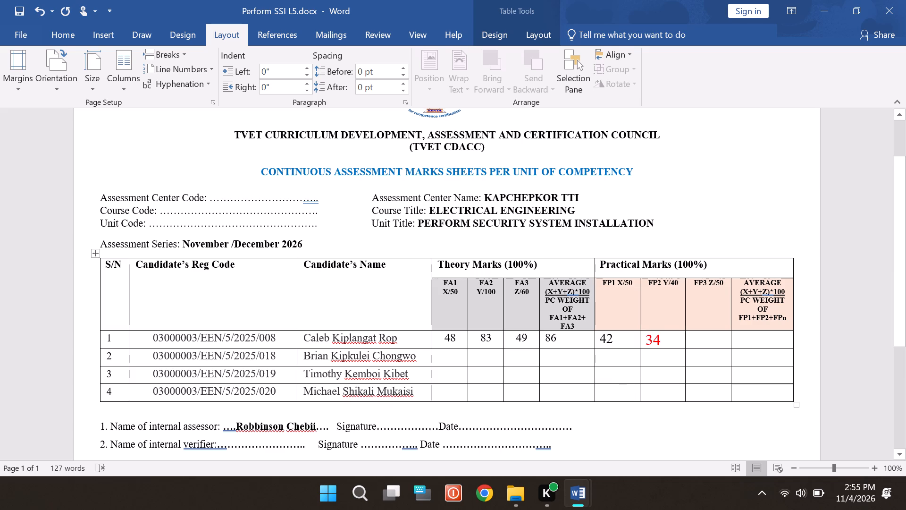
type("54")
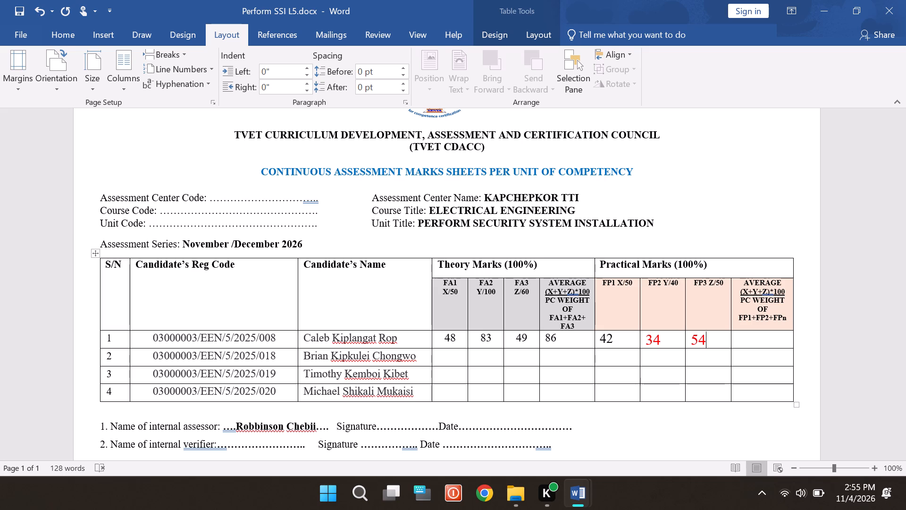
left_click(739, 340)
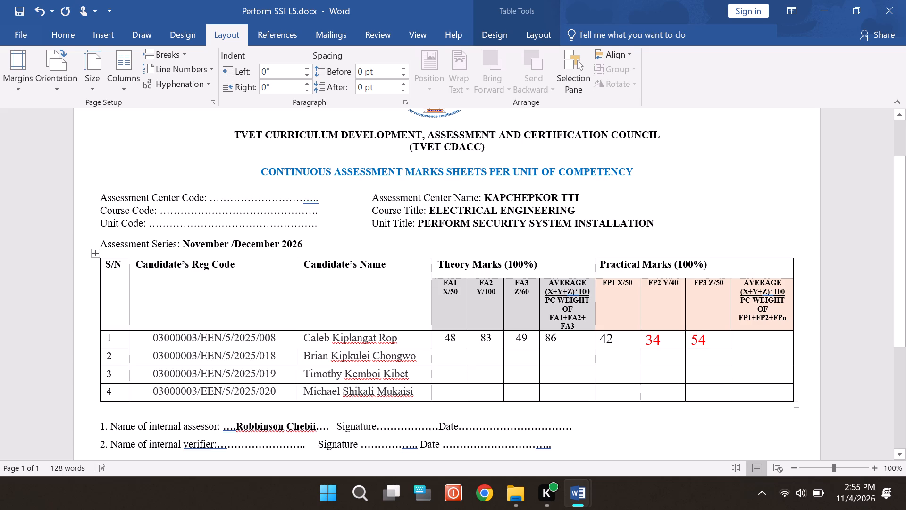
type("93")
Enter the second candidate's theory marks as FA1 47, FA2 82 and FA3 40, with an average of 80.
left_click(444, 354)
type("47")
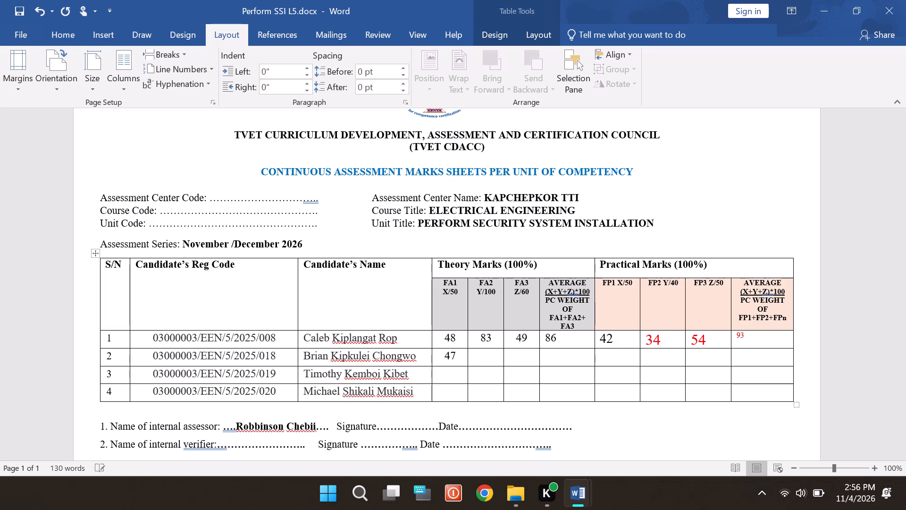
left_click(476, 354)
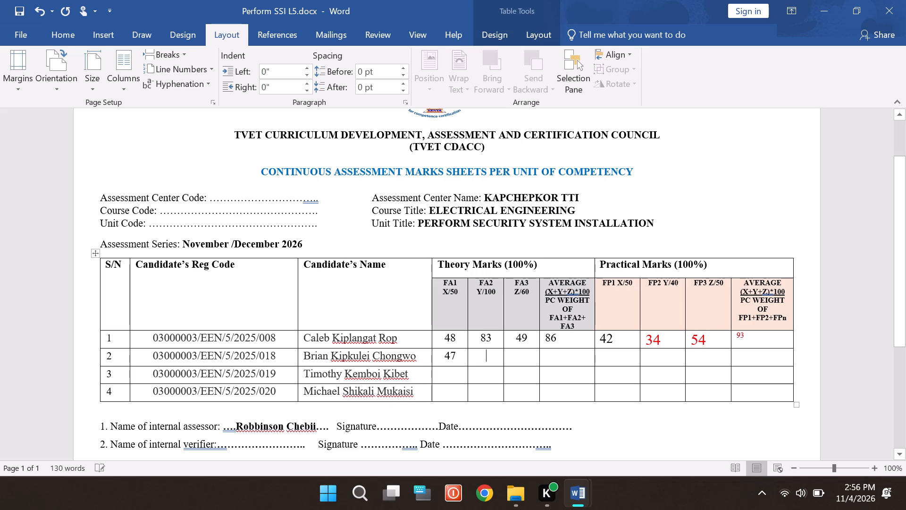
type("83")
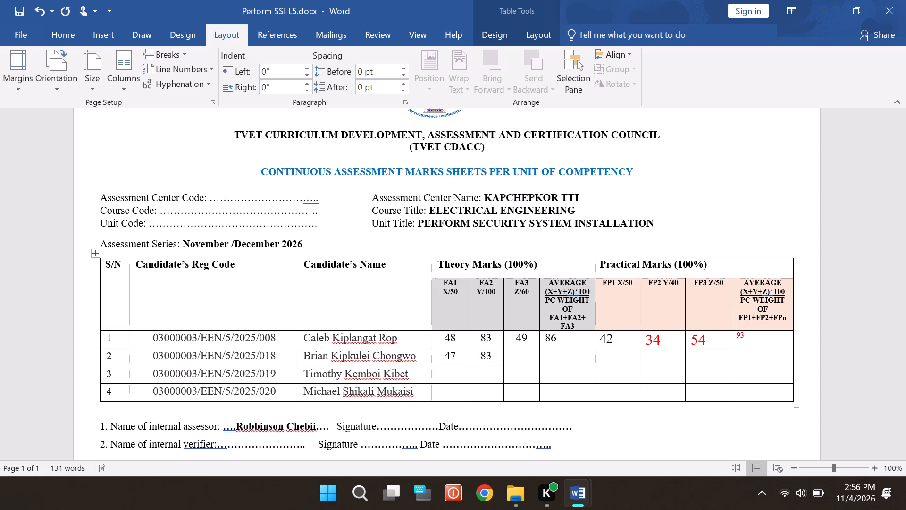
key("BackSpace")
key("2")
left_click(512, 357)
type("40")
left_click(551, 355)
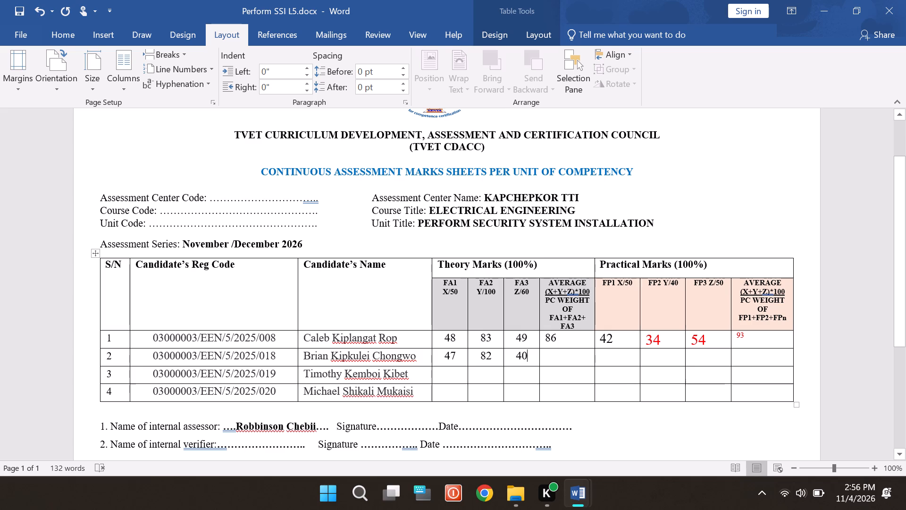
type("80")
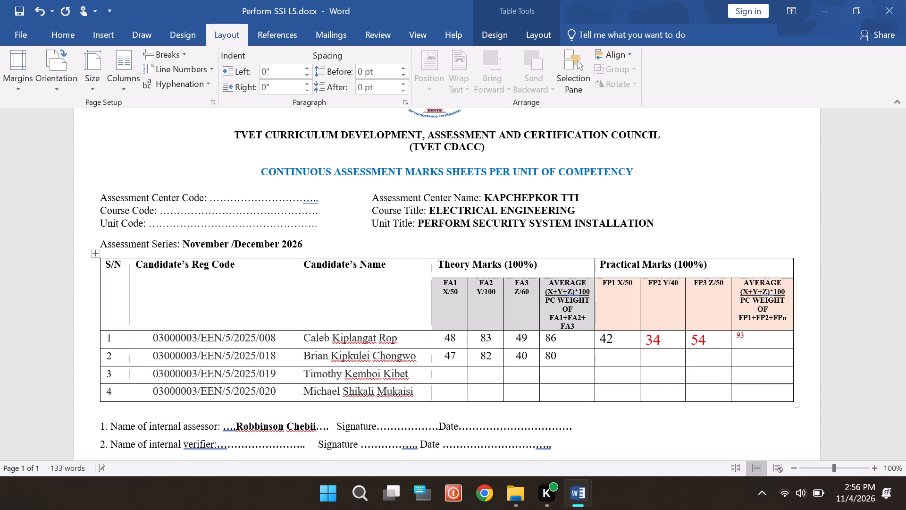
Enter the second candidate's practical marks as FP1 43, FP2 36 and FP3 53, with an average of 94.
left_click(606, 354)
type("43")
left_click(654, 354)
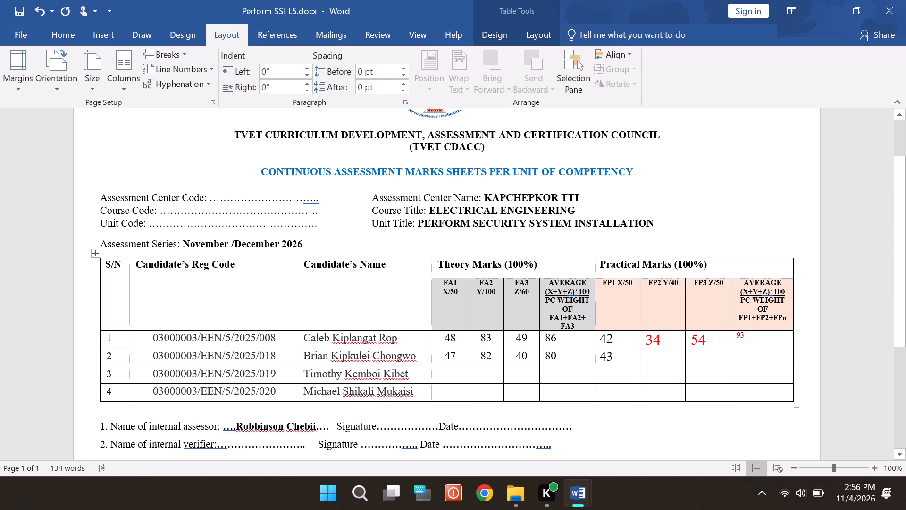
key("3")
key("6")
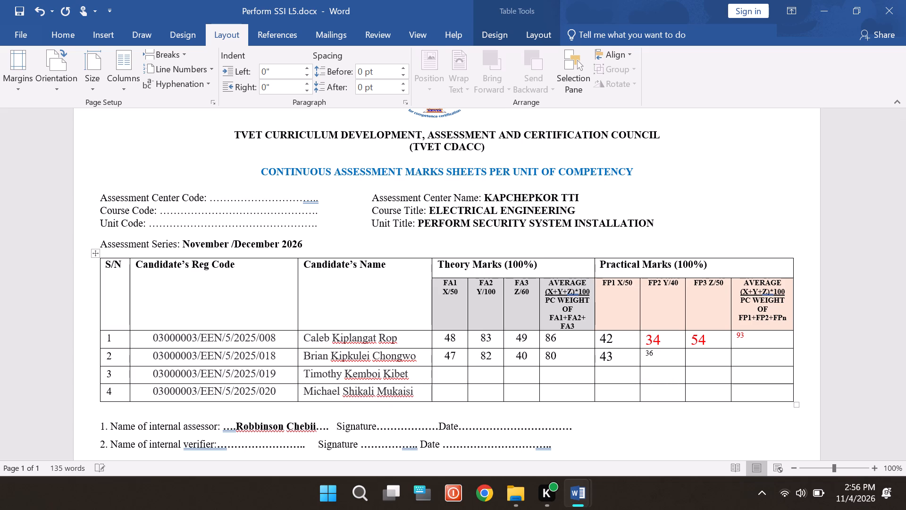
left_click(693, 352)
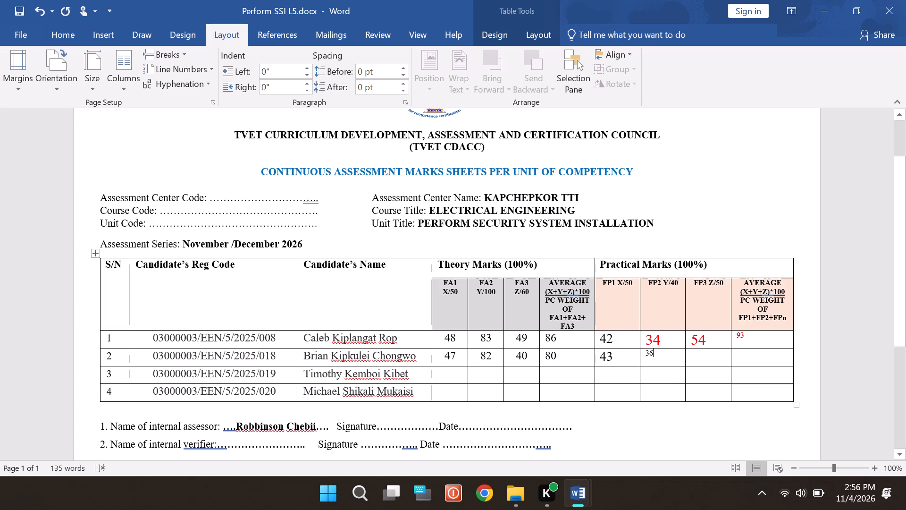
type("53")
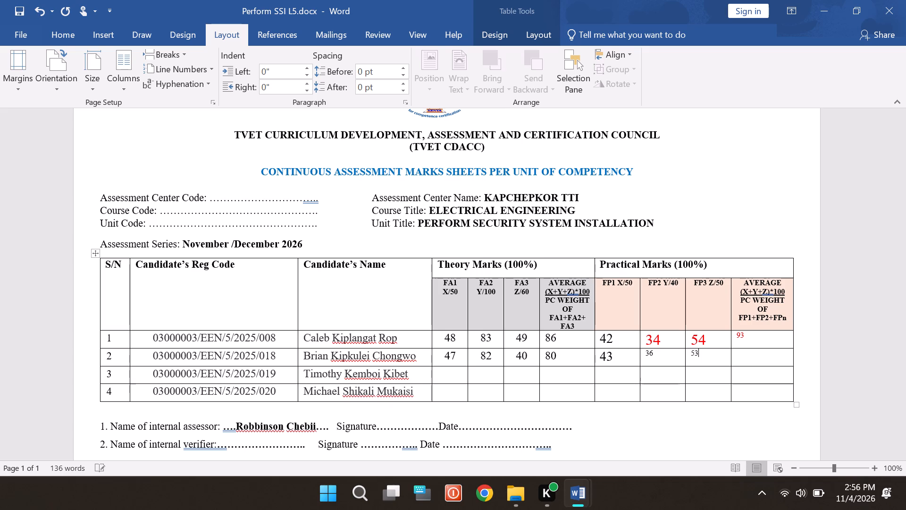
left_click(738, 357)
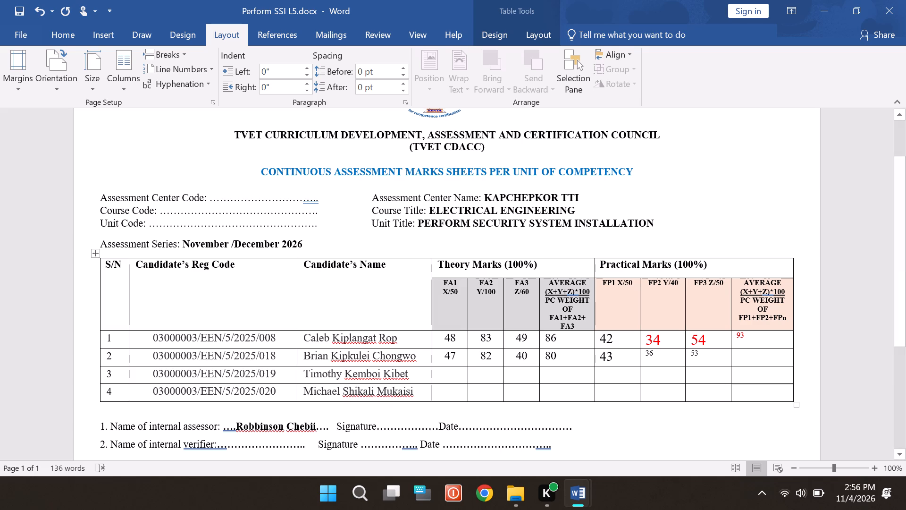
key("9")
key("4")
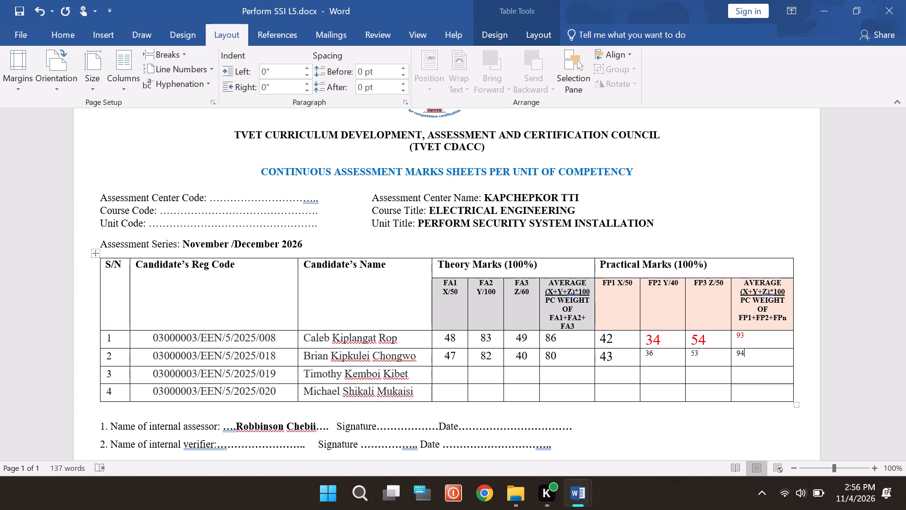
Enter the third candidate's theory marks as FA1 43, FA2 82 and FA3 43, with an average of 80.
left_click(442, 373)
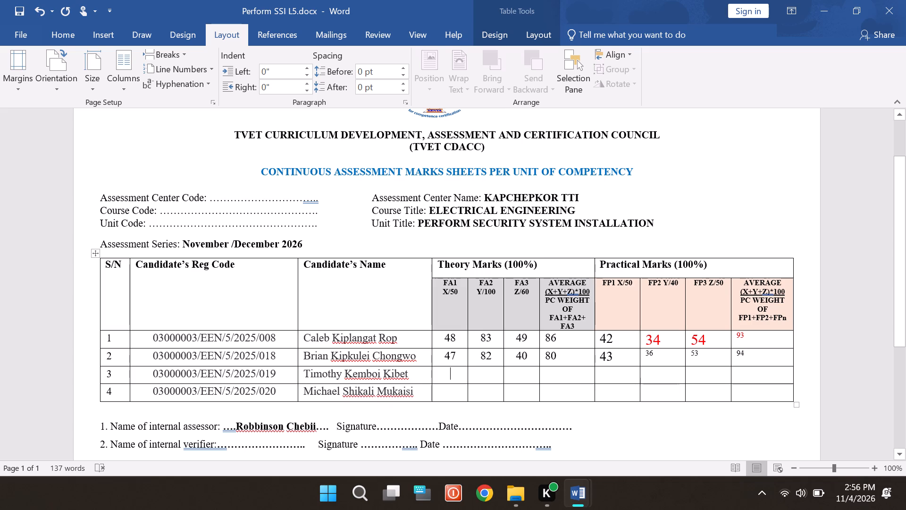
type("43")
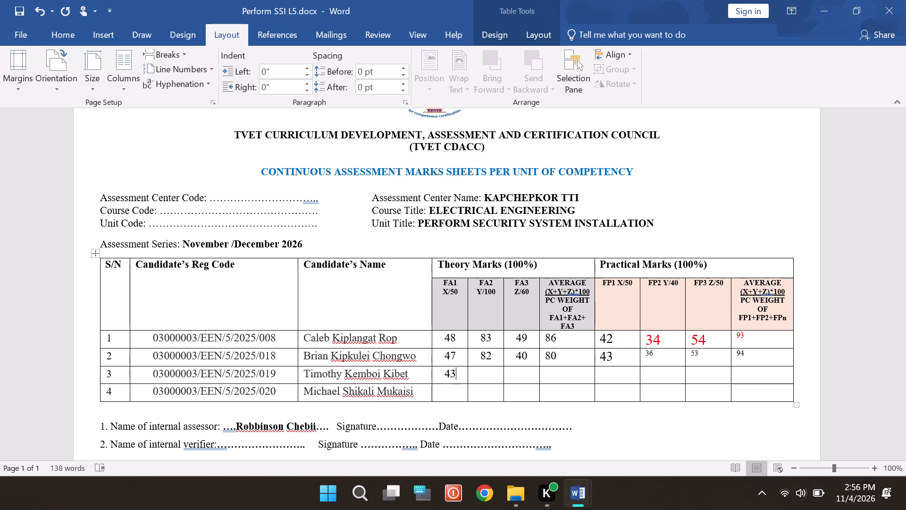
left_click(477, 375)
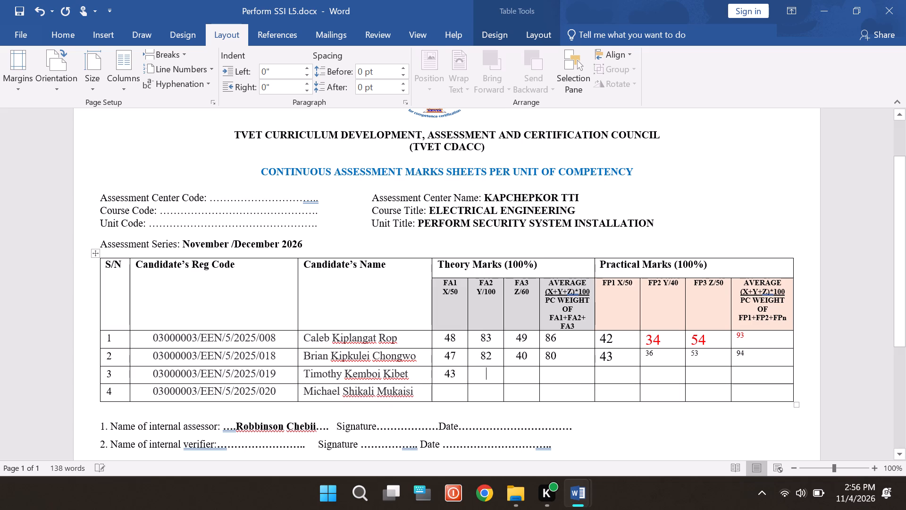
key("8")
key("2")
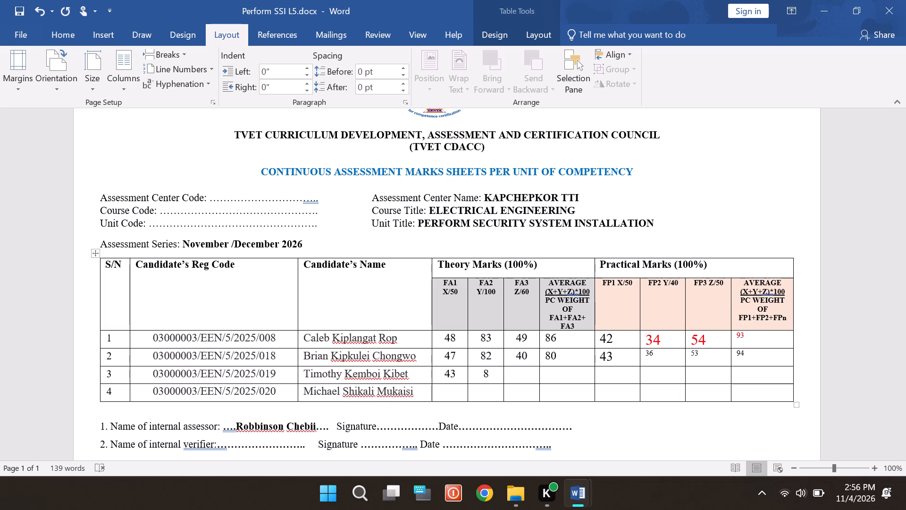
left_click(515, 376)
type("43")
left_click(552, 377)
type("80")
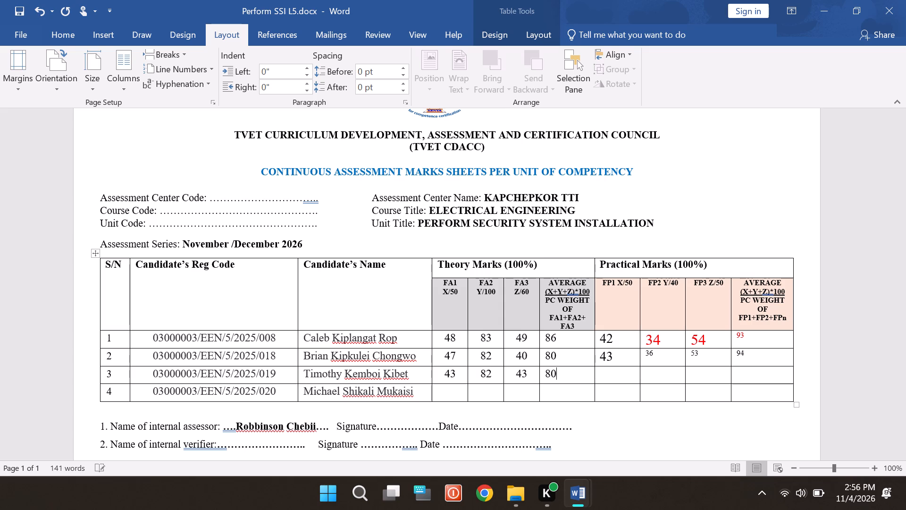
Enter the third candidate's practical marks as FP1 42, FP2 33 and FP3 53, with an average of 91.
left_click(600, 371)
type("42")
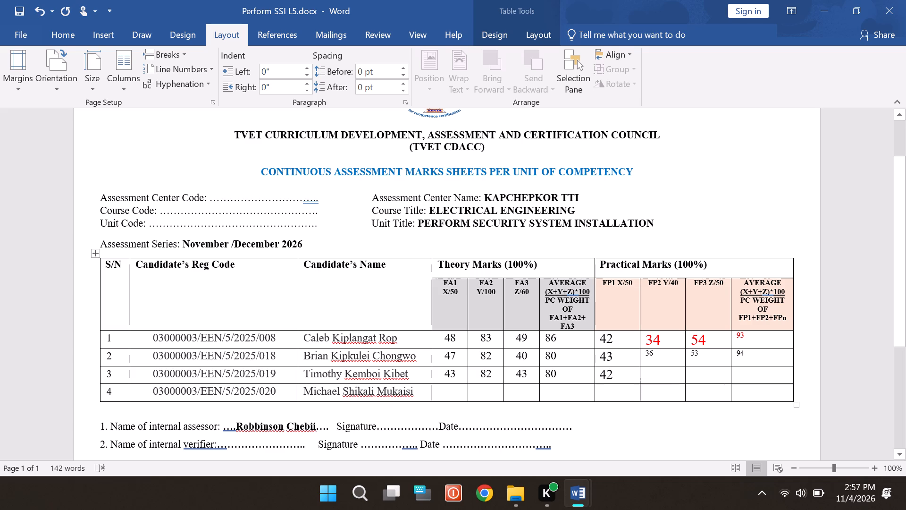
left_click(646, 371)
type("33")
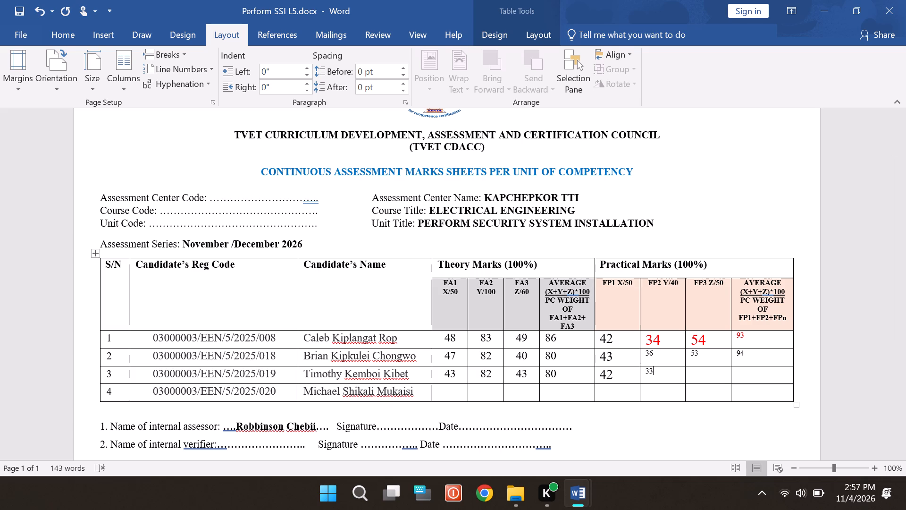
left_click(692, 372)
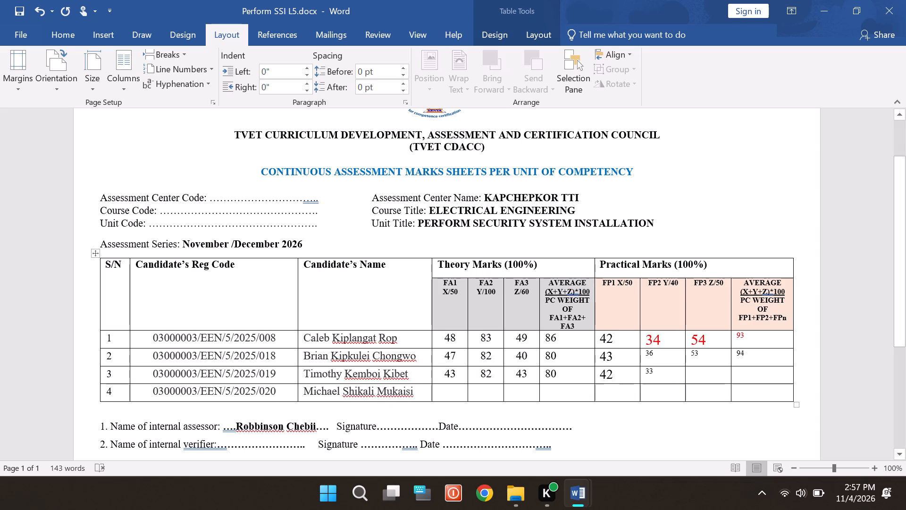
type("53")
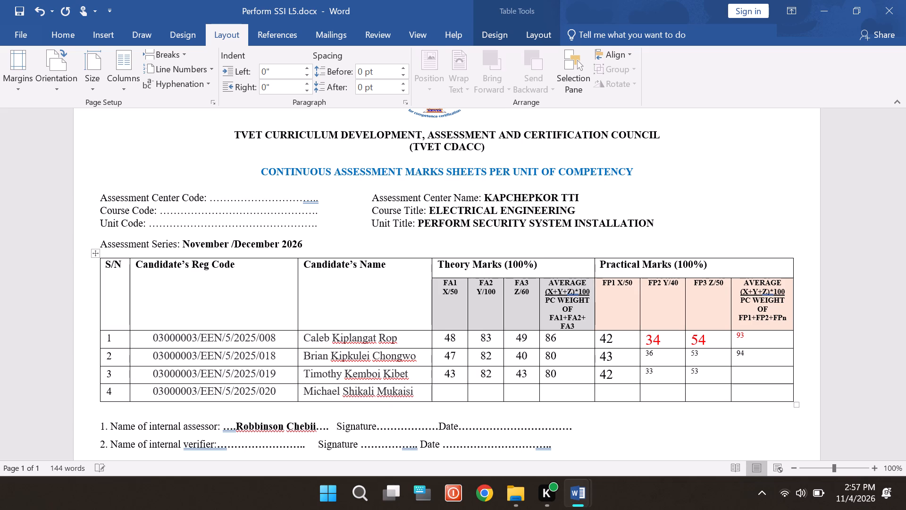
left_click(740, 376)
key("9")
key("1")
Enter the fourth candidate's theory marks as FA1 48, FA2 80 and FA3 40, with an average of 80.
left_click(447, 392)
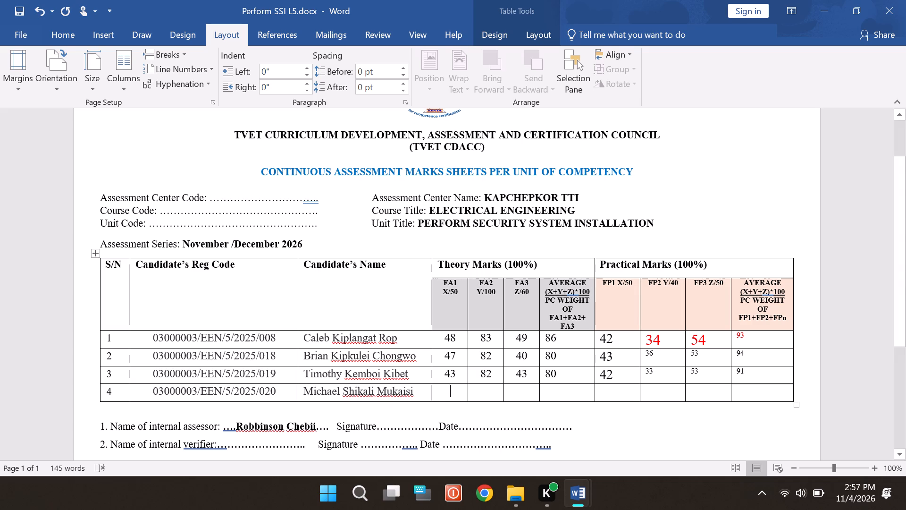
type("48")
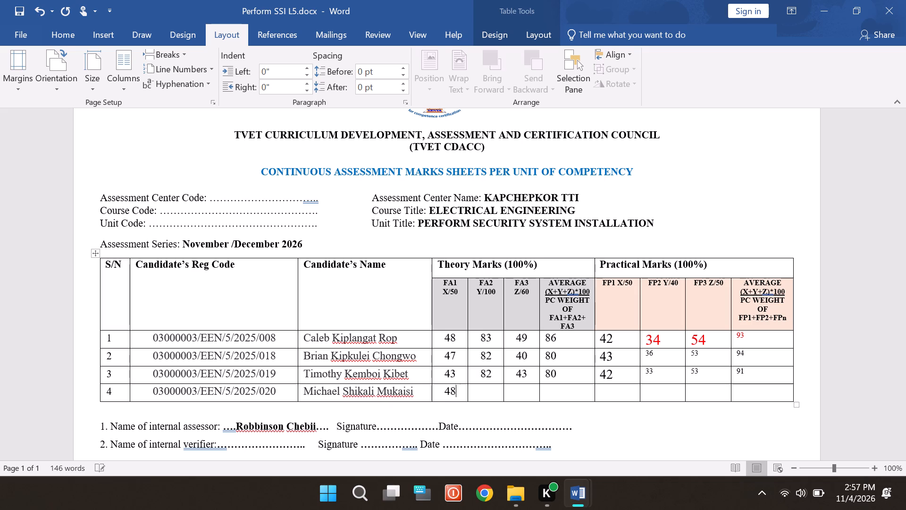
left_click(477, 390)
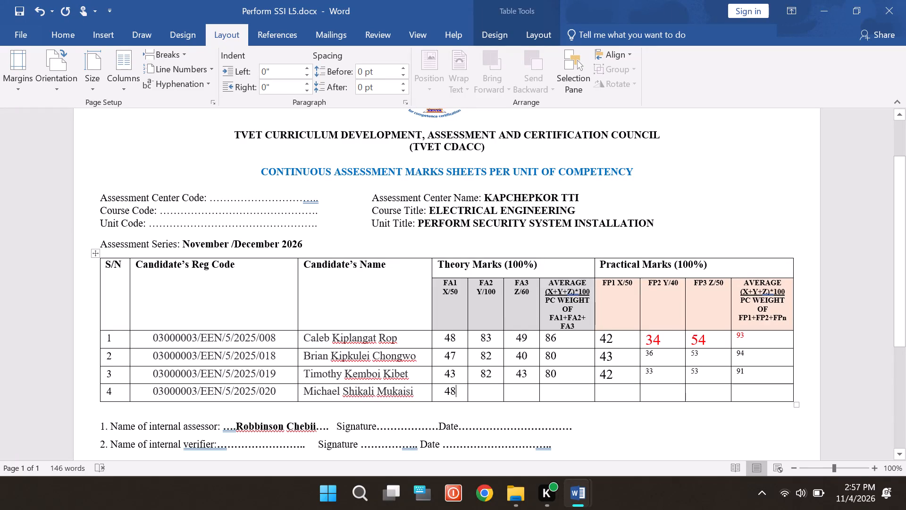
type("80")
left_click(513, 390)
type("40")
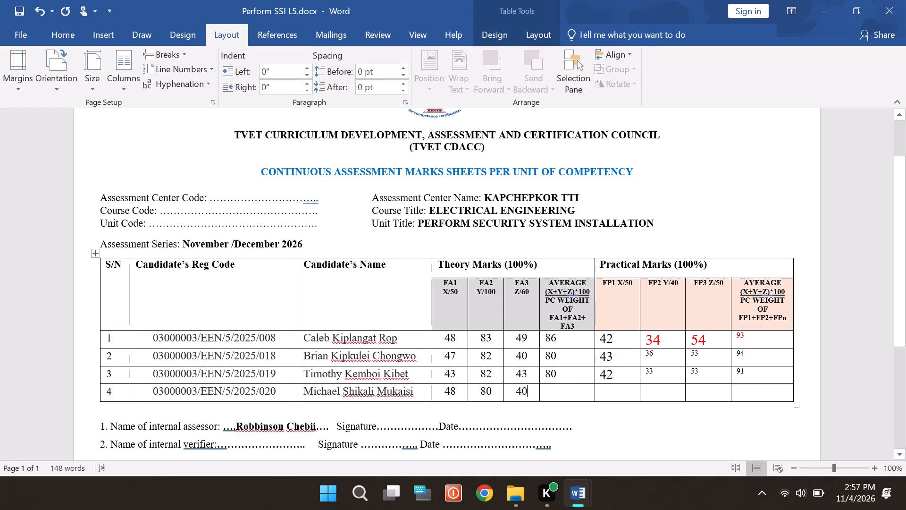
left_click(549, 391)
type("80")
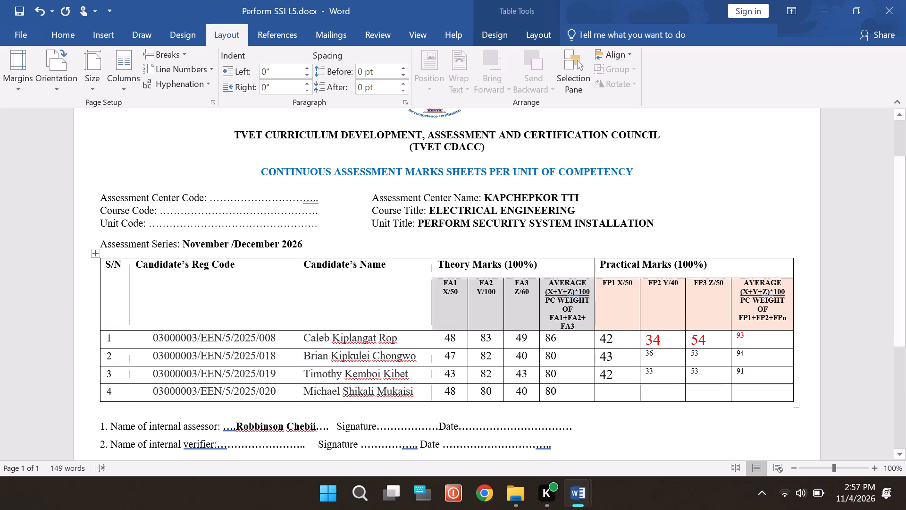
Enter the fourth candidate's practical marks as FP1 43, FP2 36 and FP3 50, with an average of 92.
left_click(602, 391)
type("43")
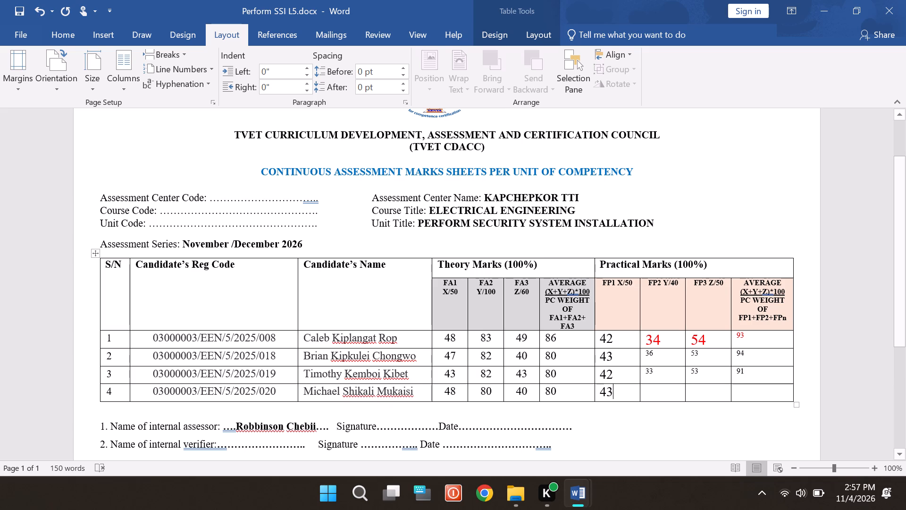
left_click(648, 391)
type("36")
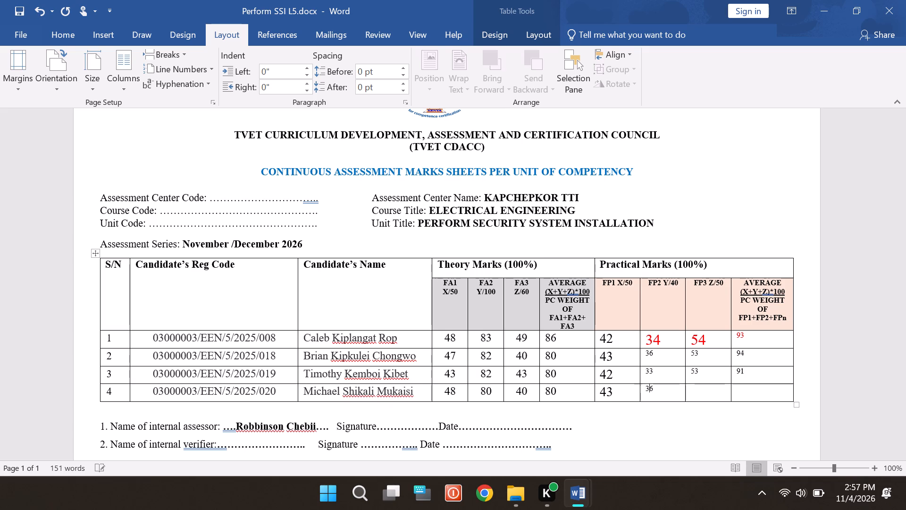
left_click(691, 391)
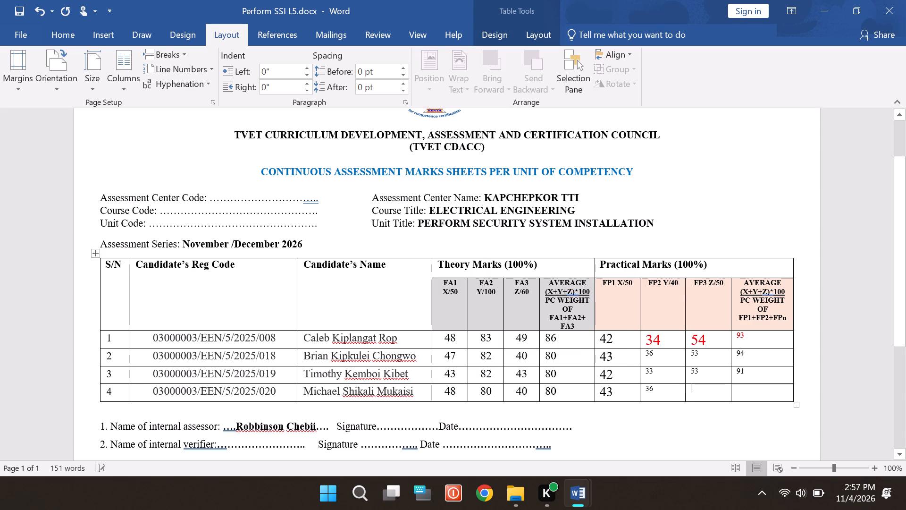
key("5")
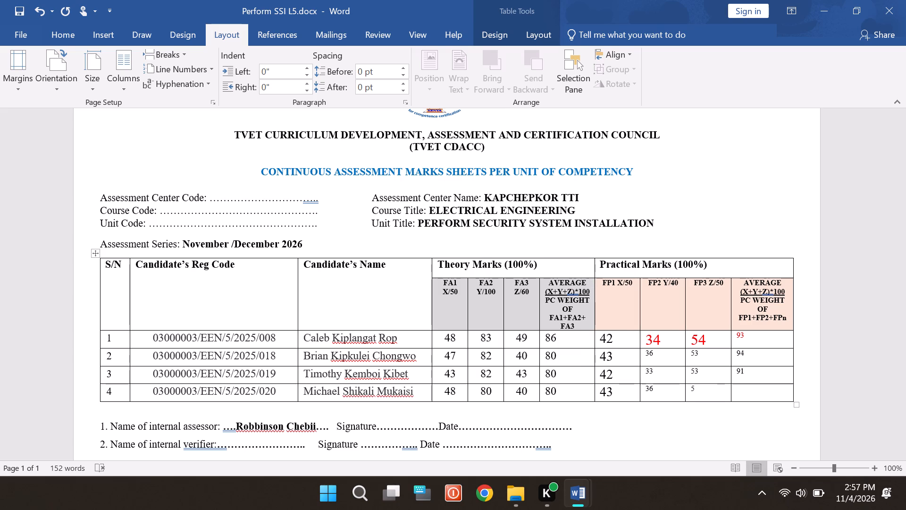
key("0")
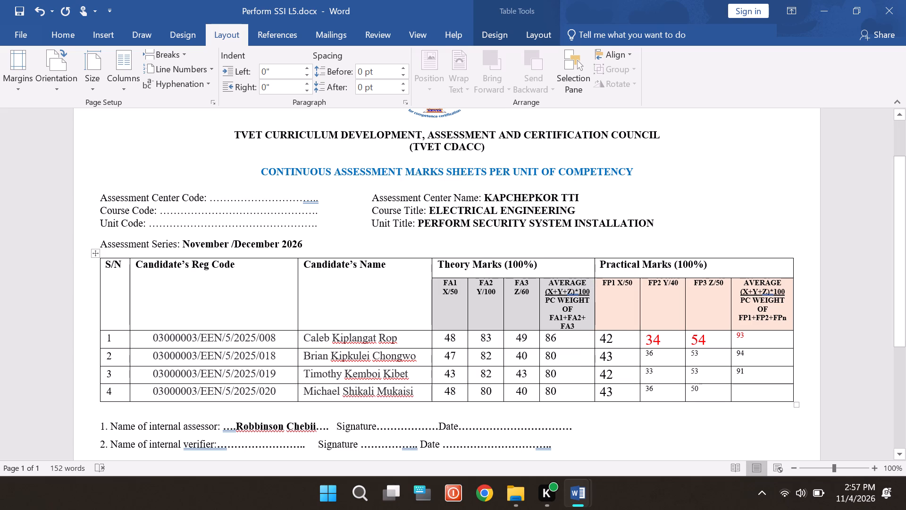
left_click(738, 391)
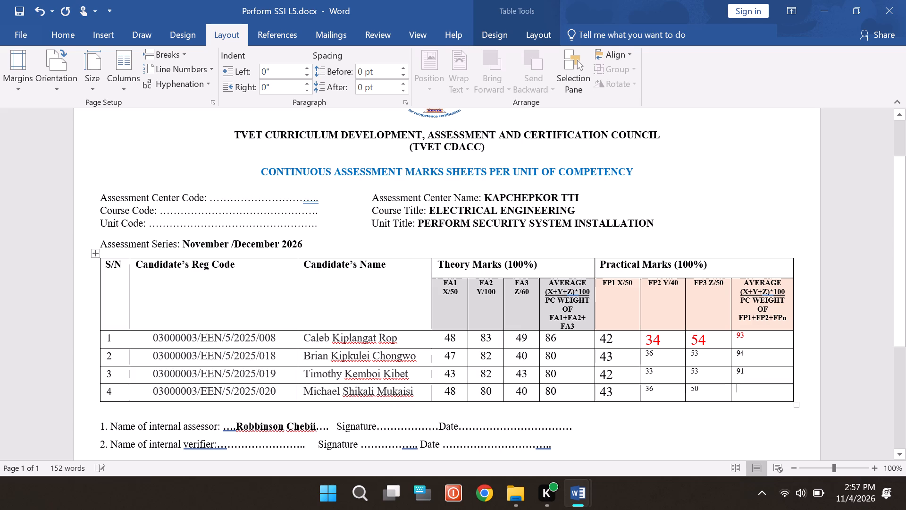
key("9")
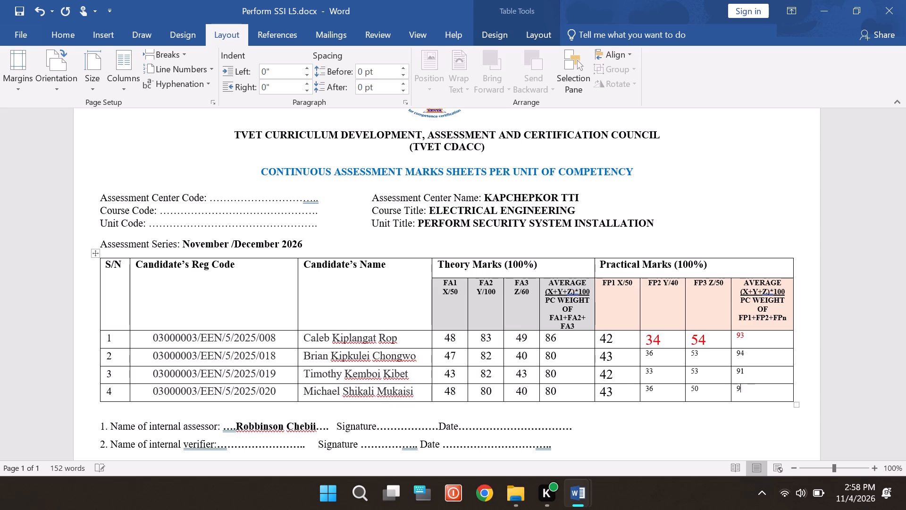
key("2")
Format all four candidates' theory and practical marks with automatic font colour, size 12 and centred alignment.
left_click(443, 336)
left_click_drag(443, 336, 747, 384)
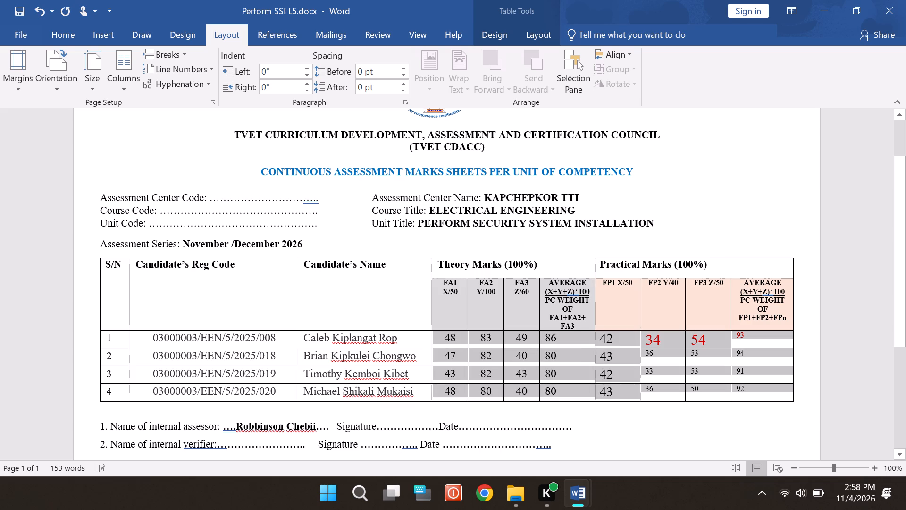
left_click_drag(747, 384, 745, 387)
left_click(61, 31)
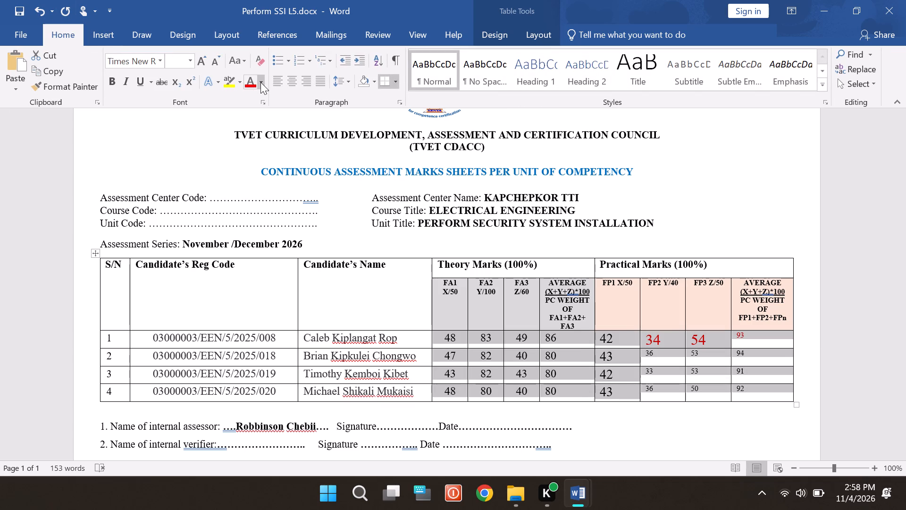
left_click(261, 82)
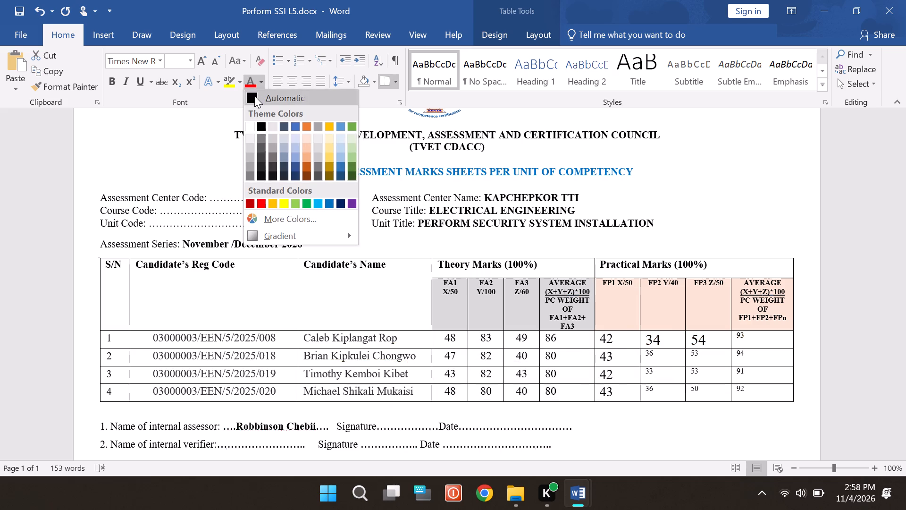
left_click(252, 97)
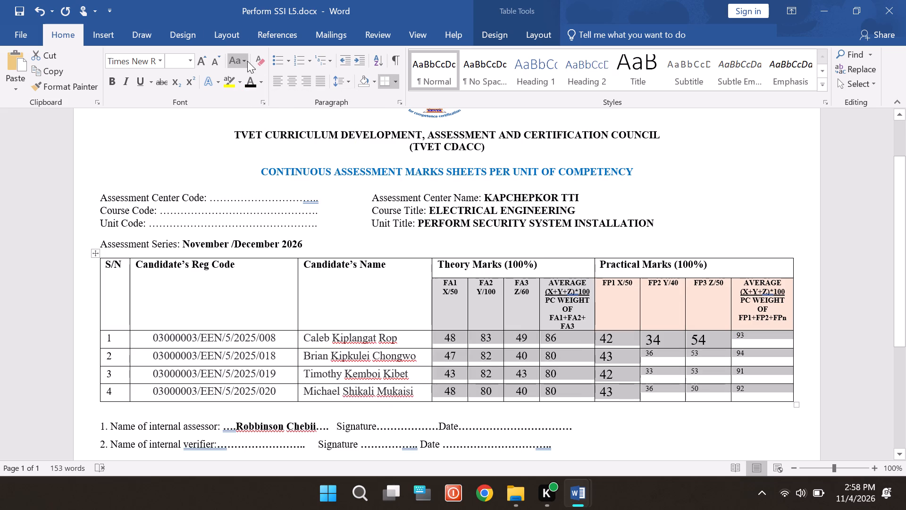
left_click(193, 58)
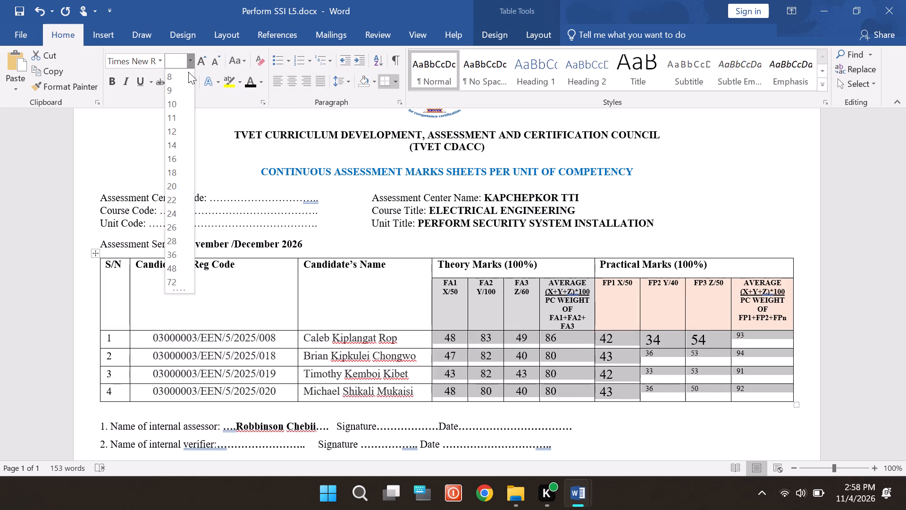
left_click(174, 131)
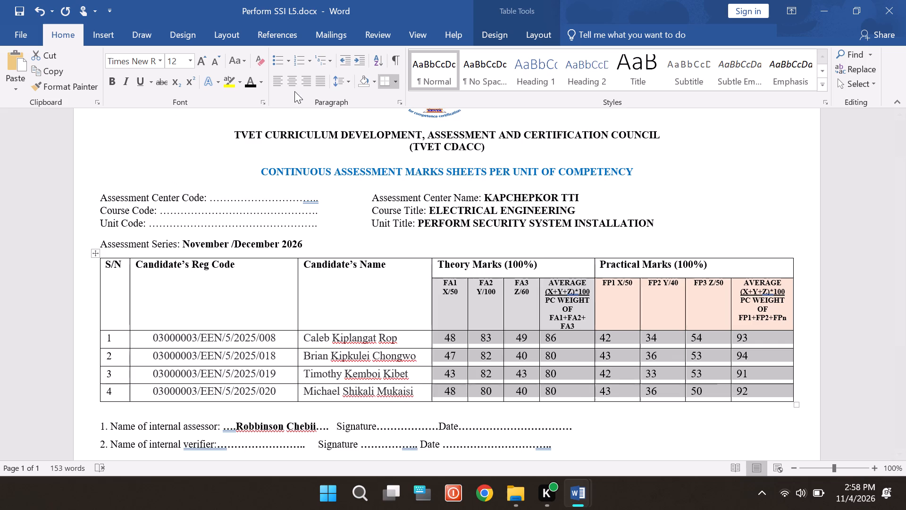
left_click(295, 84)
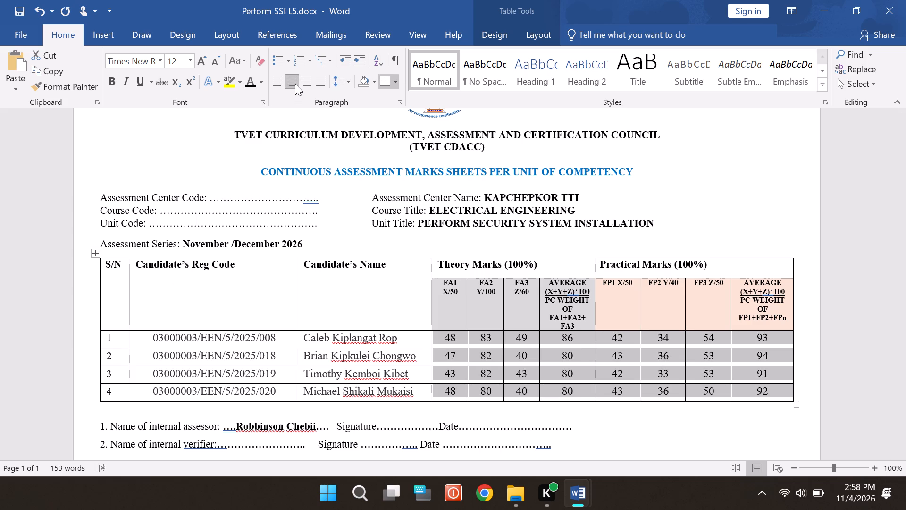
left_click(542, 371)
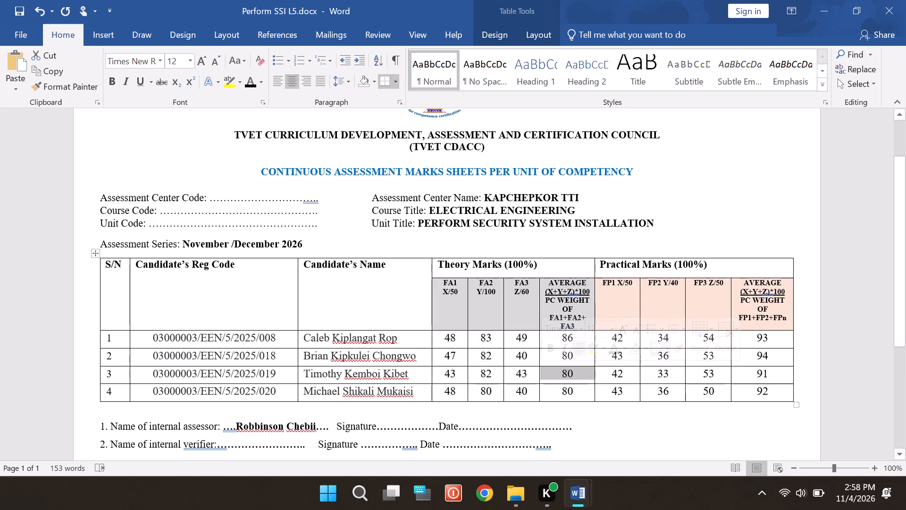
left_click(598, 410)
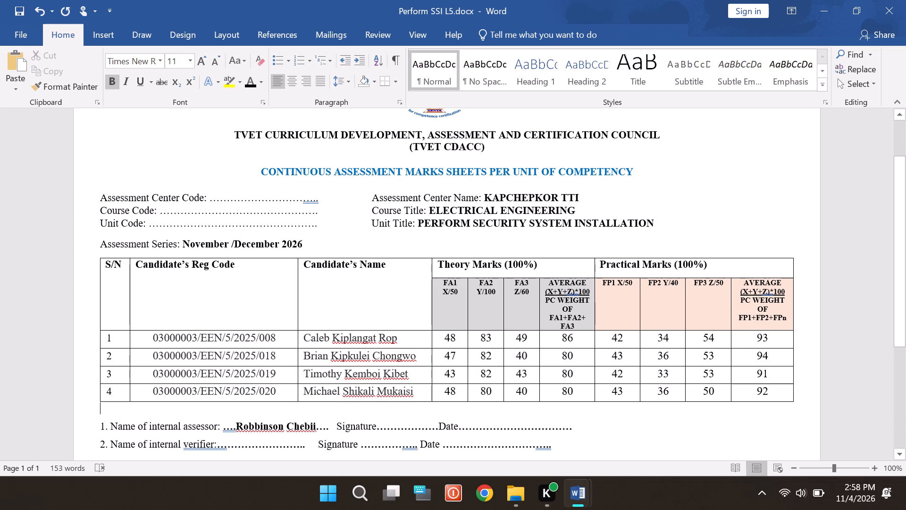
Save the Perform SSI L5 sheet, and close it and the Engineering Mathematics I sheet without keeping the last copied item.
key("ctrl+s")
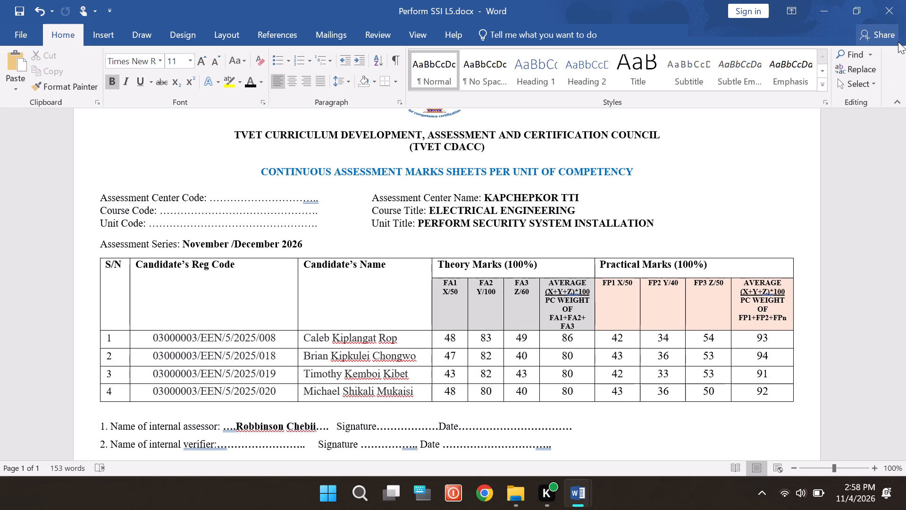
left_click(892, 17)
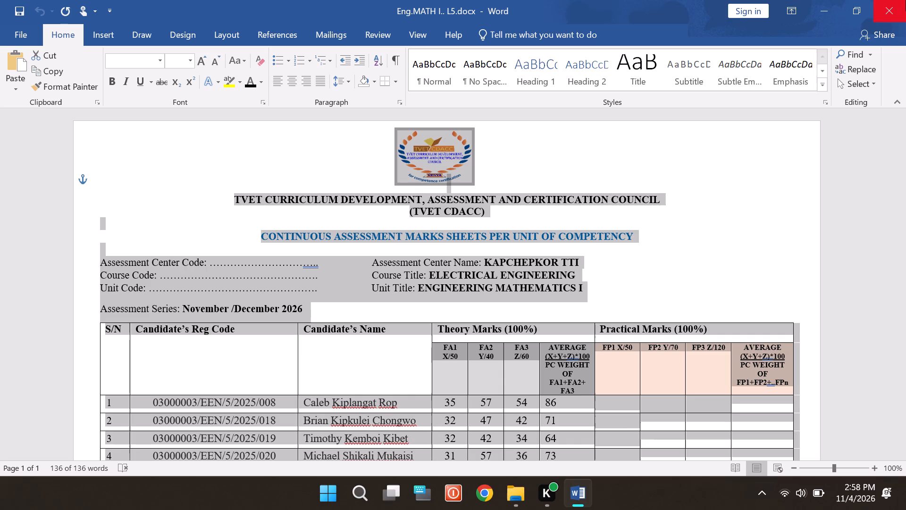
left_click(891, 13)
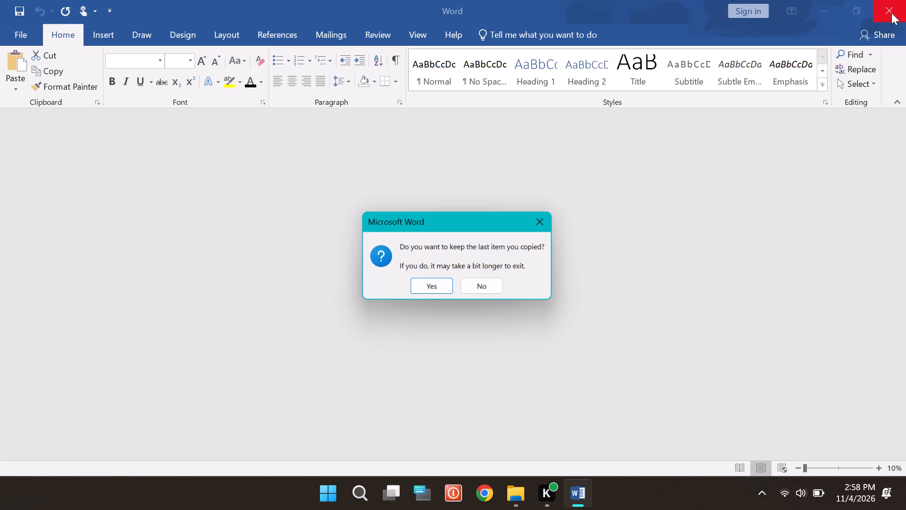
left_click(485, 283)
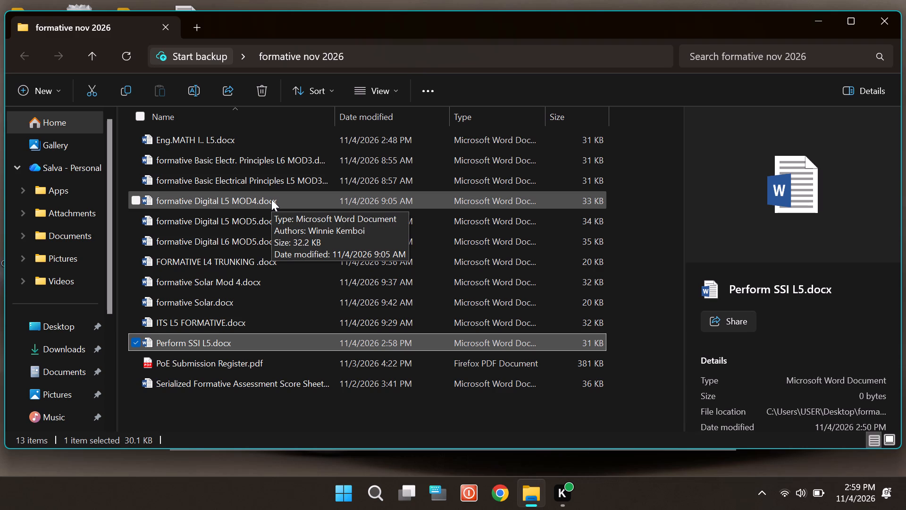
Open formative Digital L5 MOD5.docx from the formative nov 2026 folder.
left_click(271, 199)
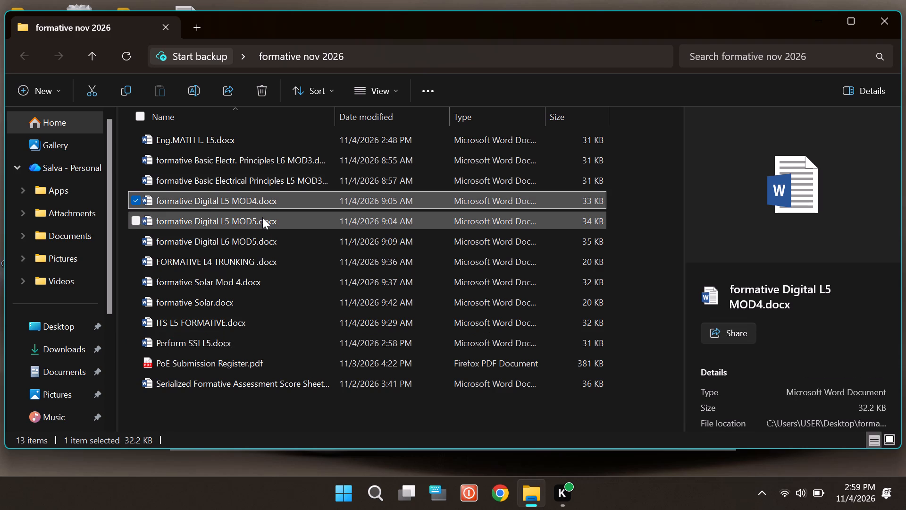
left_click(262, 217)
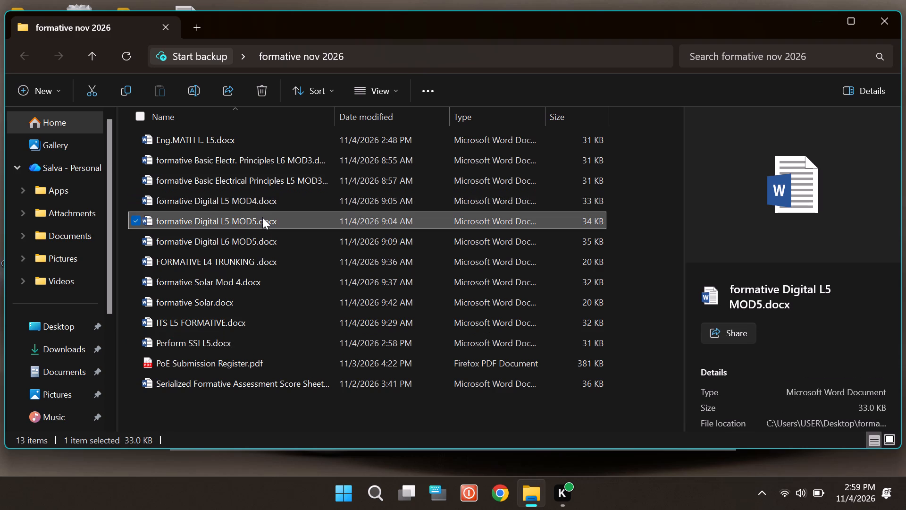
double_click(262, 217)
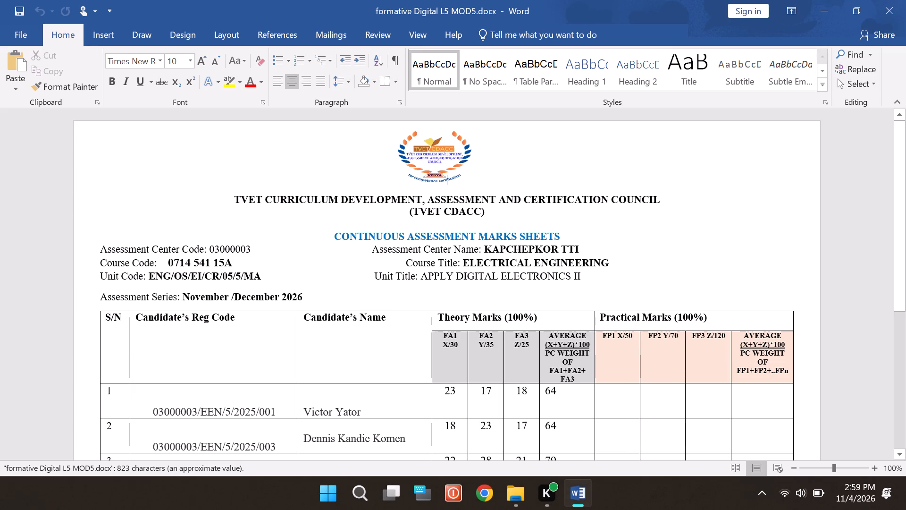
Delete the TVET CDACC logo above the heading of the Apply Digital Electronics II marks sheet.
left_click(437, 153)
key("BackSpace")
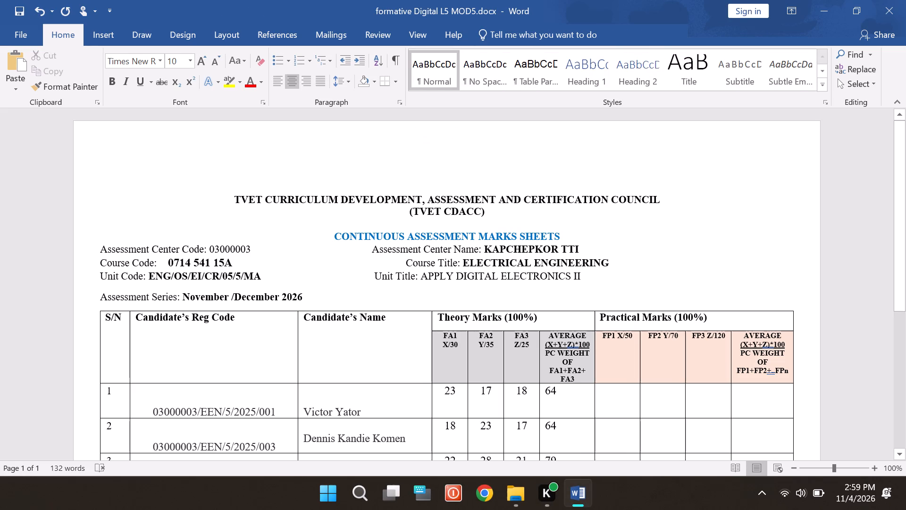
key("BackSpace")
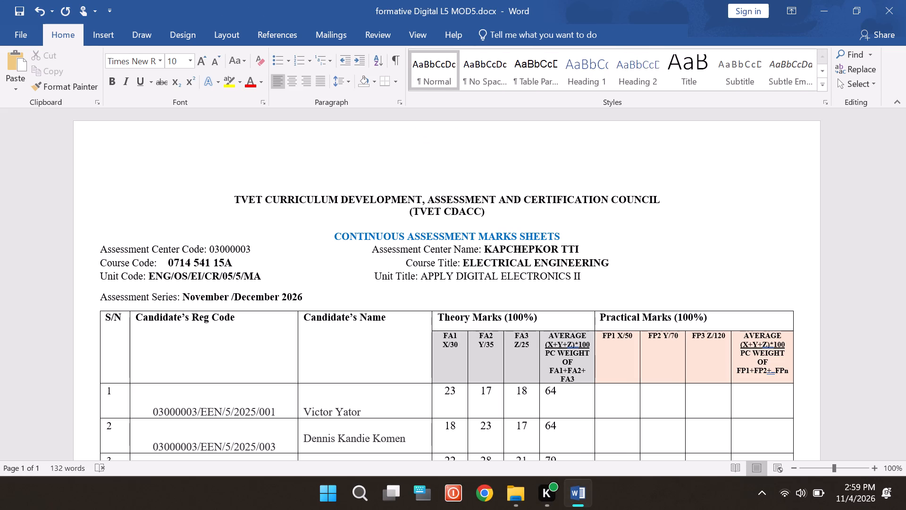
key("BackSpace")
Change the FA1 theory column's maximum mark to X/70 in the marks table header.
scroll(463, 215, "down", 1)
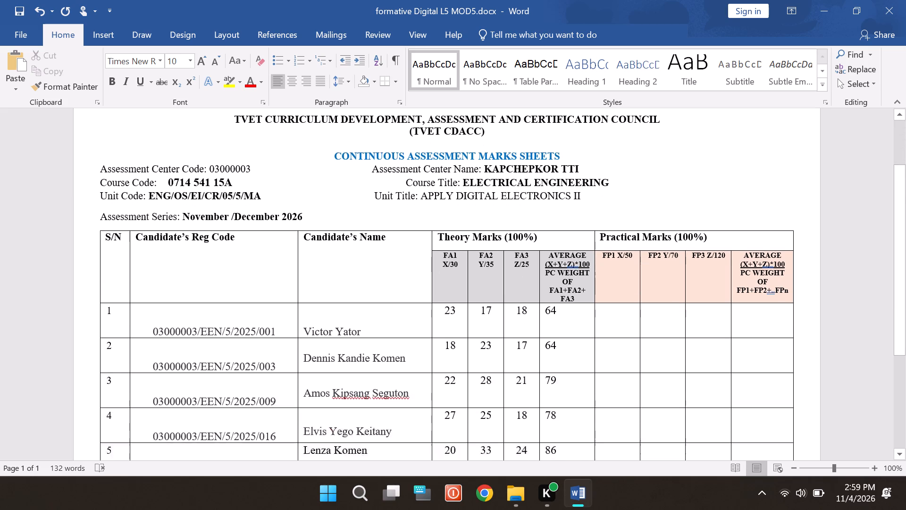
scroll(463, 215, "down", 3)
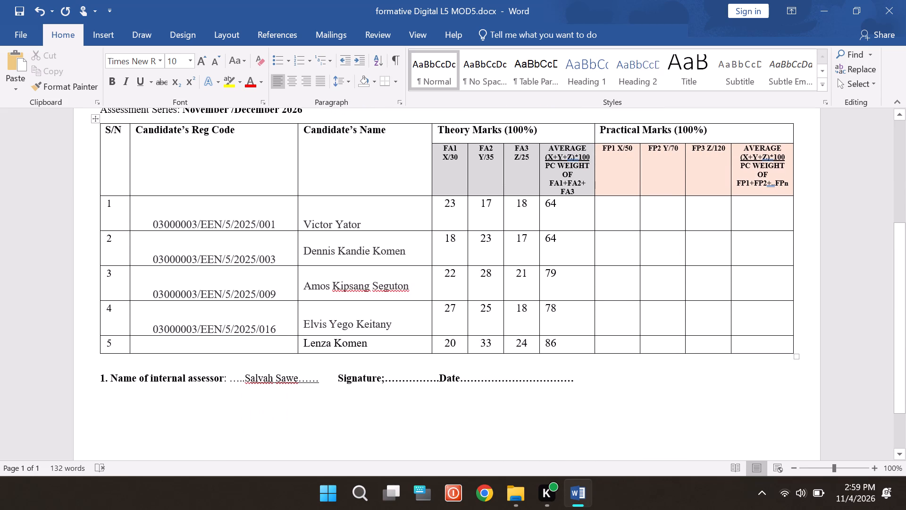
scroll(463, 215, "down", 1)
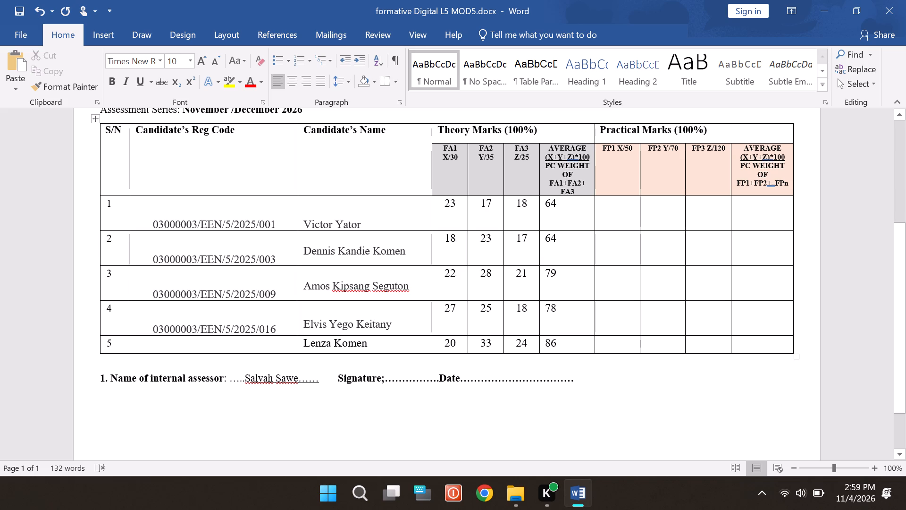
left_click(455, 157)
key("BackSpace")
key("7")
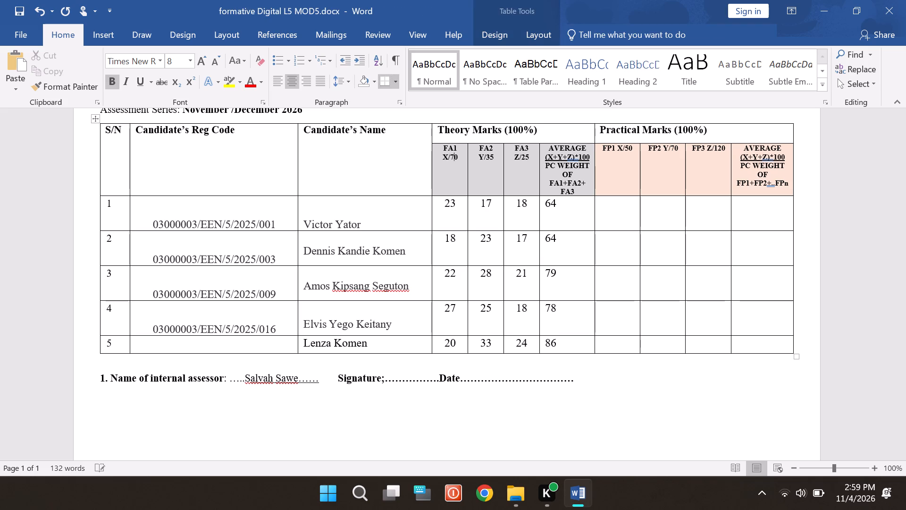
Undo the change to the FA1 maximum mark in the Digital L5 MOD5 sheet and save the document.
left_click(493, 156)
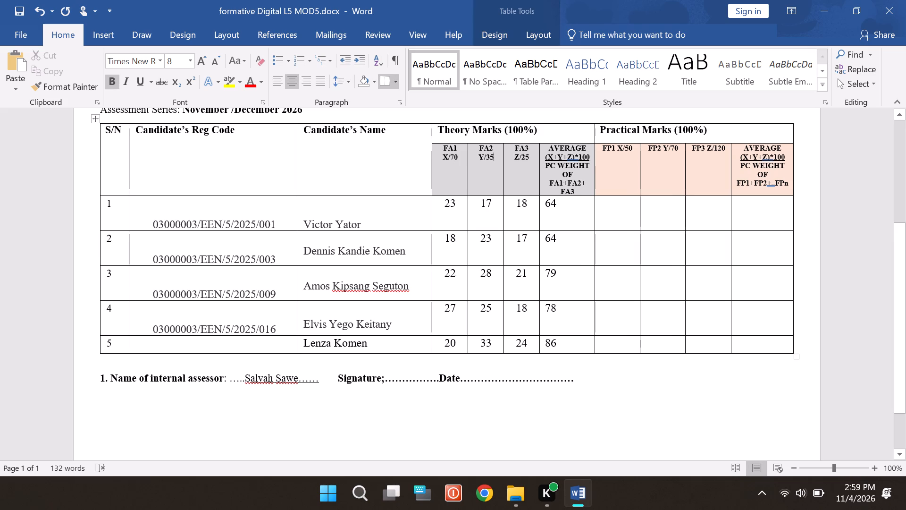
left_click(45, 12)
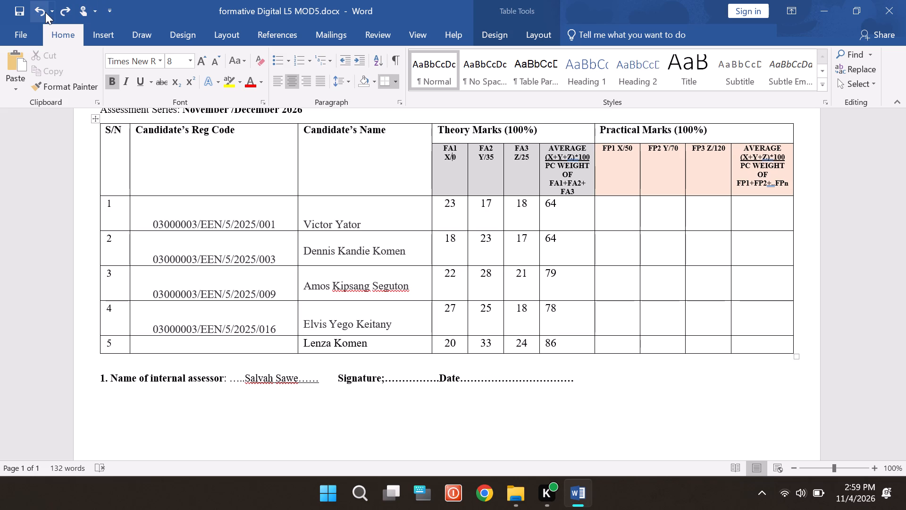
left_click(45, 12)
scroll(344, 157, "up", 3)
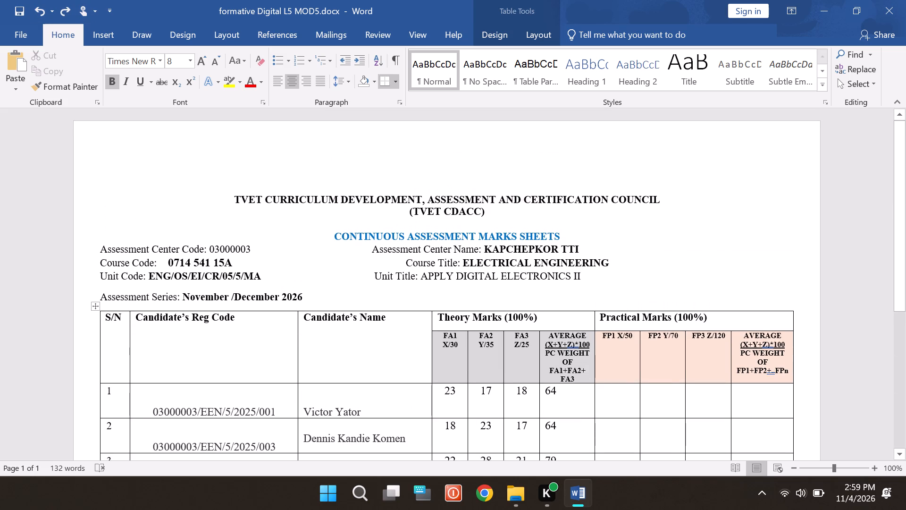
scroll(344, 157, "up", 1)
key("ctrl+s")
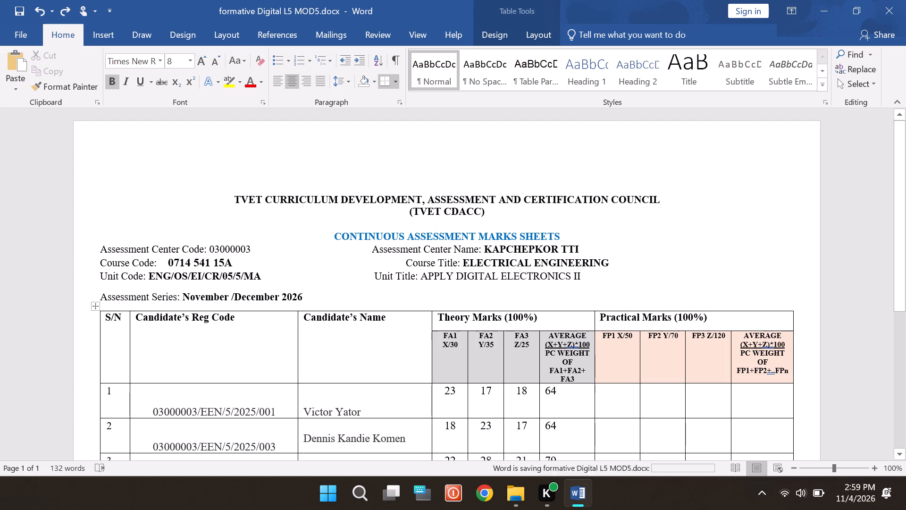
Copy the entire content of the Digital L5 MOD5 marks sheet.
scroll(356, 263, "down", 1)
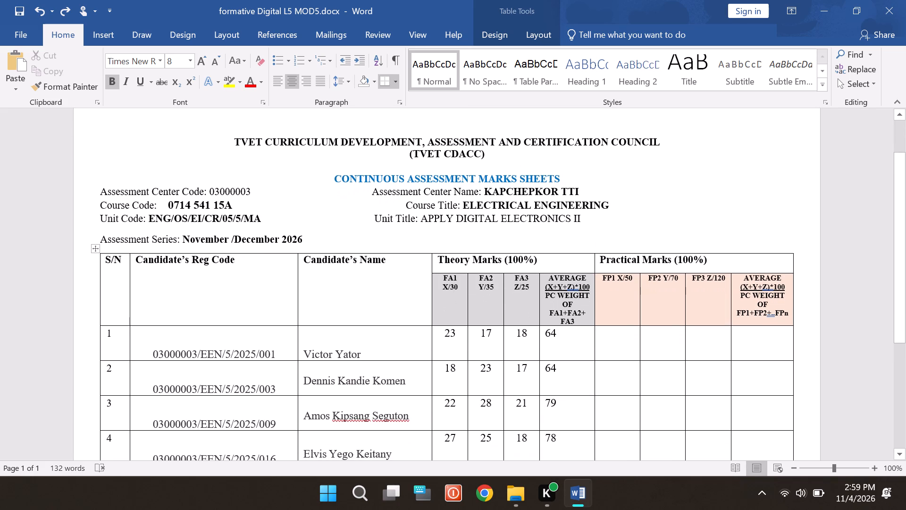
key("ctrl+a")
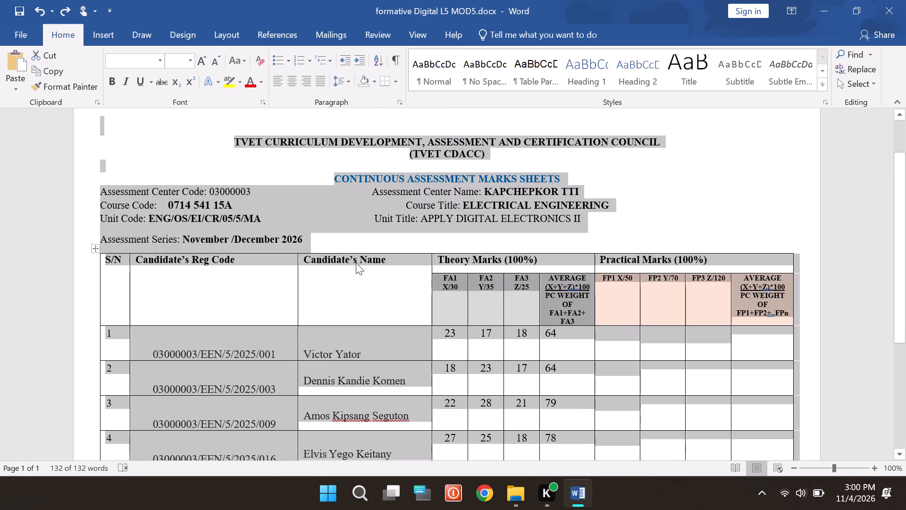
key("ctrl+c")
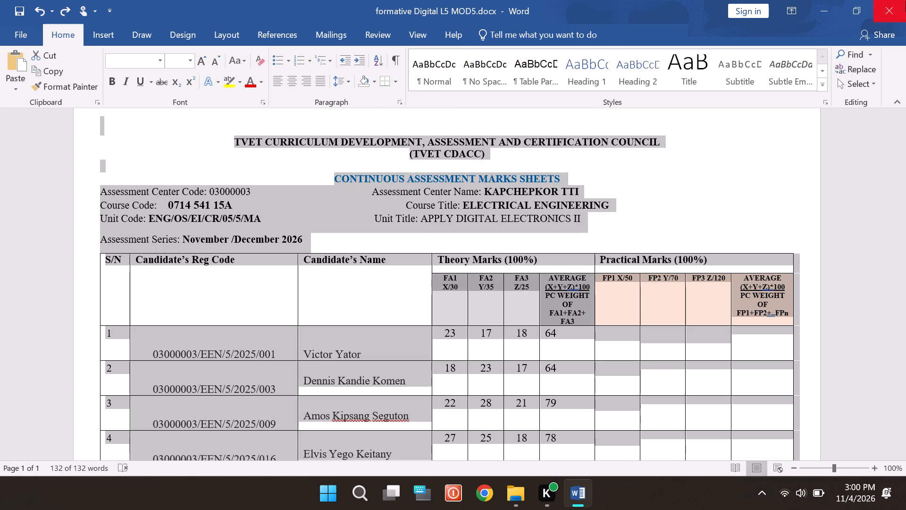
Create a new Word document named Perform EMI L5 Mod 5 in the formative nov 2026 folder.
left_click(827, 13)
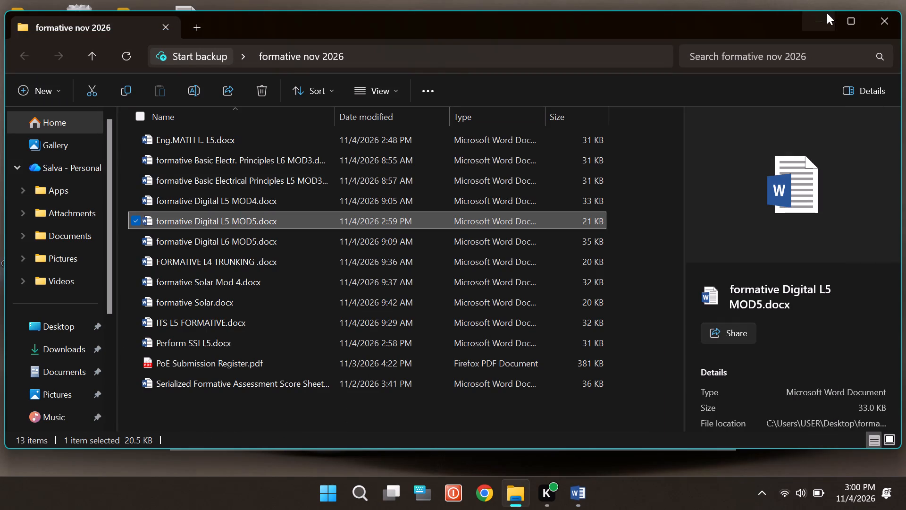
left_click(352, 402)
right_click(352, 402)
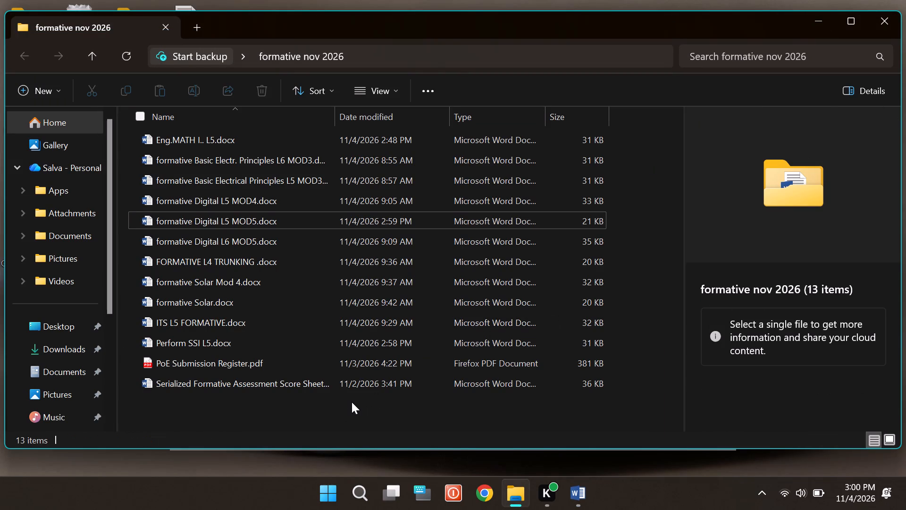
left_click(420, 337)
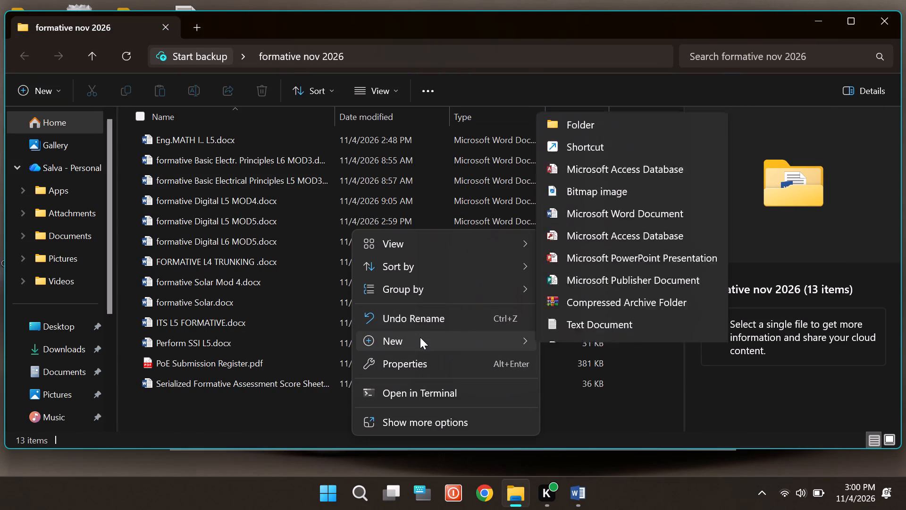
left_click(586, 161)
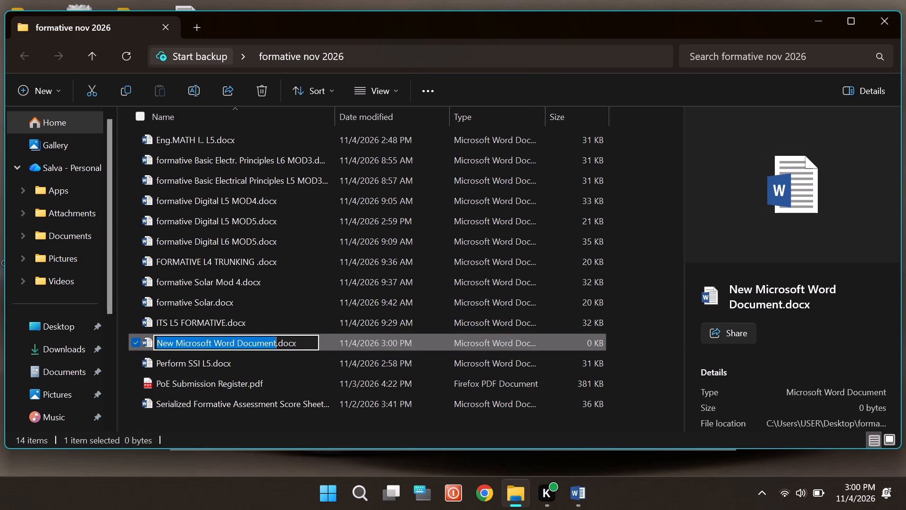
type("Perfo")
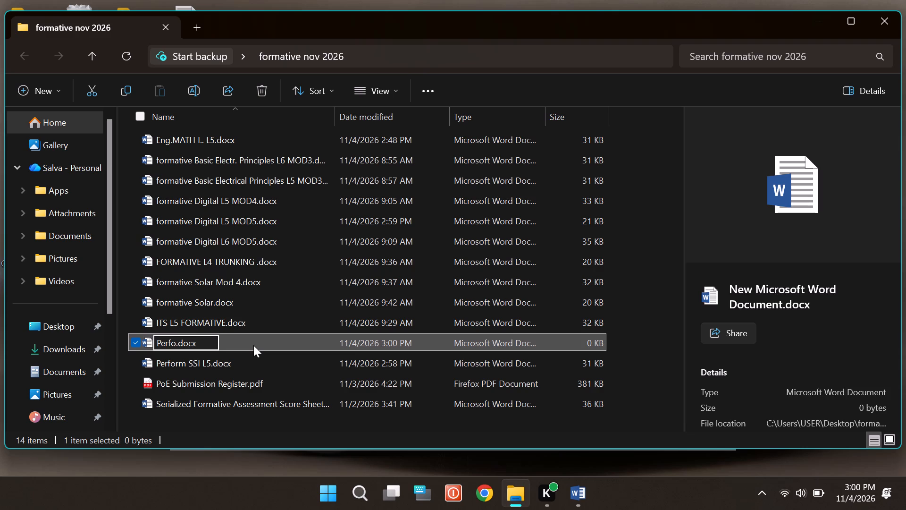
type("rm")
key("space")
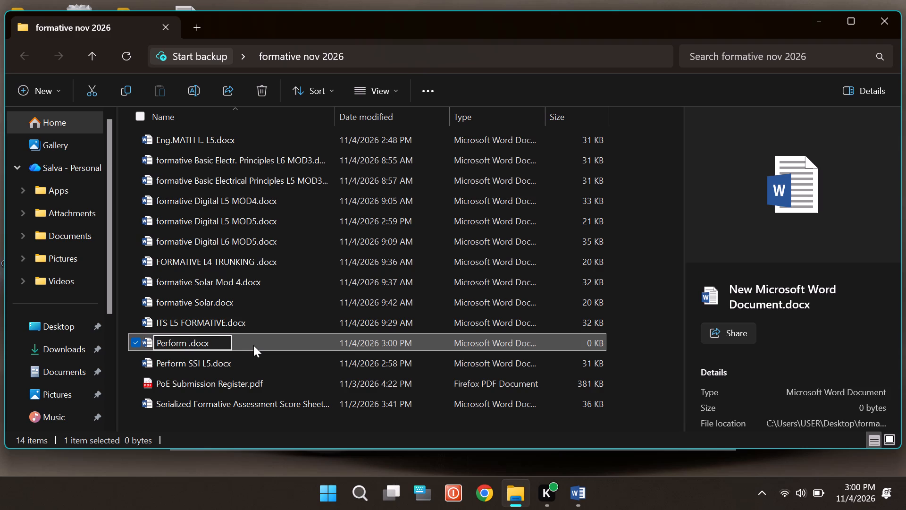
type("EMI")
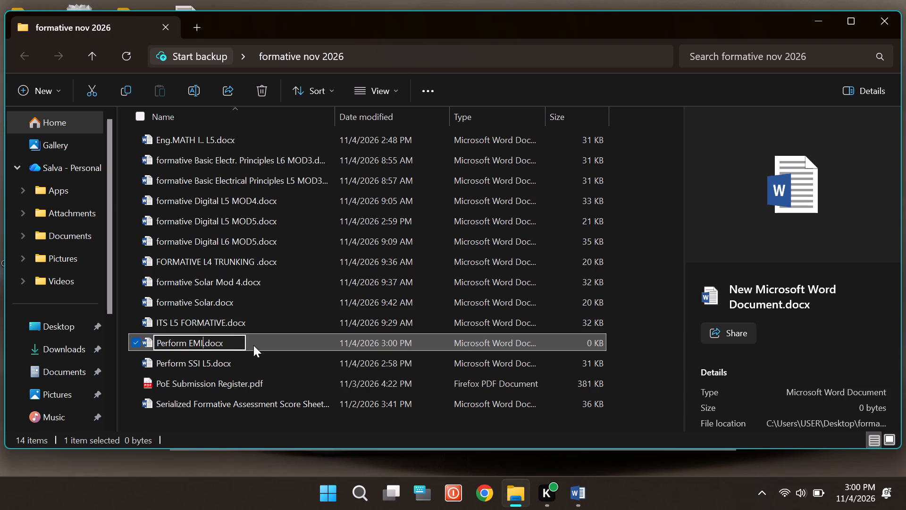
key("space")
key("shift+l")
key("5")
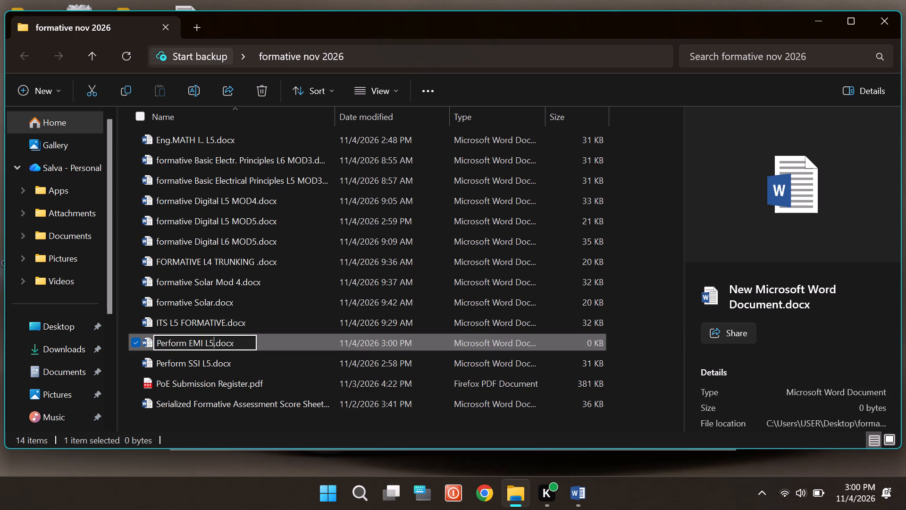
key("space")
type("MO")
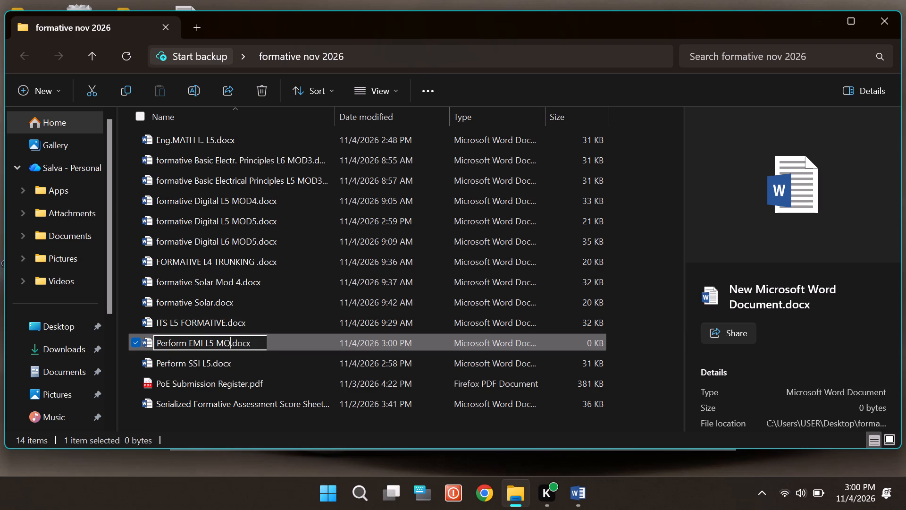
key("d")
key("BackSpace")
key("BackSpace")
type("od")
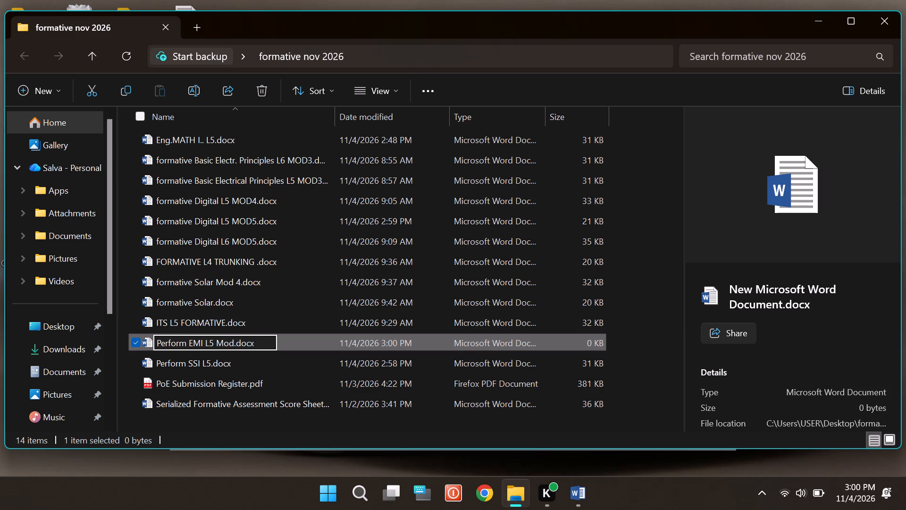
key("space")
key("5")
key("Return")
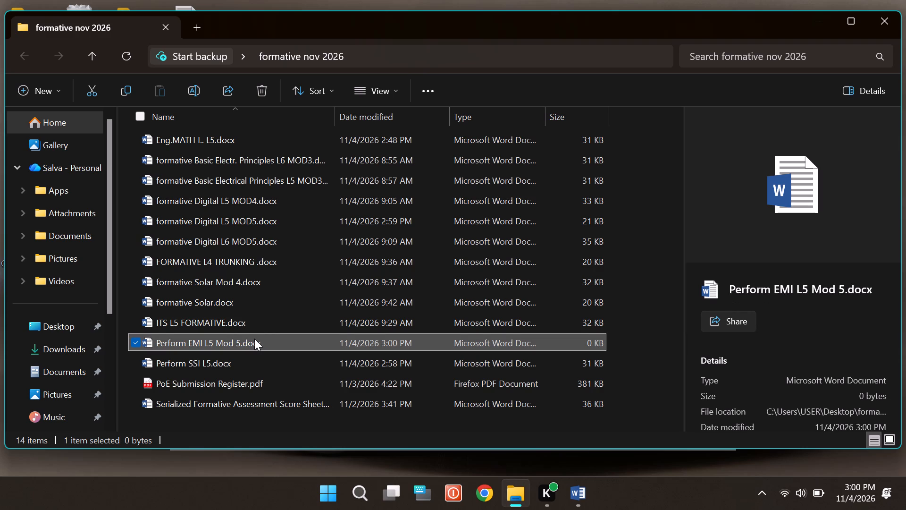
Open Perform EMI L5 Mod 5.docx and set its page orientation to landscape.
double_click(254, 339)
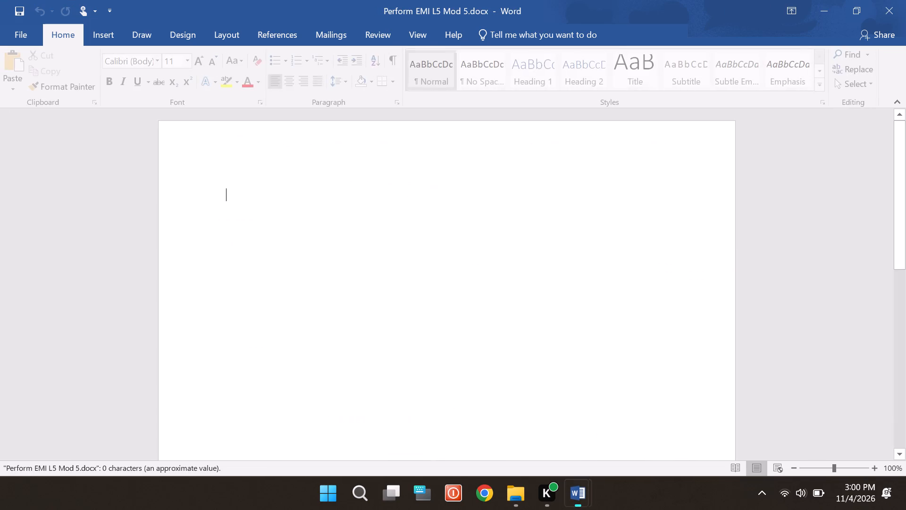
left_click(221, 38)
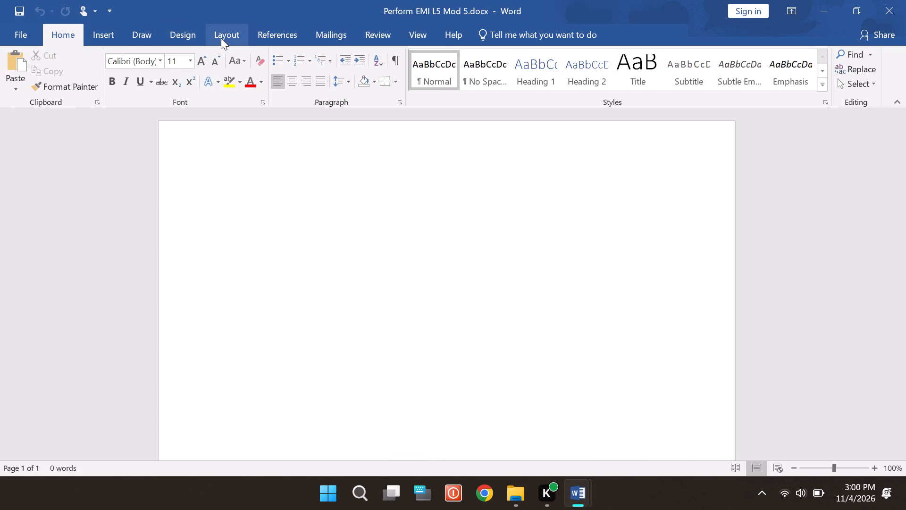
left_click(68, 83)
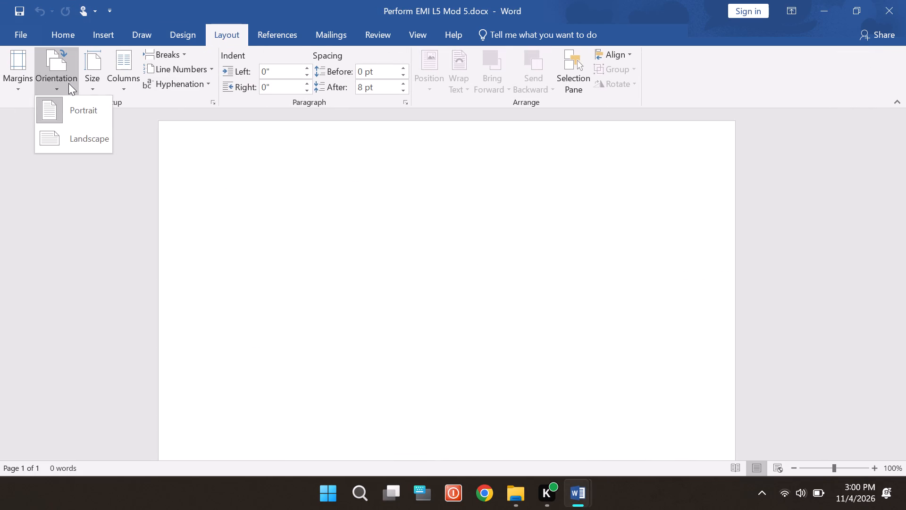
left_click(68, 131)
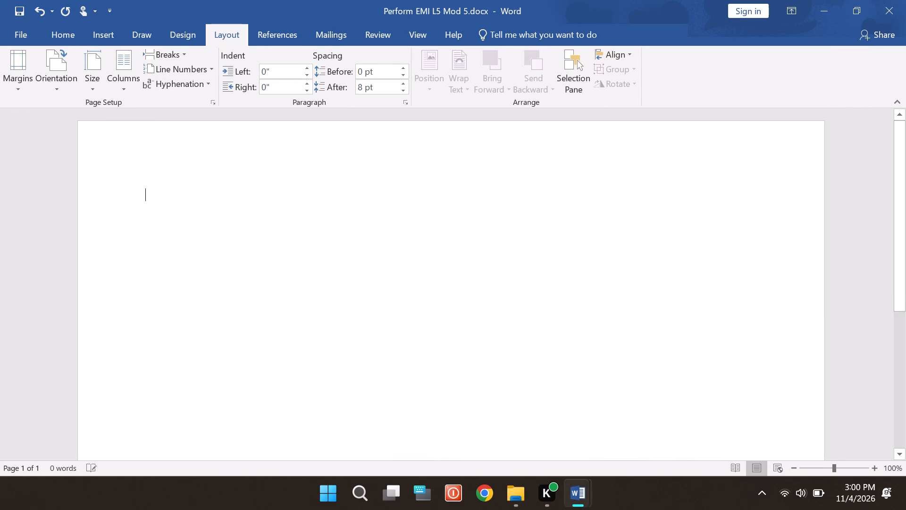
Paste the copied marks sheet into the blank Perform EMI L5 Mod 5 document.
key("ctrl+v")
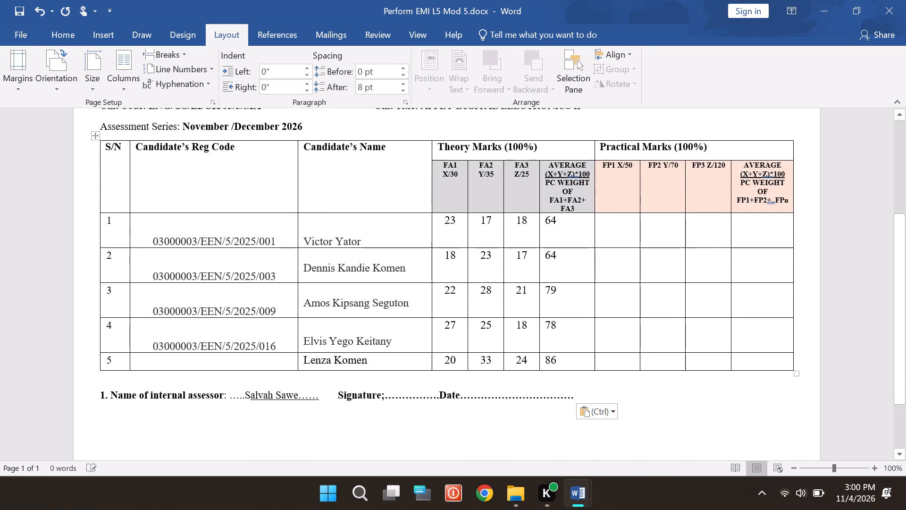
Set the theory maximum marks in the table header to FA1 X/70, FA2 Y/80 and FA3 Z/82.
scroll(263, 224, "up", 3)
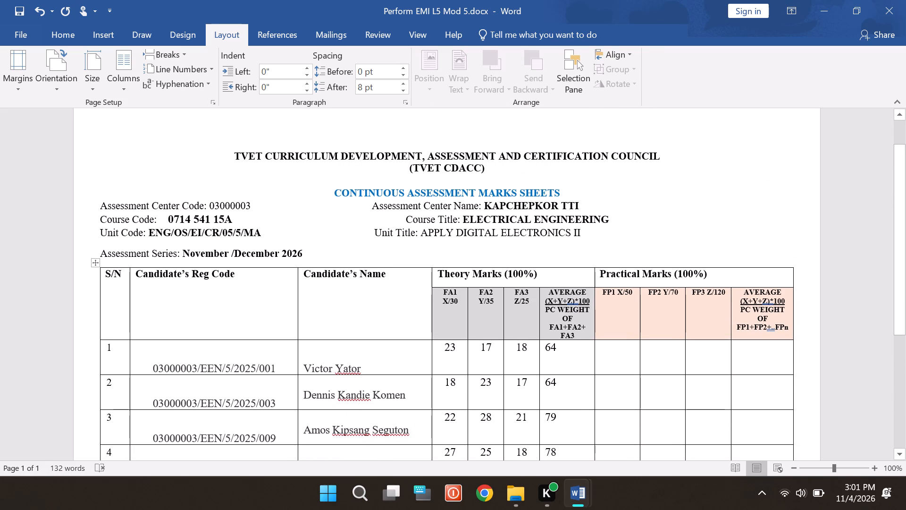
left_click(454, 303)
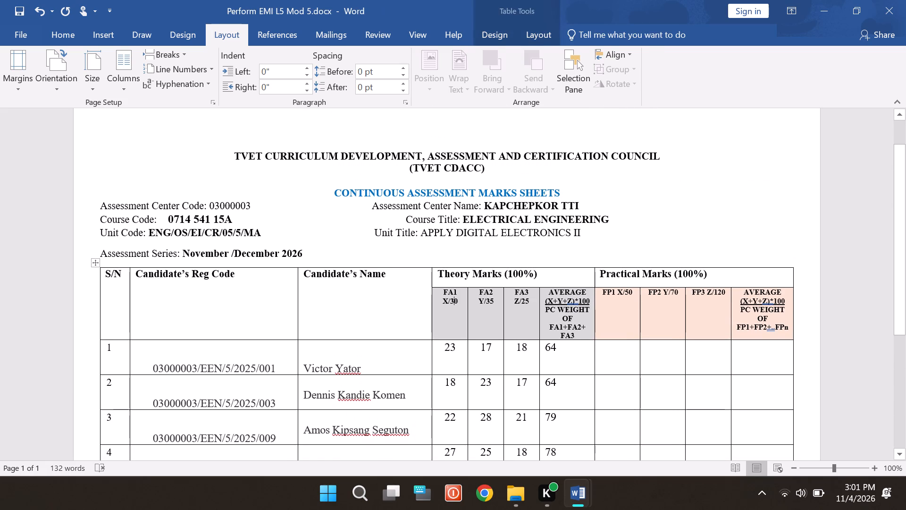
key("BackSpace")
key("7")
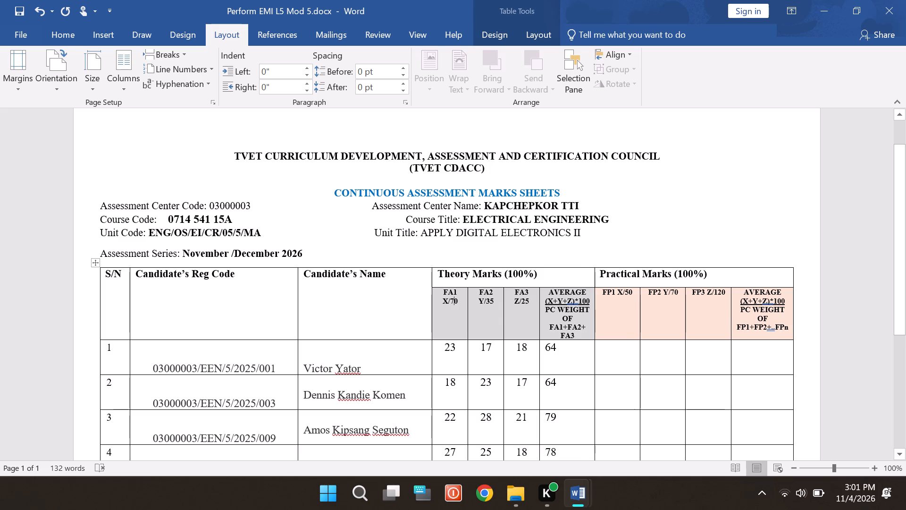
left_click(495, 301)
key("BackSpace")
key("BackSpace")
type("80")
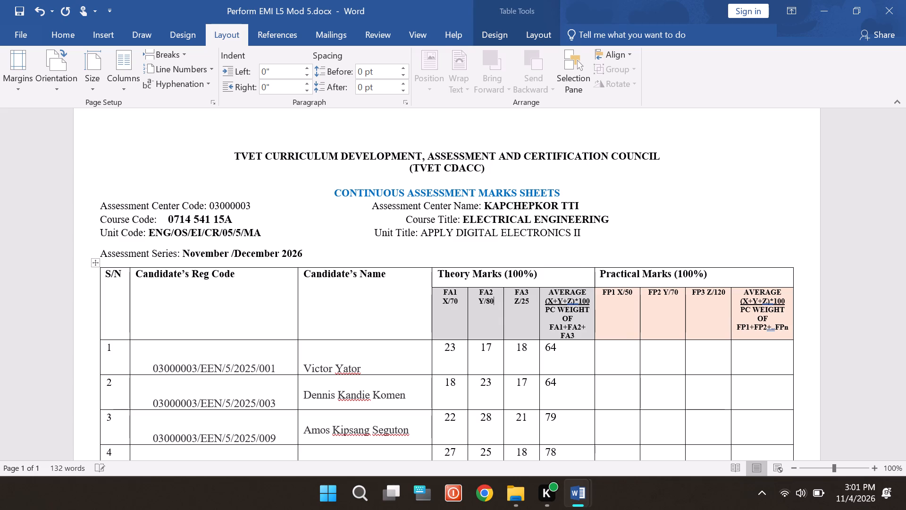
left_click(529, 301)
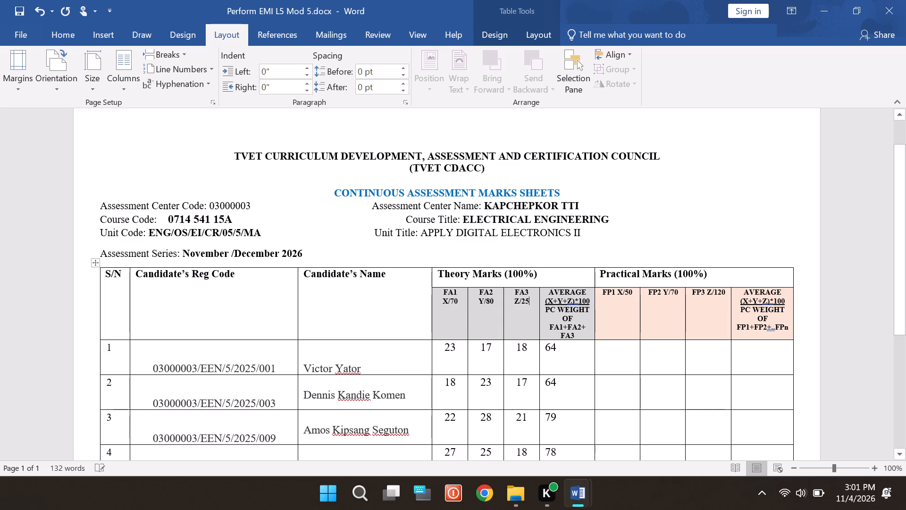
key("BackSpace")
key("BackSpace")
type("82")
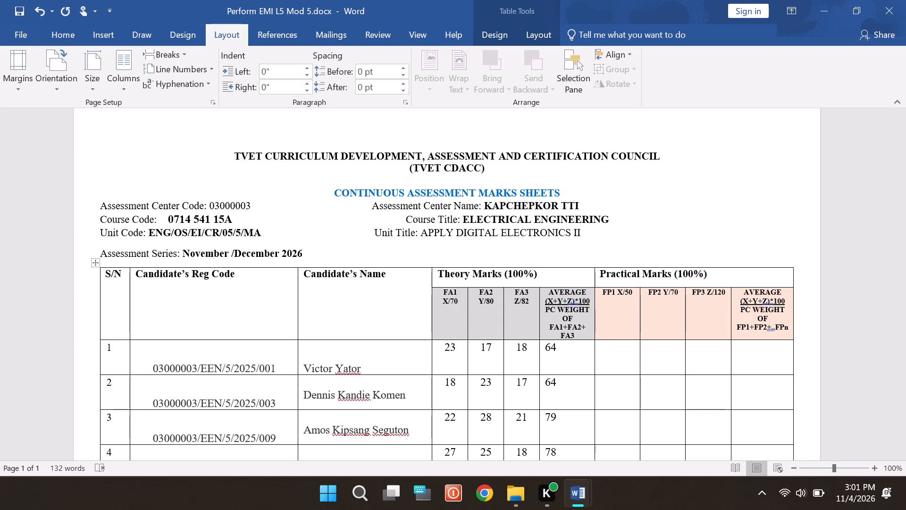
Set the practical maximum marks in the table header to FP1 X/30, FP2 Y/30 and FP3 Z/38.
left_click(629, 291)
key("BackSpace")
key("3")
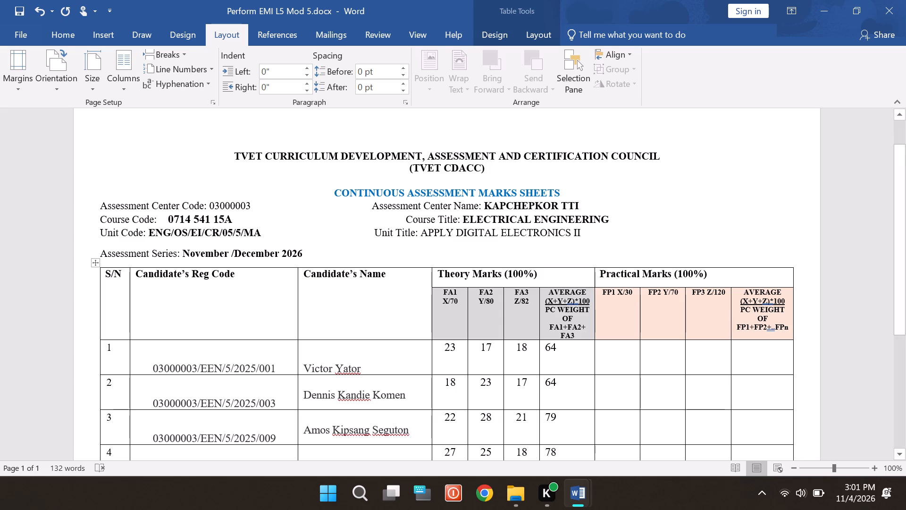
left_click(674, 291)
key("BackSpace")
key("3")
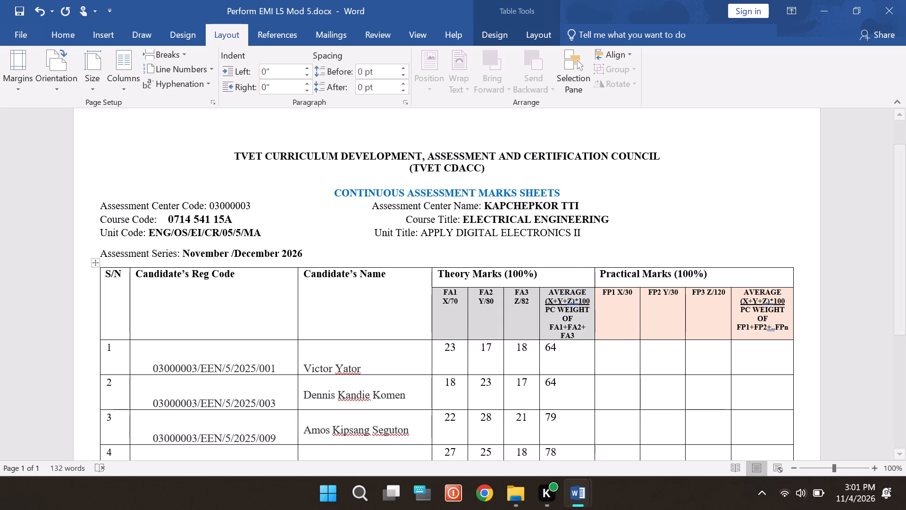
left_click(729, 292)
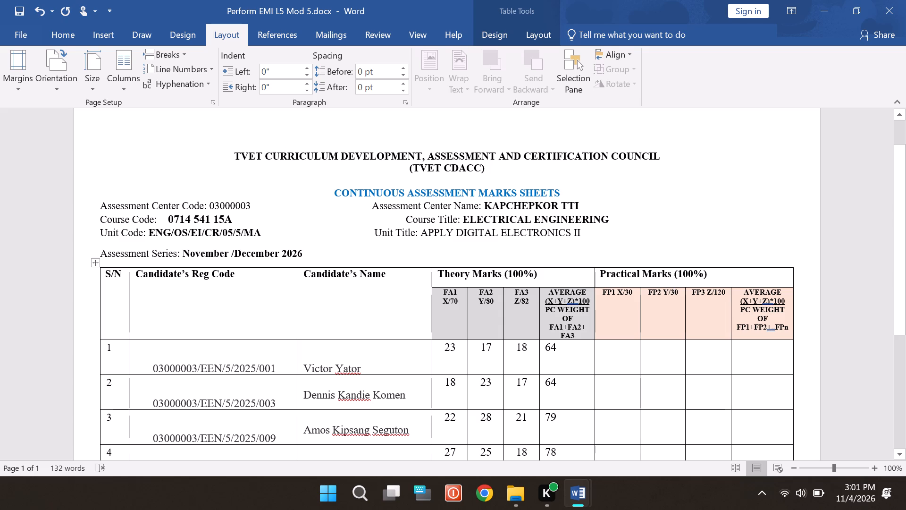
key("BackSpace")
key("BackSpace")
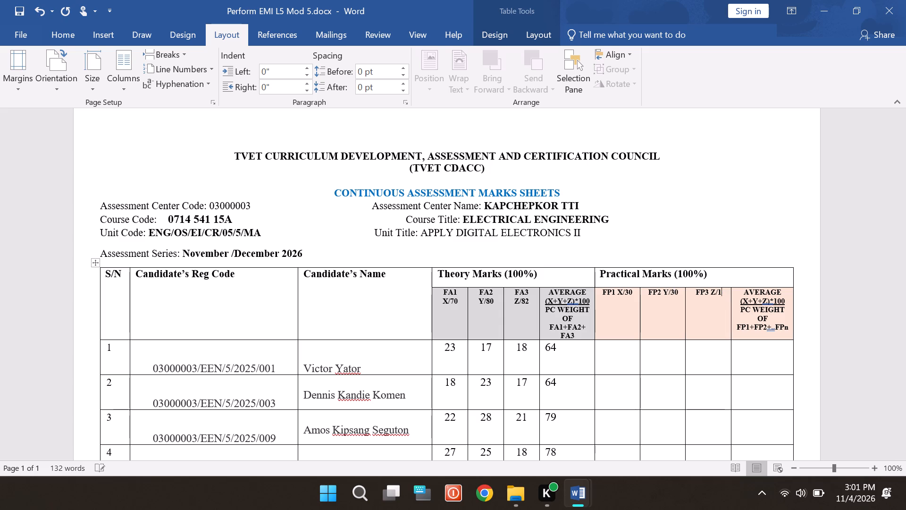
key("BackSpace")
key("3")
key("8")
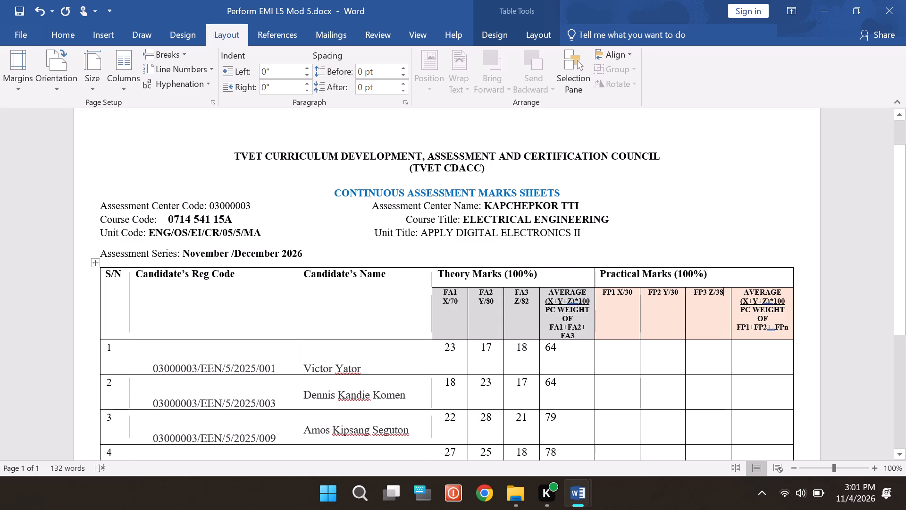
Clear the FA1, FA2, FA3 and average theory marks of candidate 1.
left_click(561, 352)
key("BackSpace")
key("BackSpace")
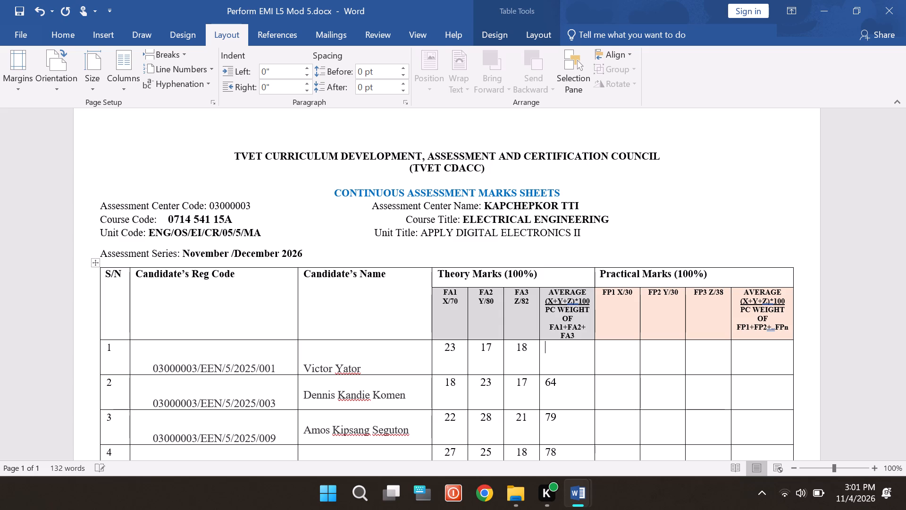
key("Left")
key("BackSpace")
key("BackSpace")
key("Left")
key("BackSpace")
key("BackSpace")
key("Left")
key("BackSpace")
key("BackSpace")
Clear the FA1, FA2, FA3 and average theory marks of candidate 2.
left_click(562, 385)
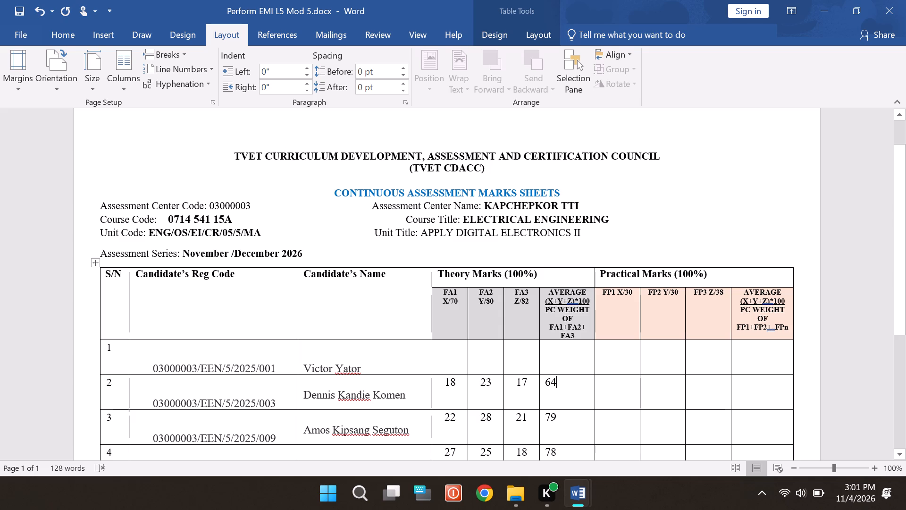
key("BackSpace")
key("BackSpace")
key("Left")
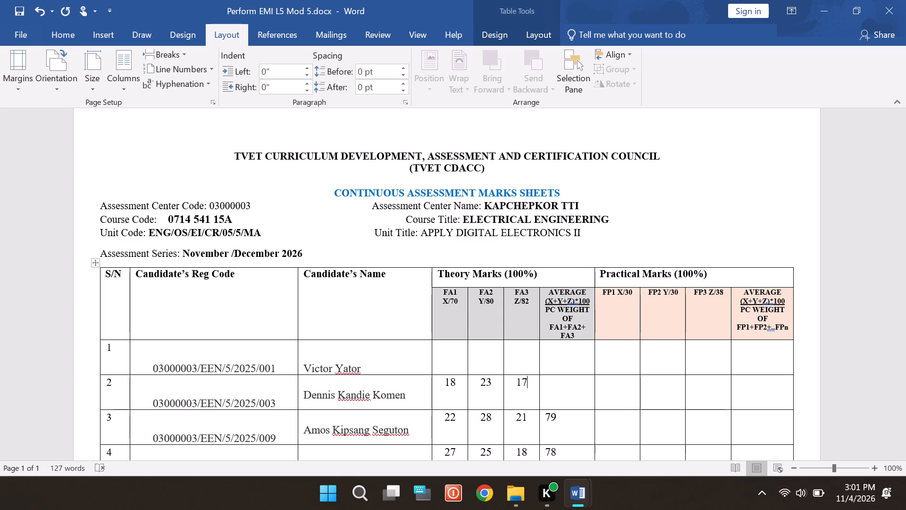
key("BackSpace")
key("BackSpace")
key("Left")
key("BackSpace")
key("BackSpace")
key("Left")
key("BackSpace")
key("BackSpace")
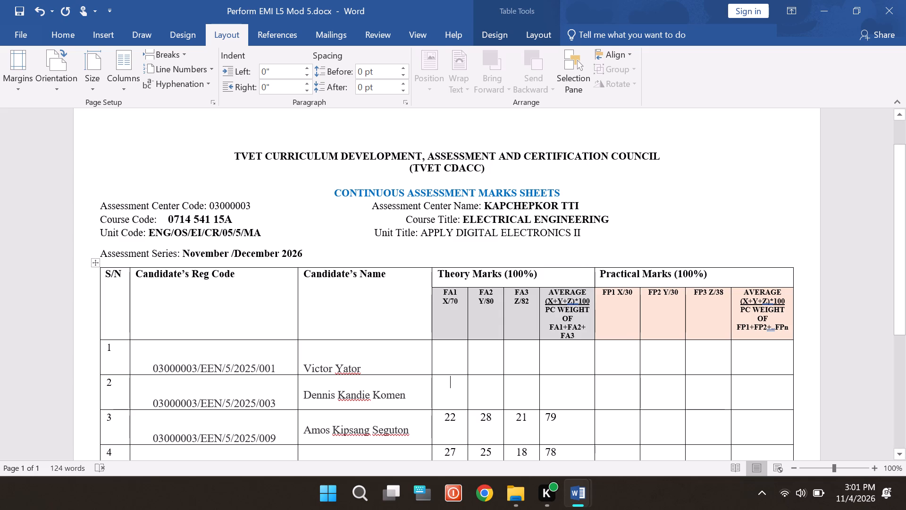
Clear the FA1, FA2, FA3 and average theory marks of candidate 3.
left_click(559, 419)
key("BackSpace")
key("BackSpace")
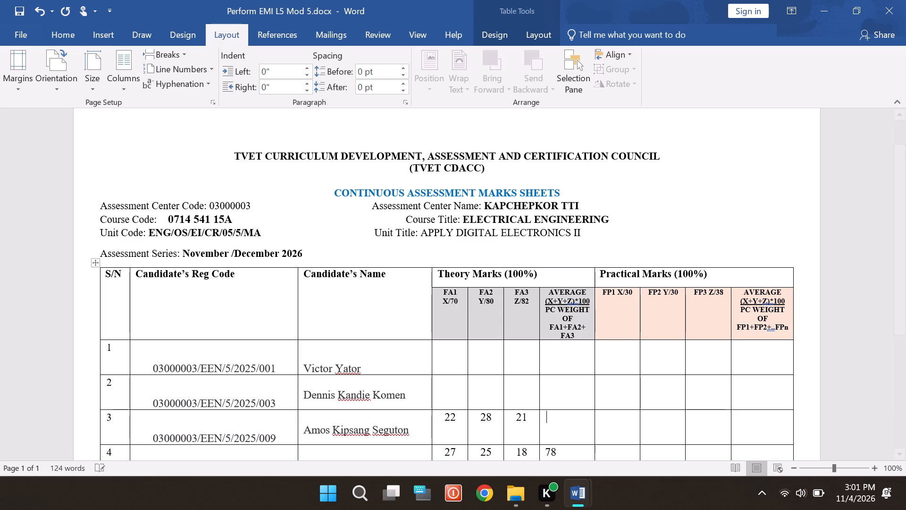
key("Left")
key("BackSpace")
key("BackSpace")
key("Left")
key("BackSpace")
key("BackSpace")
key("Left")
key("BackSpace")
key("BackSpace")
Clear the FA1, FA2, FA3 and average theory marks of candidate 4.
scroll(573, 442, "down", 1)
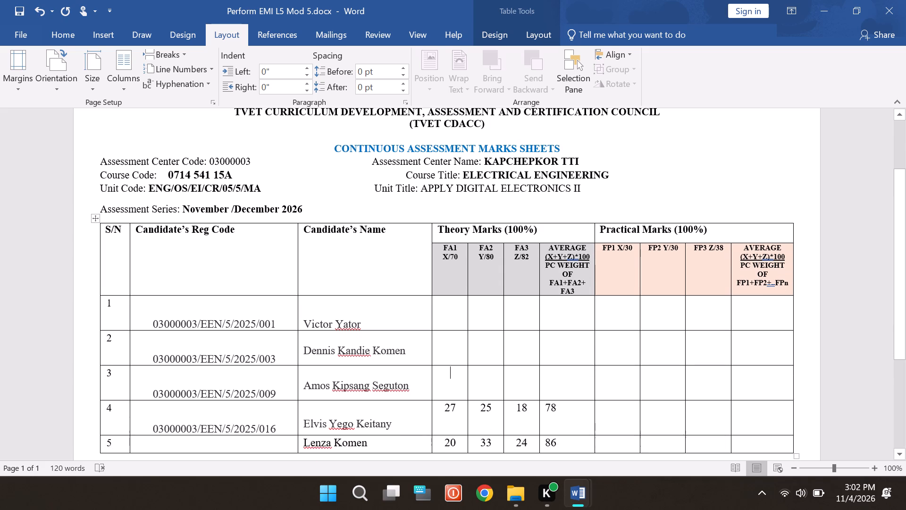
scroll(573, 442, "down", 1)
left_click(571, 397)
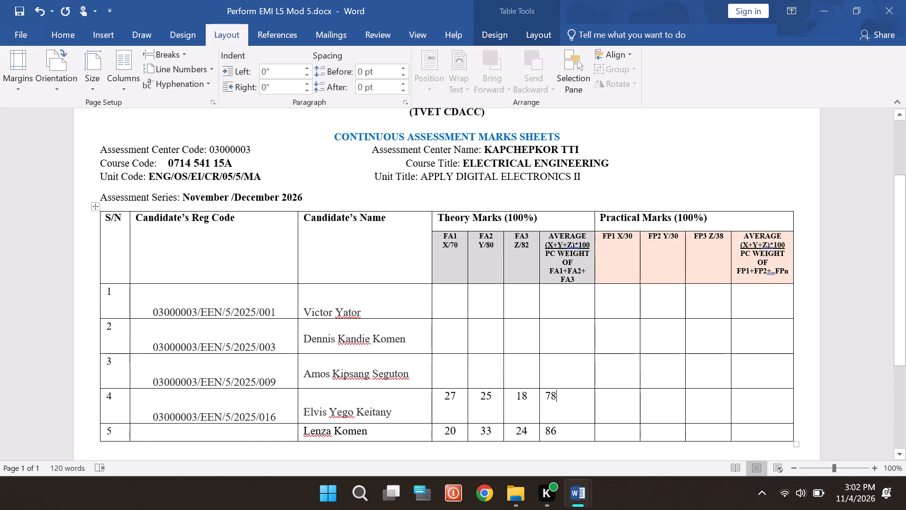
key("BackSpace")
key("BackSpace")
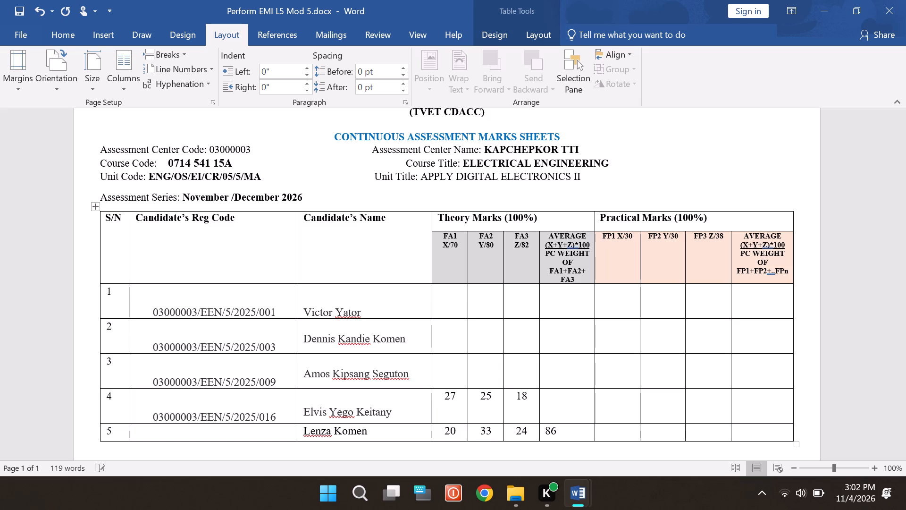
key("Left")
key("BackSpace")
key("BackSpace")
key("Left")
key("BackSpace")
key("BackSpace")
key("Left")
key("BackSpace")
key("BackSpace")
Clear the FA1, FA2, FA3 and average theory marks of candidate 5.
left_click(563, 426)
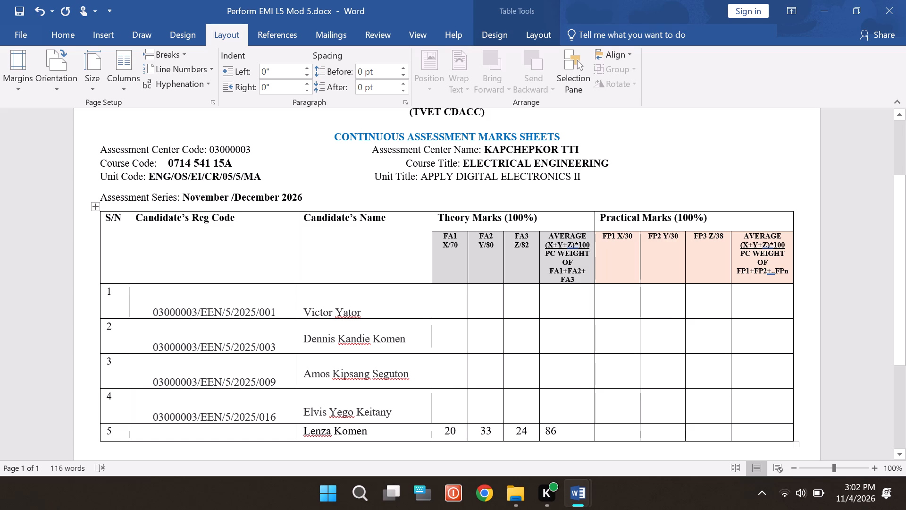
key("BackSpace")
key("BackSpace")
key("Left")
key("BackSpace")
key("BackSpace")
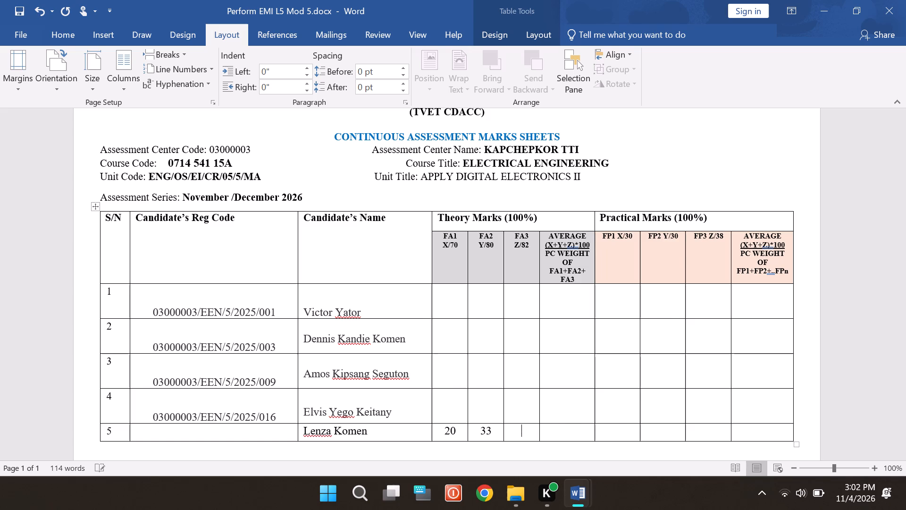
key("Left")
key("BackSpace")
key("BackSpace")
key("Left")
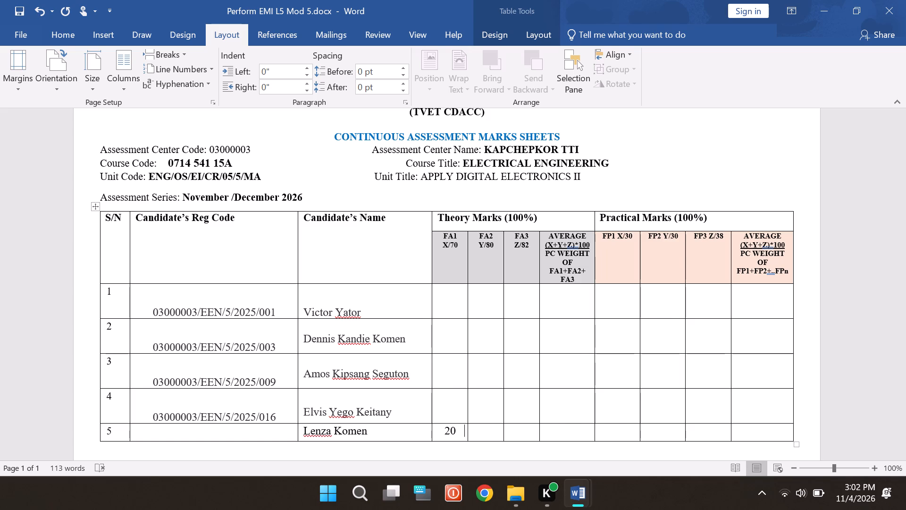
key("BackSpace")
key("BackSpace")
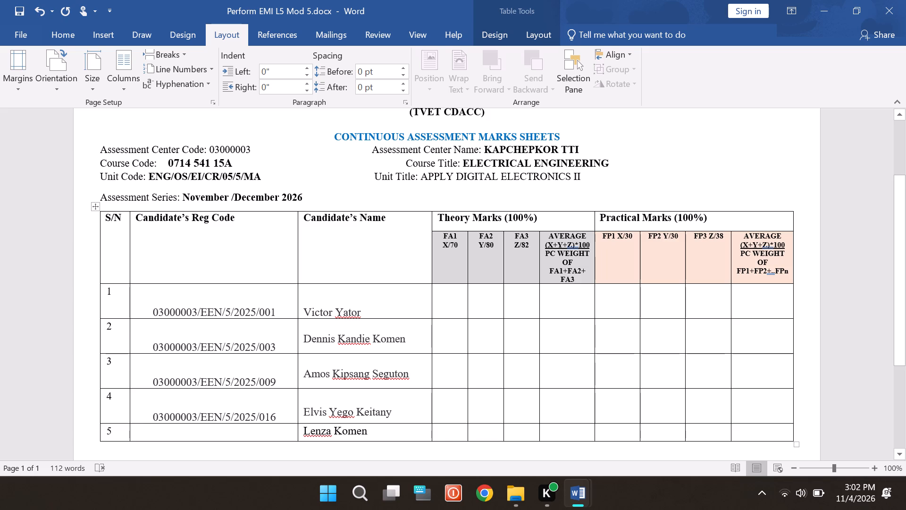
Enter candidate 1's theory marks: FA1 50, FA2 58, FA3 75 and average 79.
left_click(448, 306)
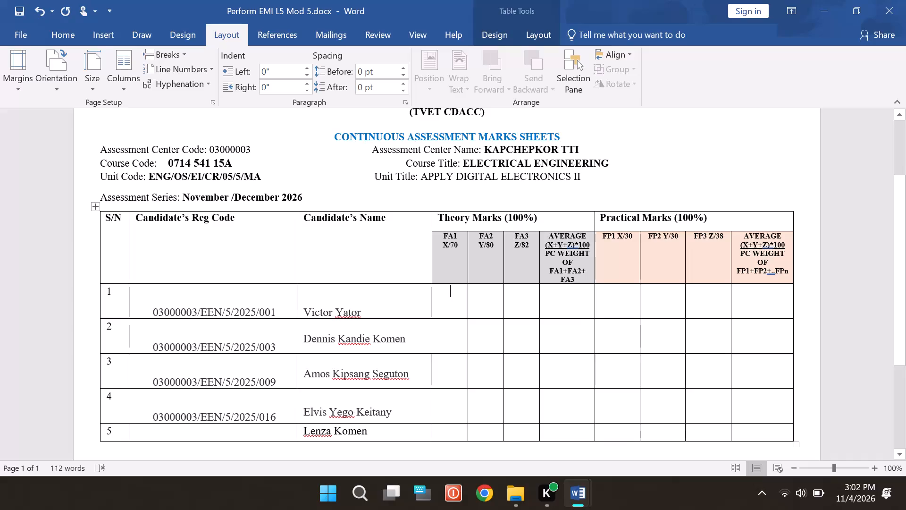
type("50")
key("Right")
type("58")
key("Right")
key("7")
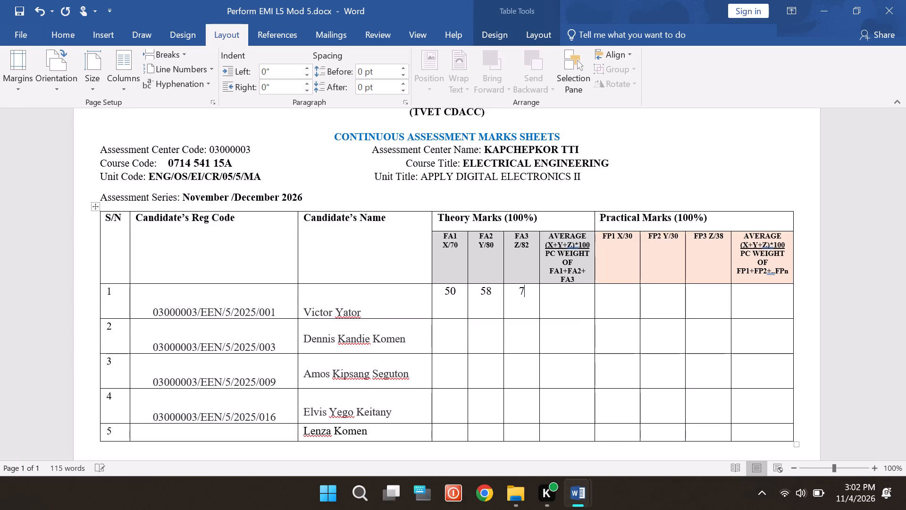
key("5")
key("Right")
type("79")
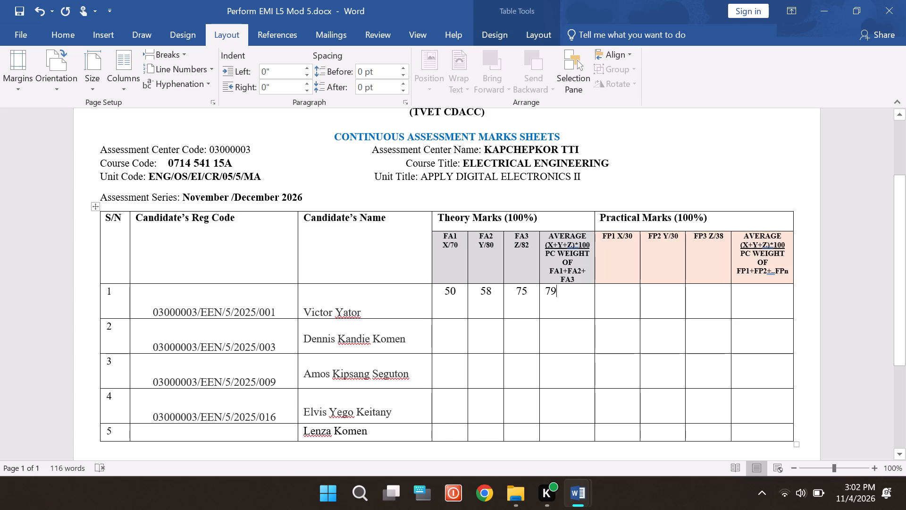
Enter candidate 2's theory marks: FA1 51, FA2 66, FA3 77 and average 84.
left_click(444, 336)
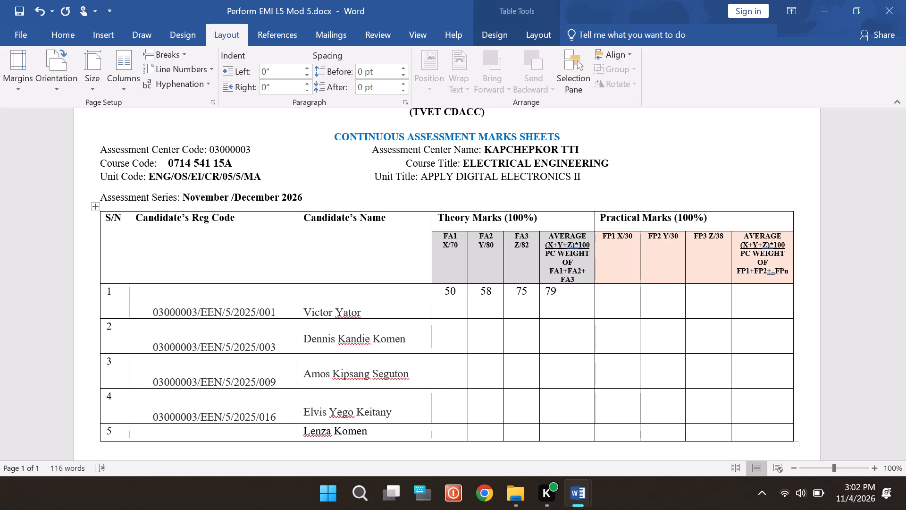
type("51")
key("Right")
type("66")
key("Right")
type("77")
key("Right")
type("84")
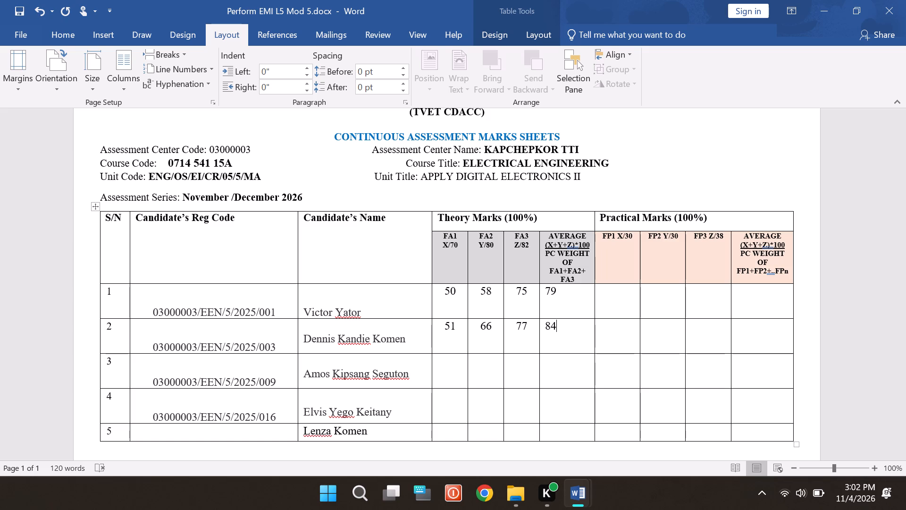
Enter candidate 3's theory marks: FA1 50, FA2 65, FA3 73 and average 81.
left_click(444, 369)
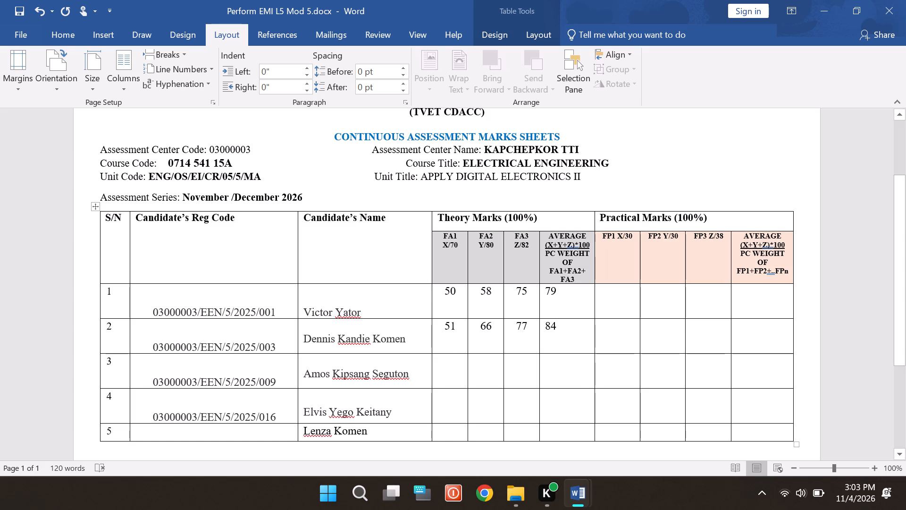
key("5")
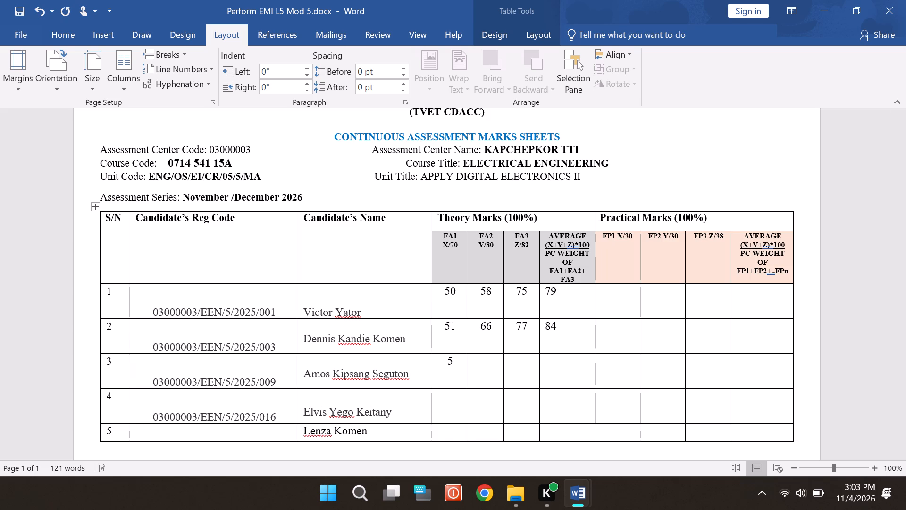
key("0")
key("Right")
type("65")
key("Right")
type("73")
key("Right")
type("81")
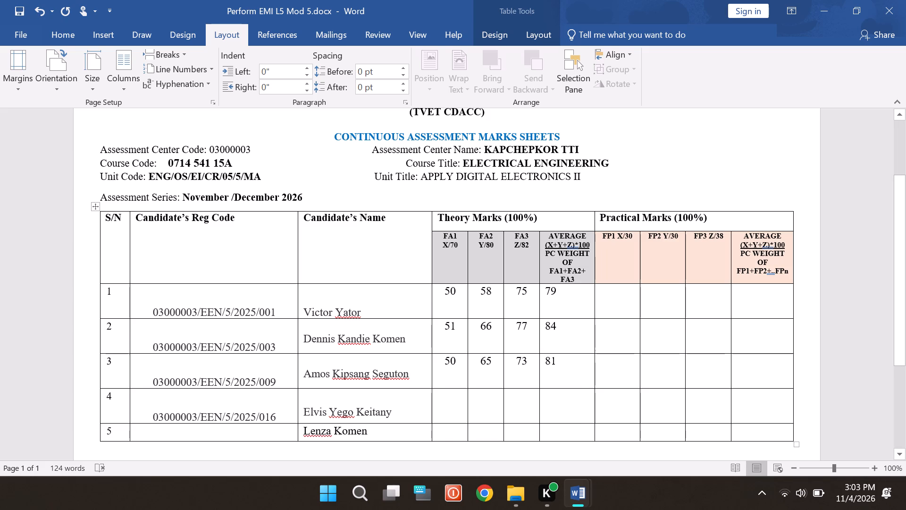
Enter candidate 4's theory marks: FA1 42, FA2 68, FA3 76 and average 80.
left_click(442, 399)
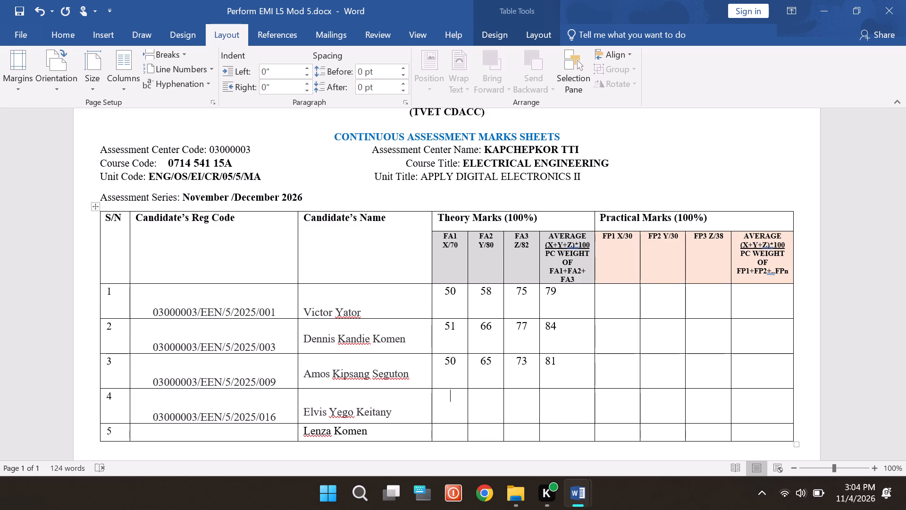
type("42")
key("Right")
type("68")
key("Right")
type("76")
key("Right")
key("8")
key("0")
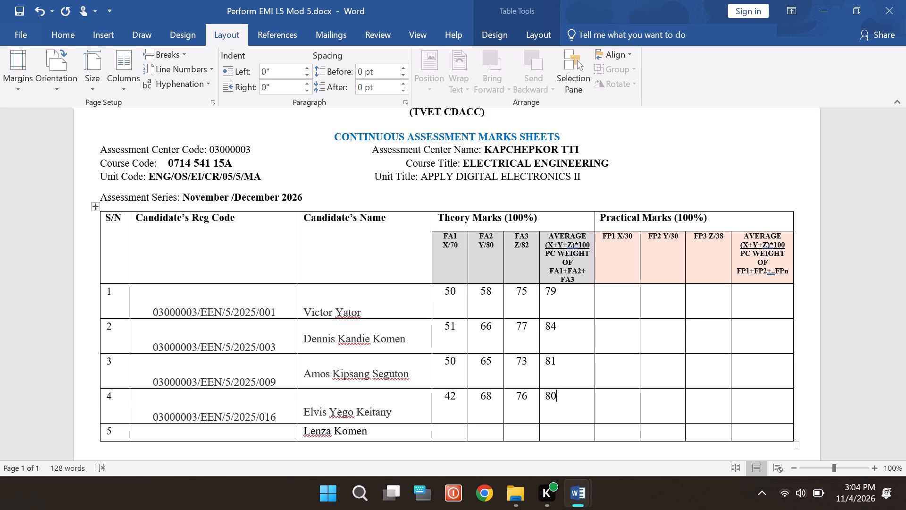
Enter candidate 4's practical marks: FP1 27, FP2 21, FP3 36 and average 86.
left_click(611, 399)
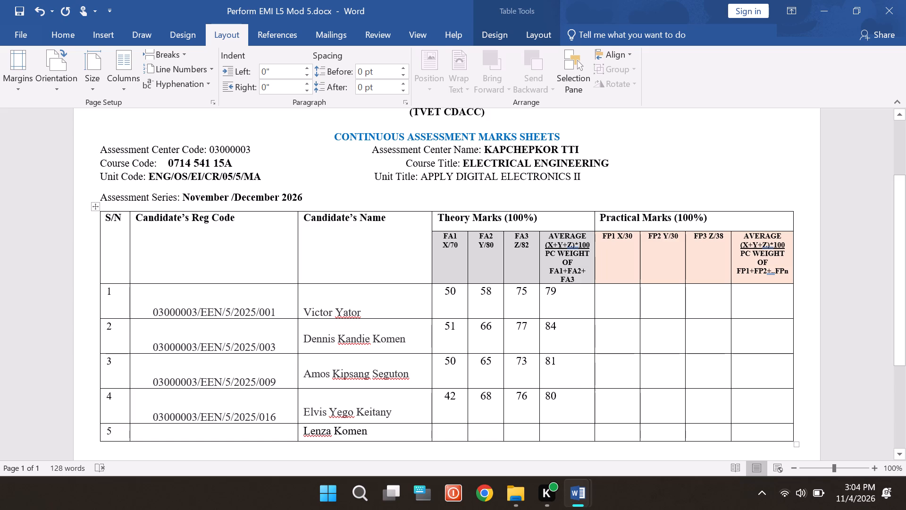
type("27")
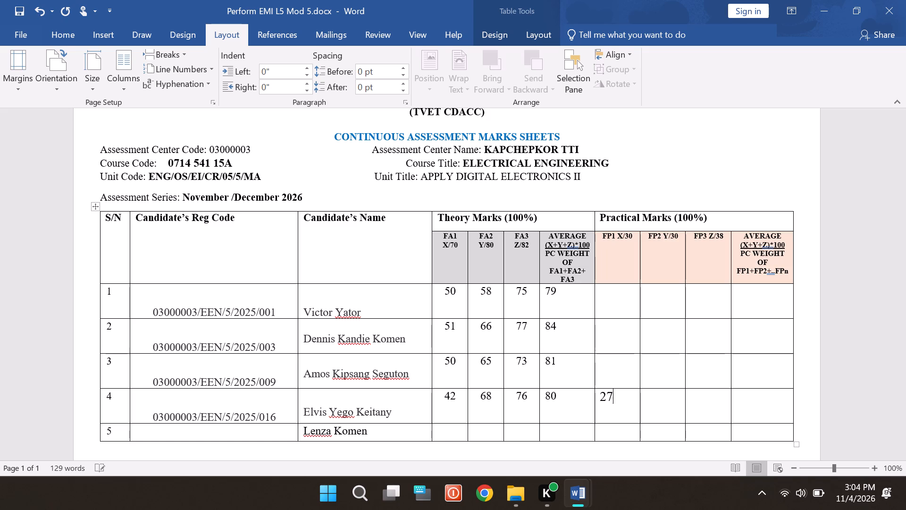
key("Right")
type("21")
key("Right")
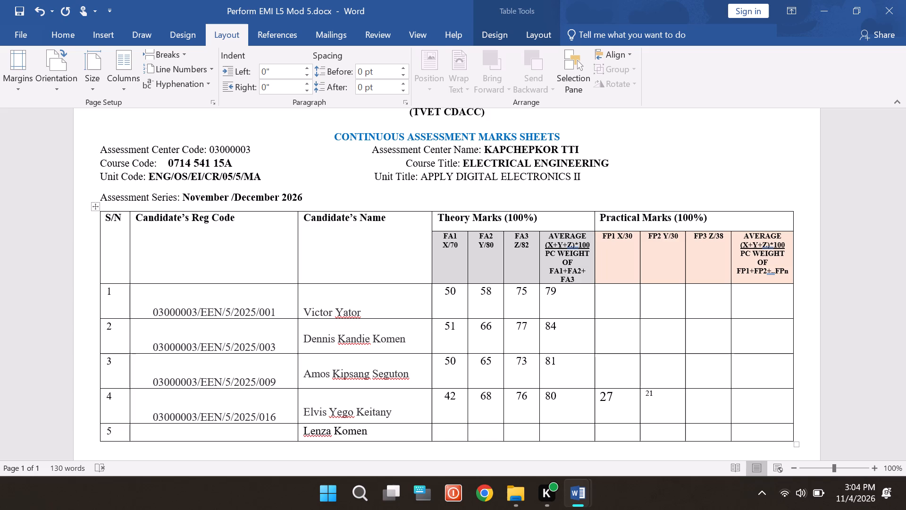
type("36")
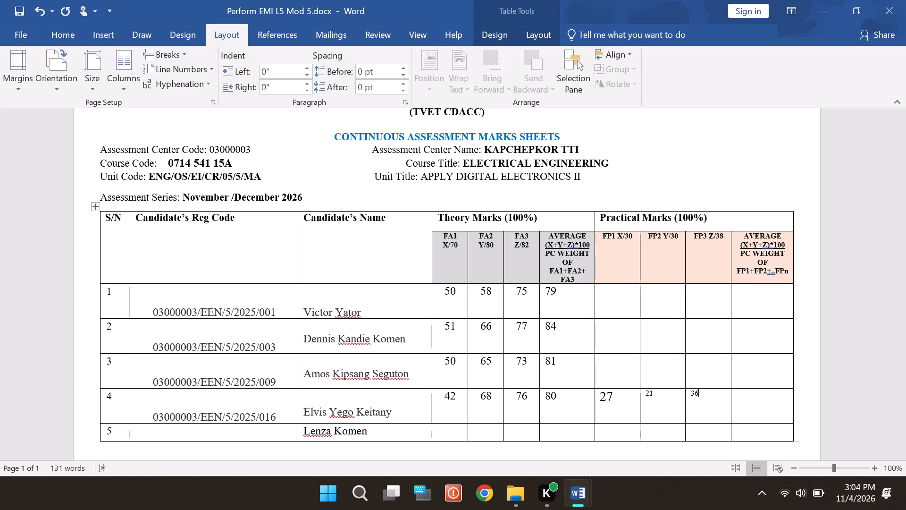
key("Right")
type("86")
Enter candidate 3's practical marks: FP1 25, FP2 22, FP3 34 and average 83.
left_click(608, 367)
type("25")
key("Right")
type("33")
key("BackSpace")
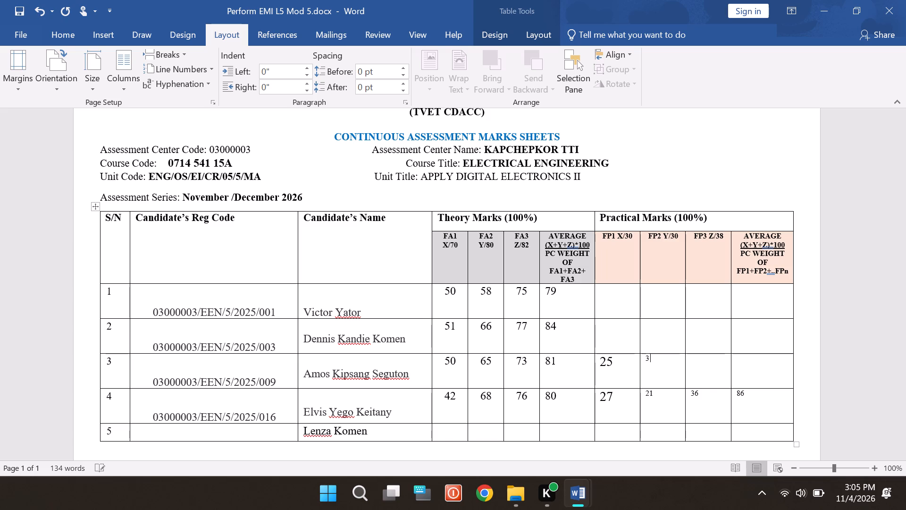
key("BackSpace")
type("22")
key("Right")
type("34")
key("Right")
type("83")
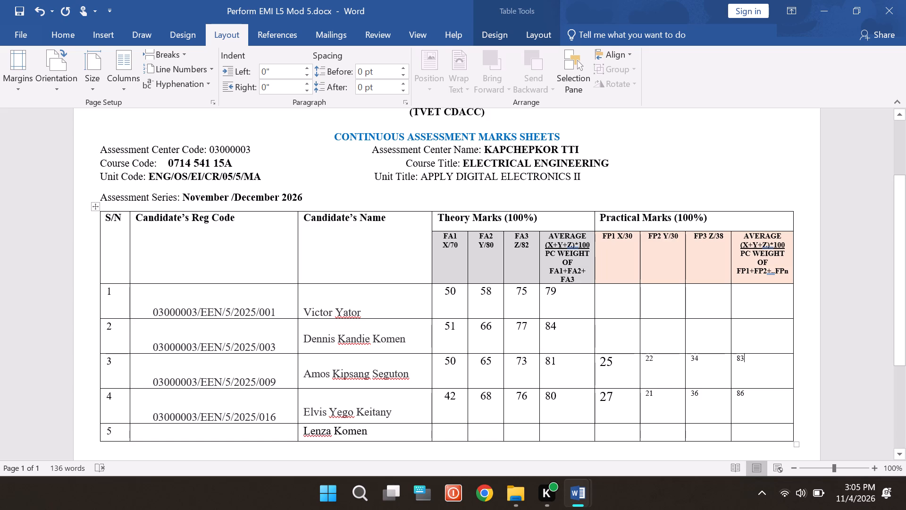
Enter candidate 2's practical marks: FP1 26, FP2 20, FP3 34 and average 82.
left_click(604, 332)
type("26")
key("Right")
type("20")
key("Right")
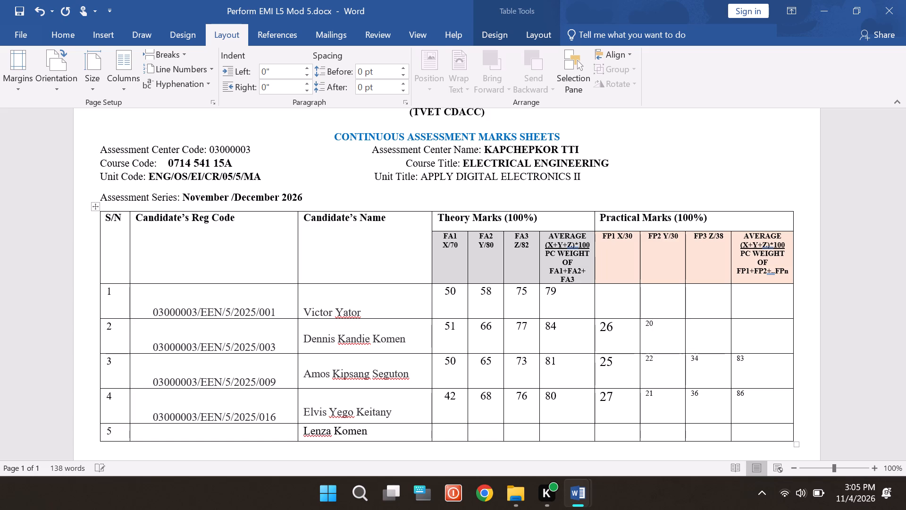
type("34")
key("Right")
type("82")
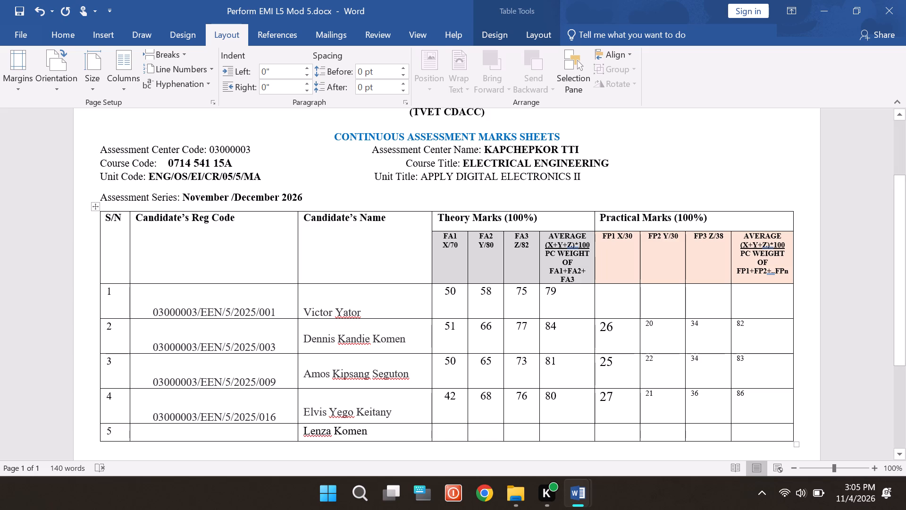
Enter candidate 1's practical marks: FP1 24, FP2 21, FP3 32 and average 76.
left_click(611, 296)
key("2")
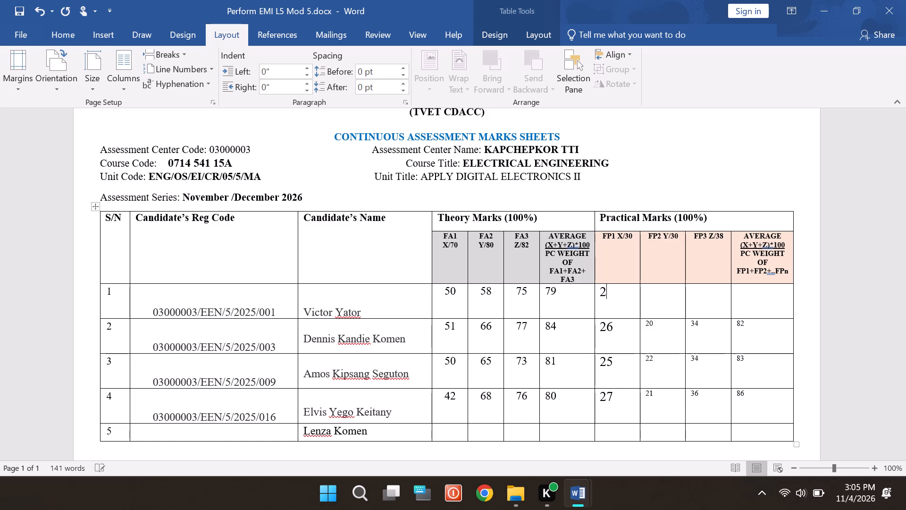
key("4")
key("Right")
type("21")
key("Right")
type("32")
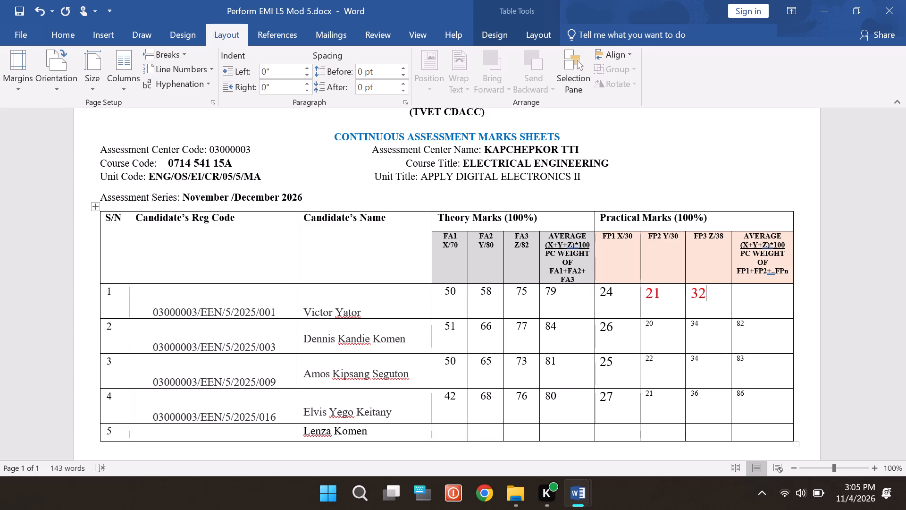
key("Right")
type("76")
Format all theory and practical marks cells in rows 1 to 5 as 12 pt, automatic font colour and centred.
left_click(442, 291)
left_click_drag(442, 291, 486, 321)
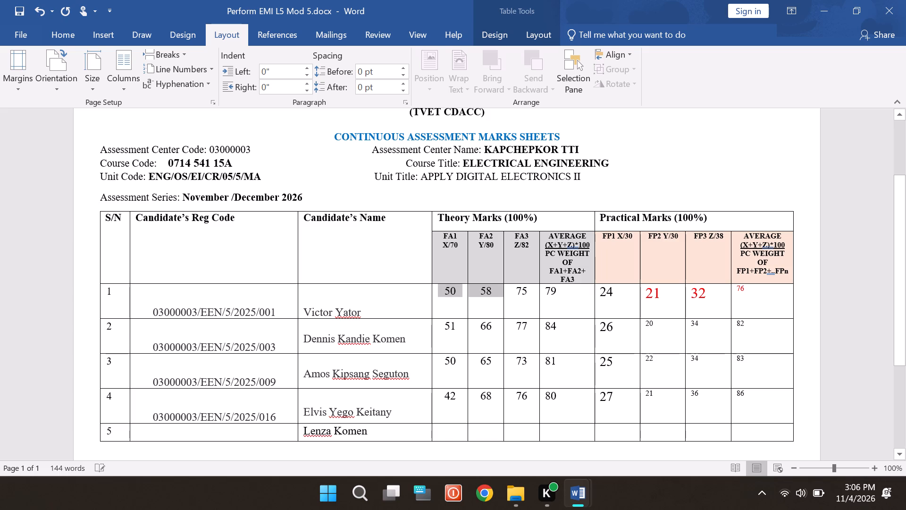
left_click_drag(486, 321, 738, 410)
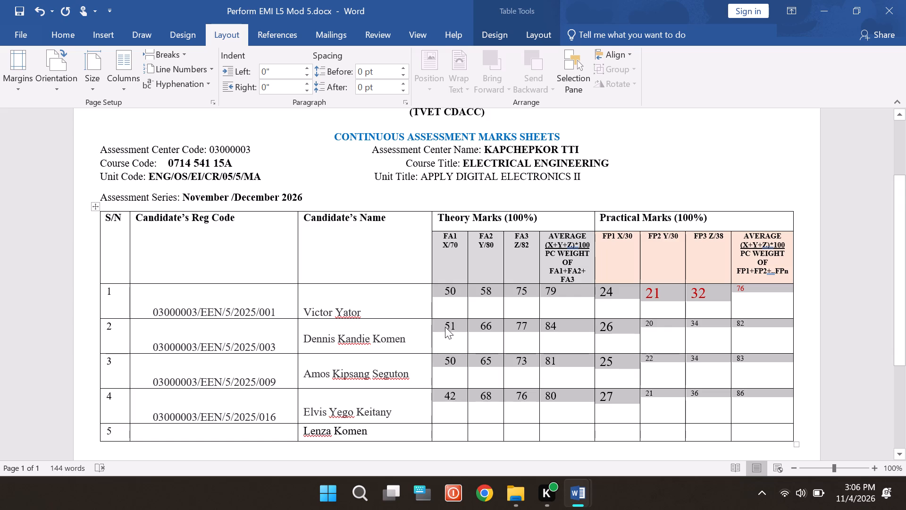
left_click(442, 289)
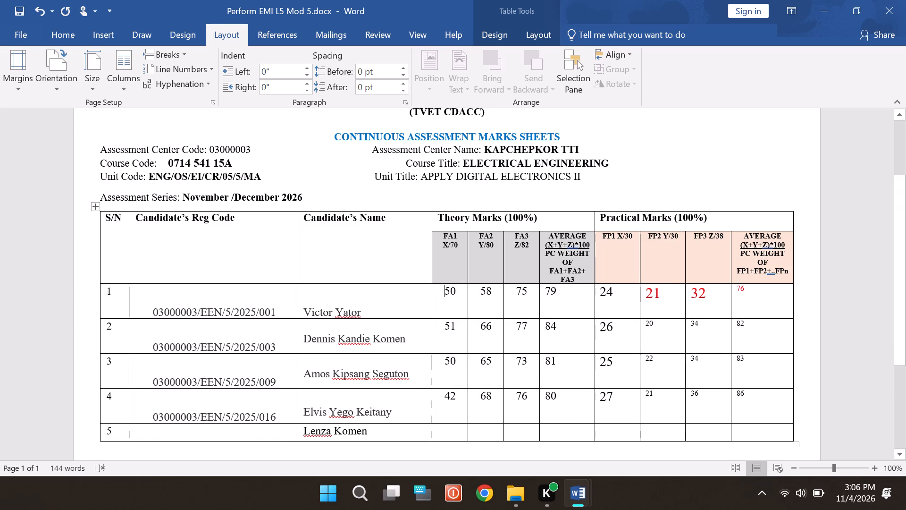
left_click_drag(442, 289, 535, 374)
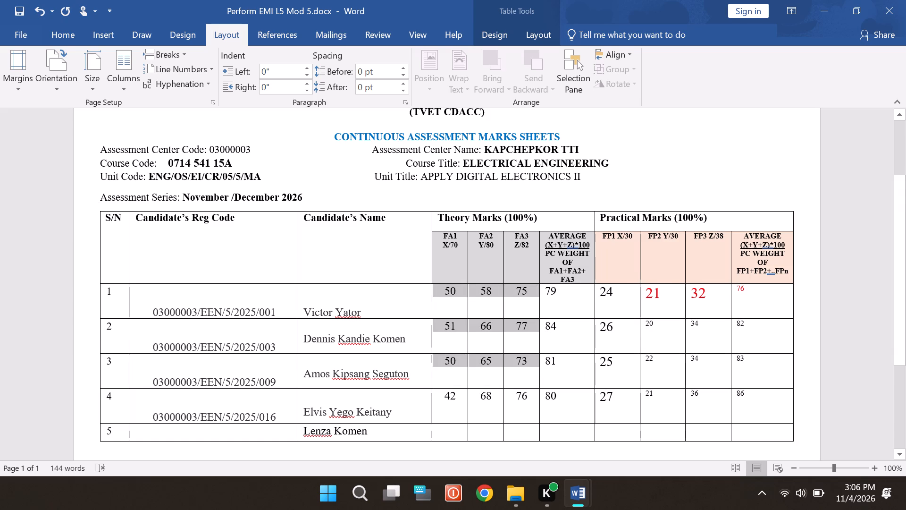
left_click_drag(535, 374, 763, 378)
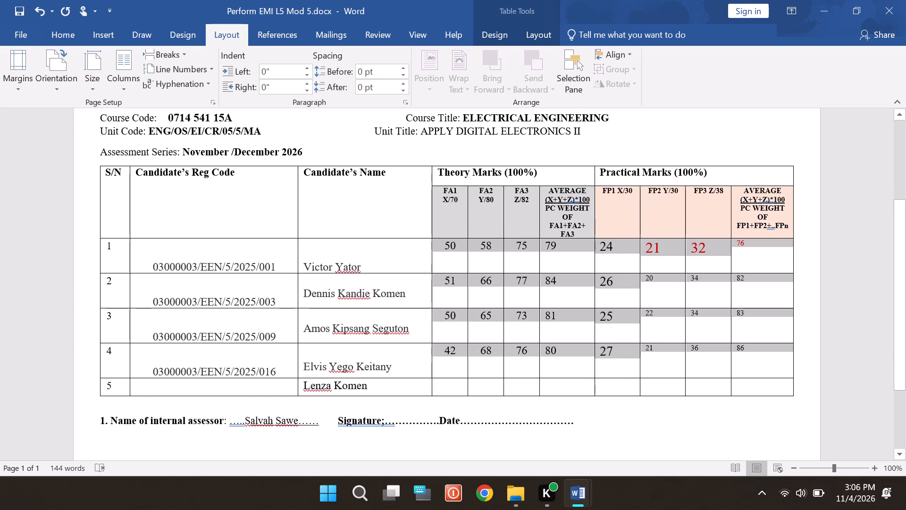
left_click_drag(763, 378, 767, 381)
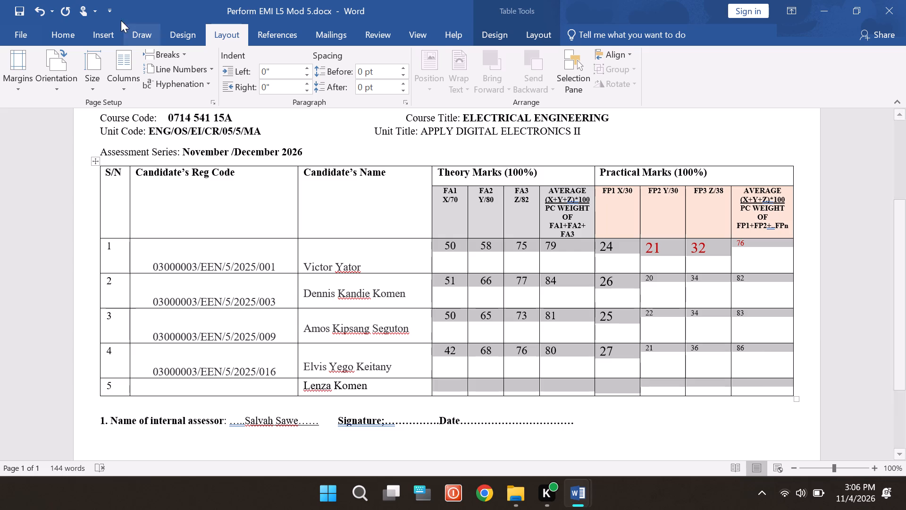
left_click(61, 34)
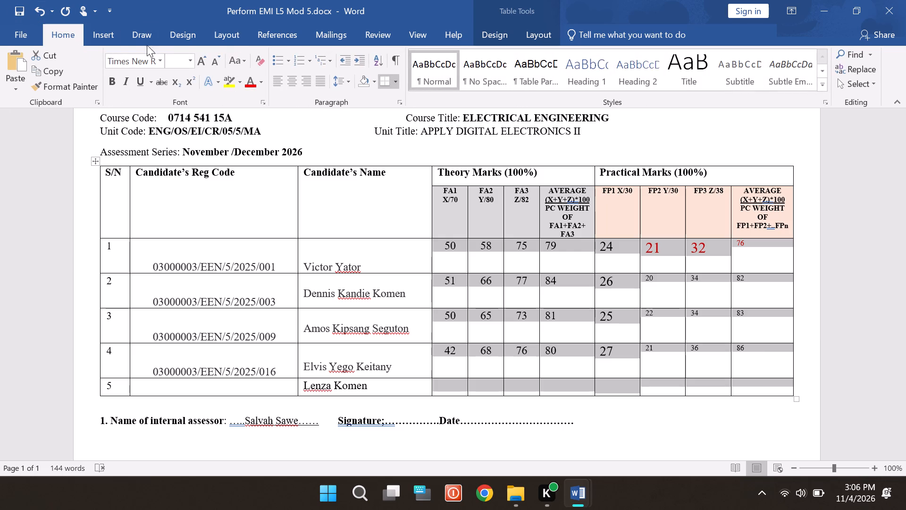
left_click(194, 64)
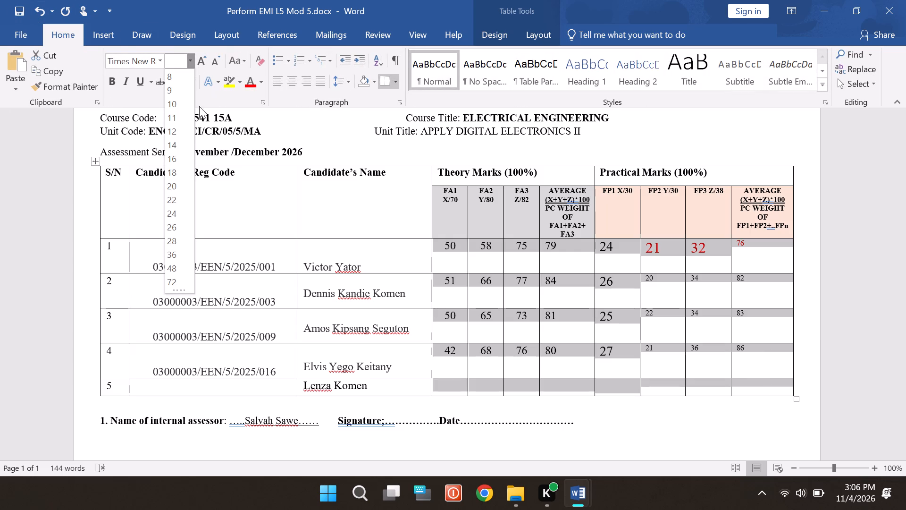
left_click(173, 132)
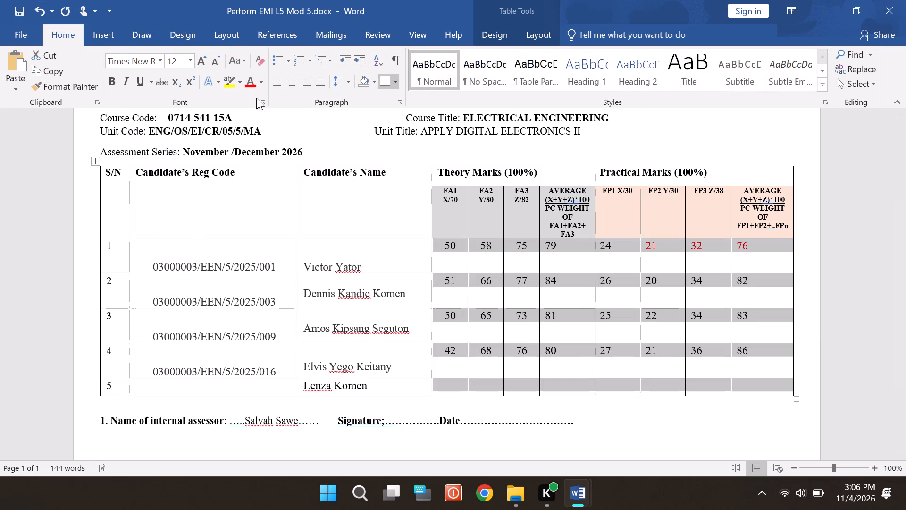
left_click(260, 84)
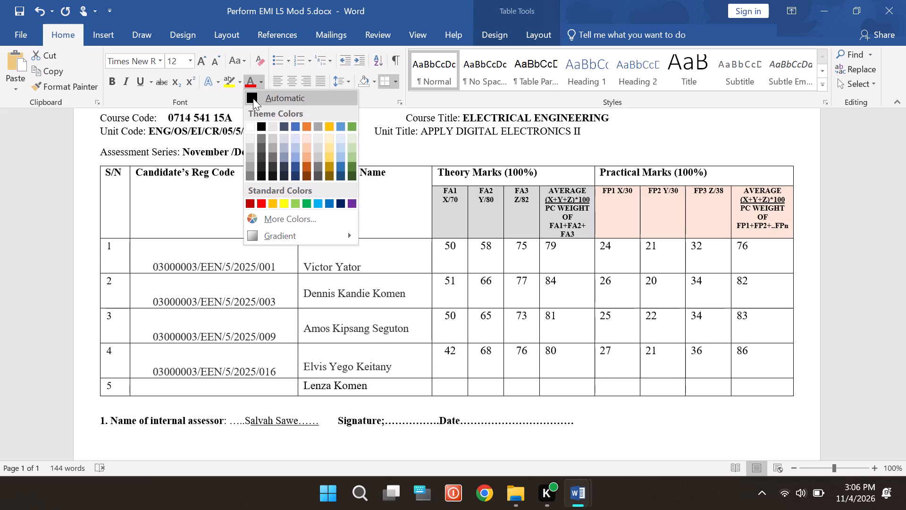
left_click(253, 98)
left_click(294, 82)
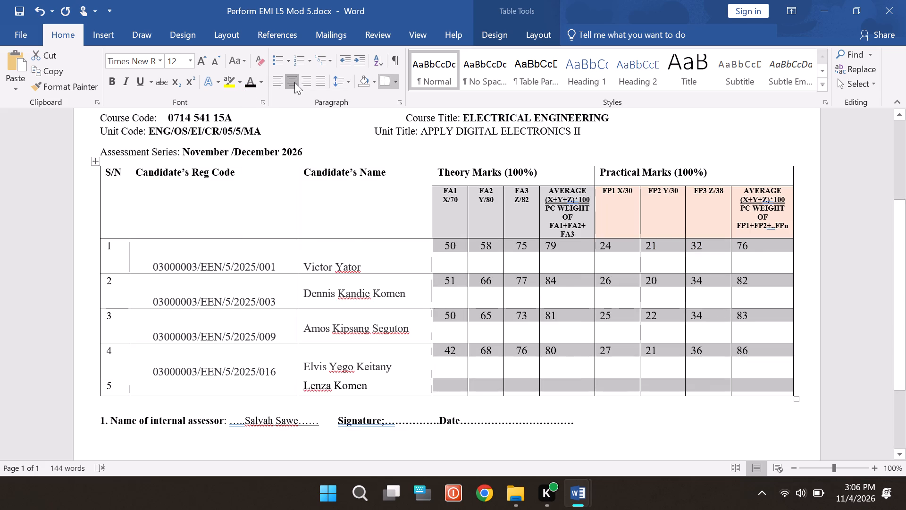
left_click(541, 383)
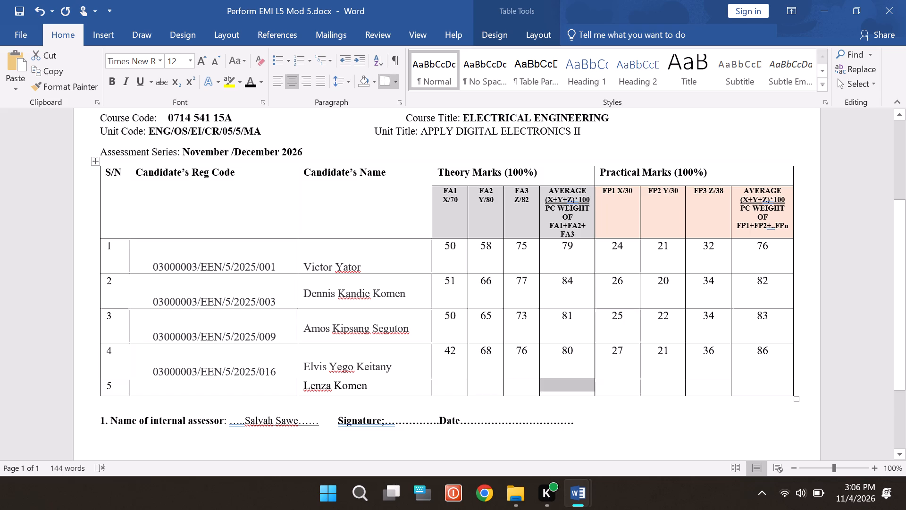
Delete the candidate's name from row 5, leaving the name cell empty.
left_click(373, 385)
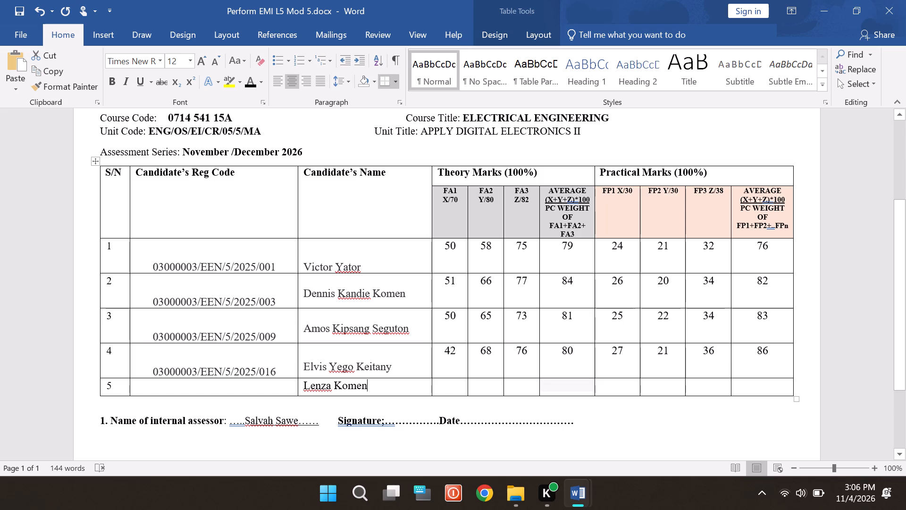
key("BackSpace")
key("BackSpace")
key("BackSpace")
key("BackSpace")
key("BackSpace")
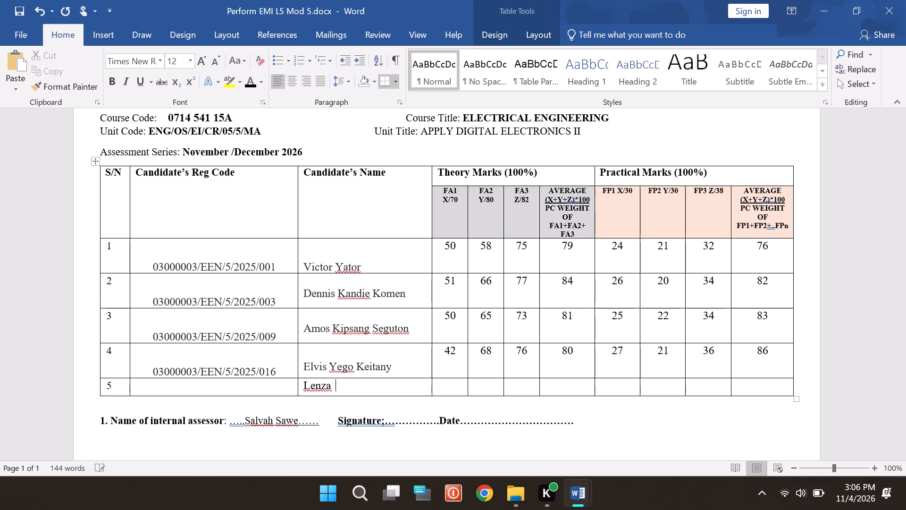
key("BackSpace")
key("BackSpace")
key("BackSpace")
key("BackSpace")
key("BackSpace")
key("BackSpace")
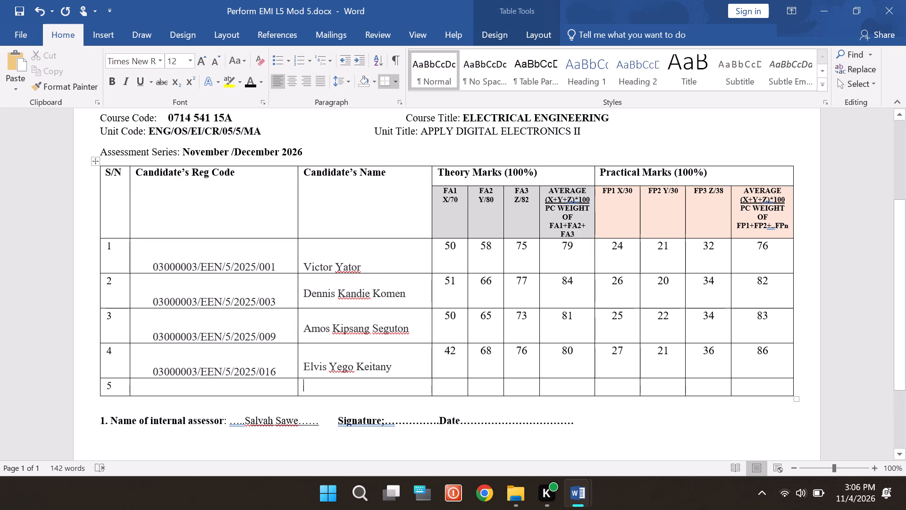
Enter the numeric prefix and the final serial number of candidate 5's registration code in row 5, separated by a slash.
left_click(255, 382)
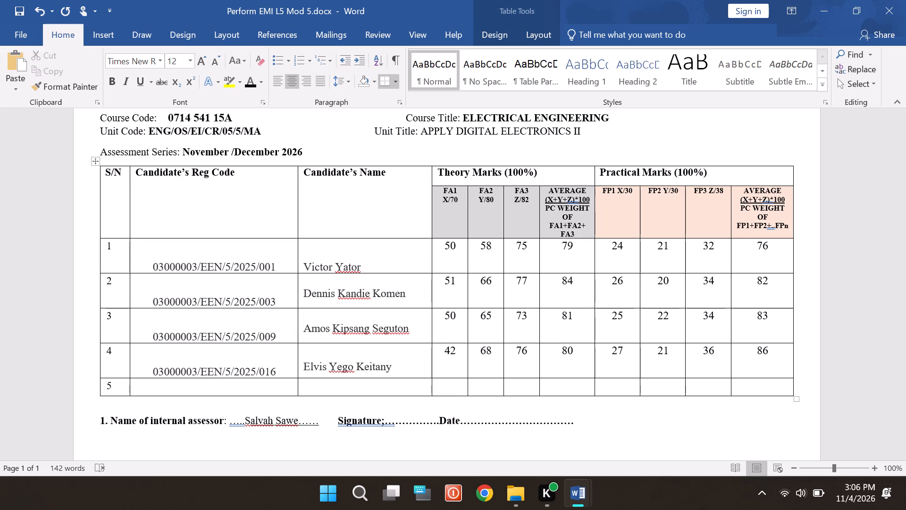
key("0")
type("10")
left_click(204, 383)
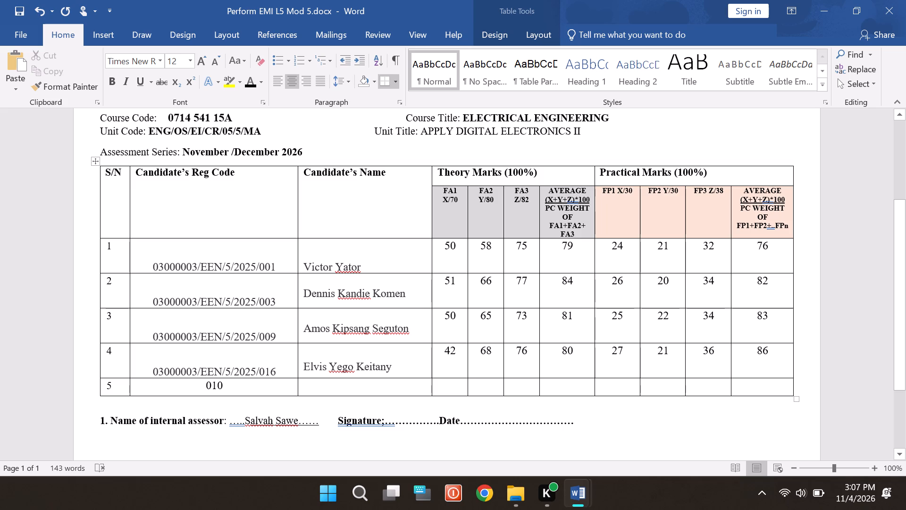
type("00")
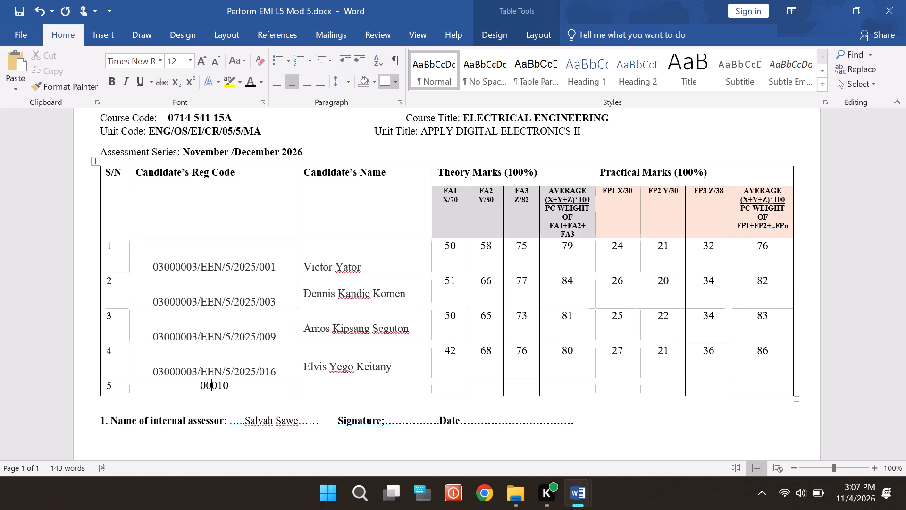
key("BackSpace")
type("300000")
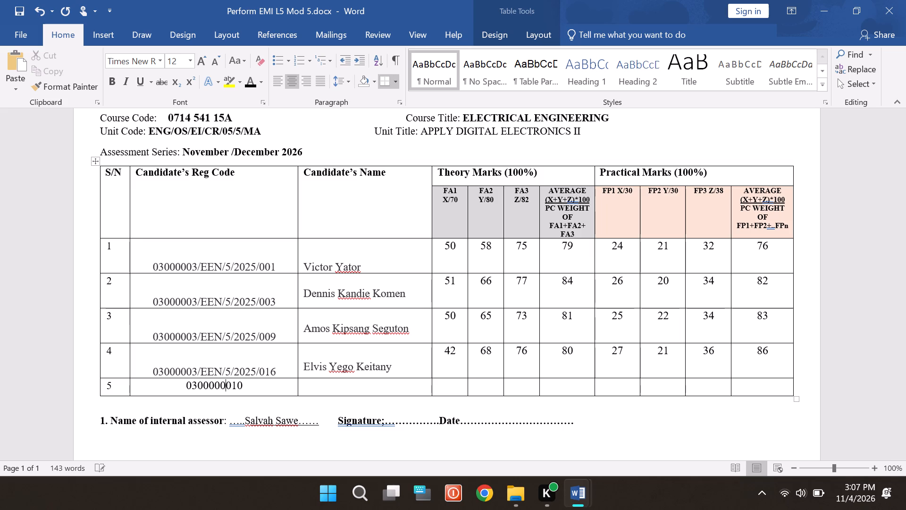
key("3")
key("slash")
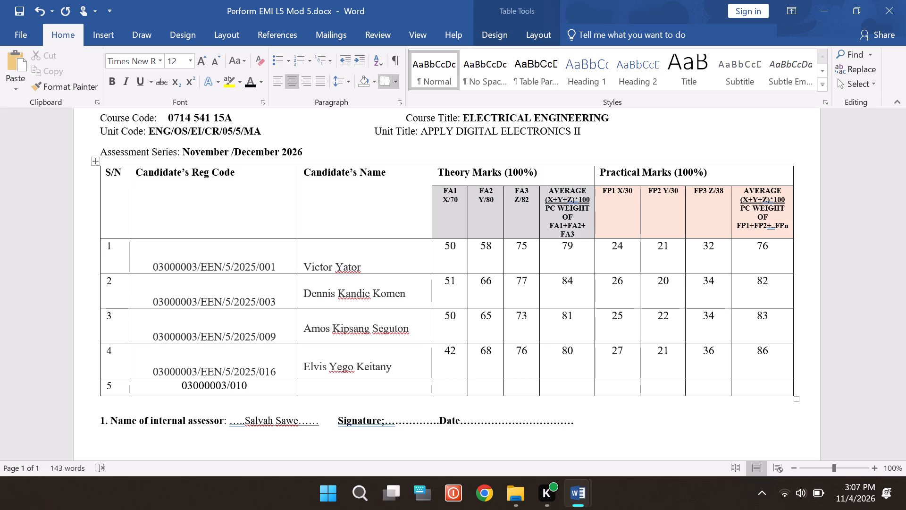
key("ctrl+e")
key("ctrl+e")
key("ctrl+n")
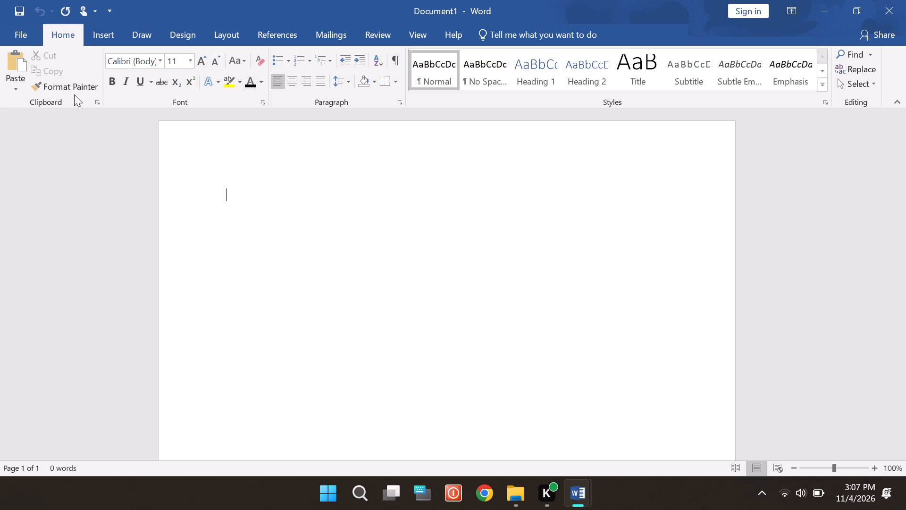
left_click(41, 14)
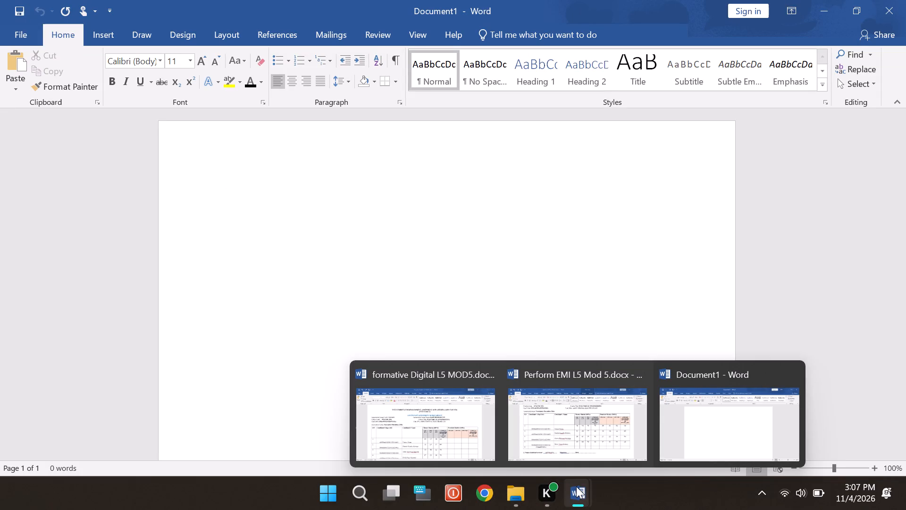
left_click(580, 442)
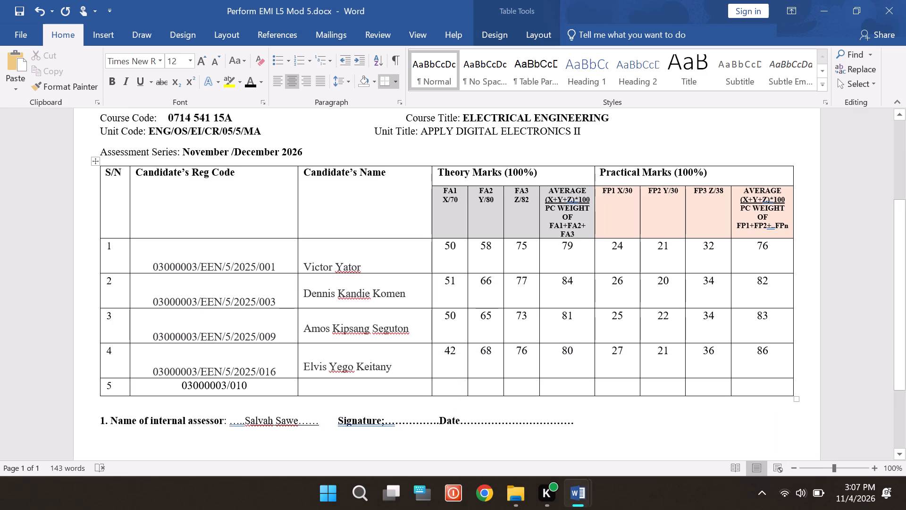
Insert the slash-separated segments EEN, 5 and 2025 between the prefix and serial number of candidate 5's registration code.
left_click(224, 384)
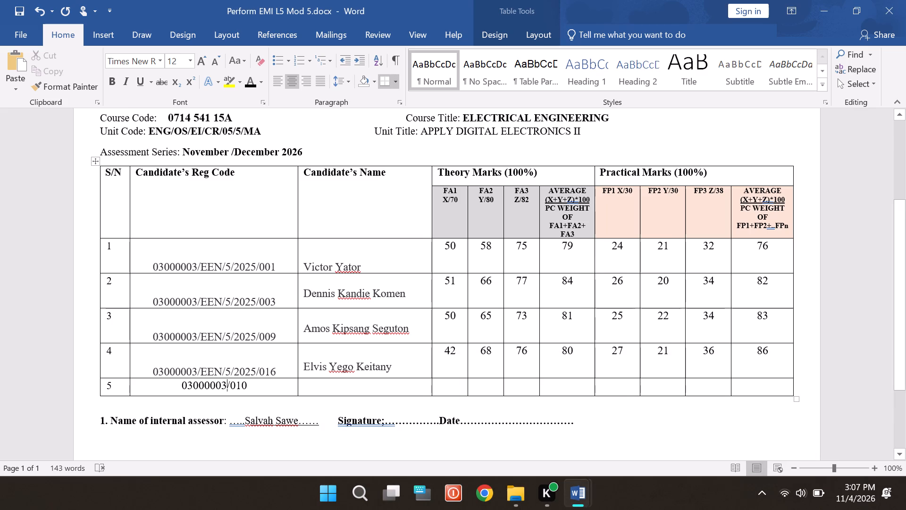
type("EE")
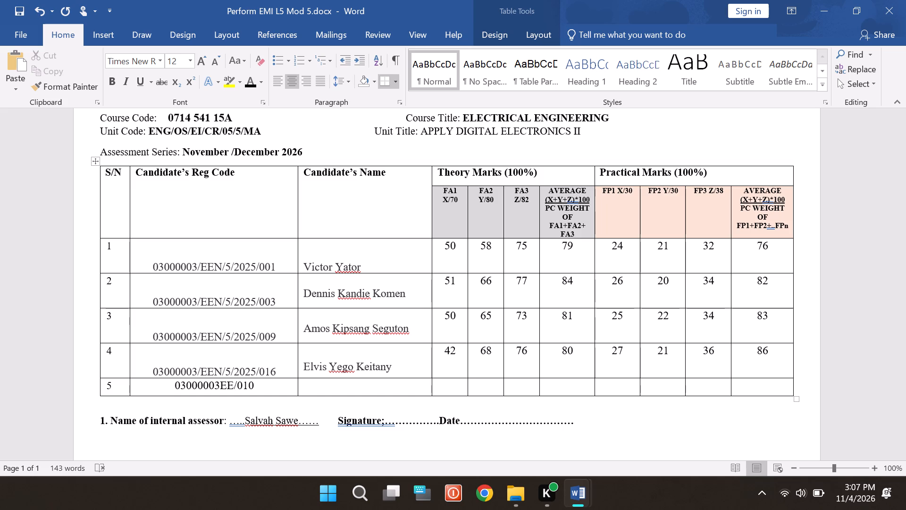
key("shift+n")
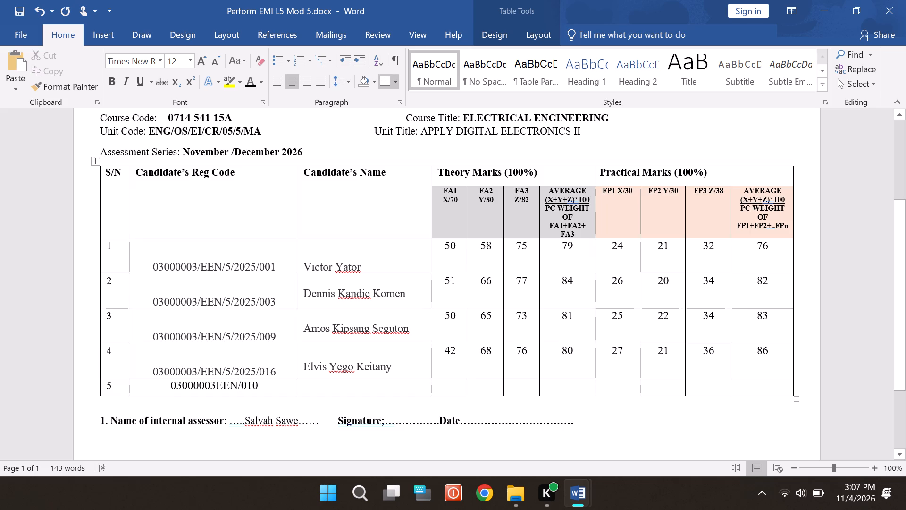
left_click(218, 384)
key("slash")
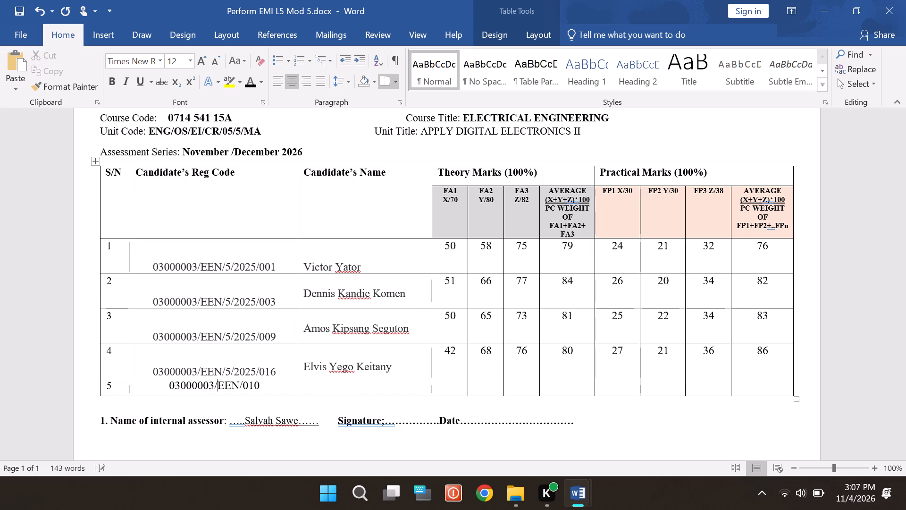
left_click(242, 384)
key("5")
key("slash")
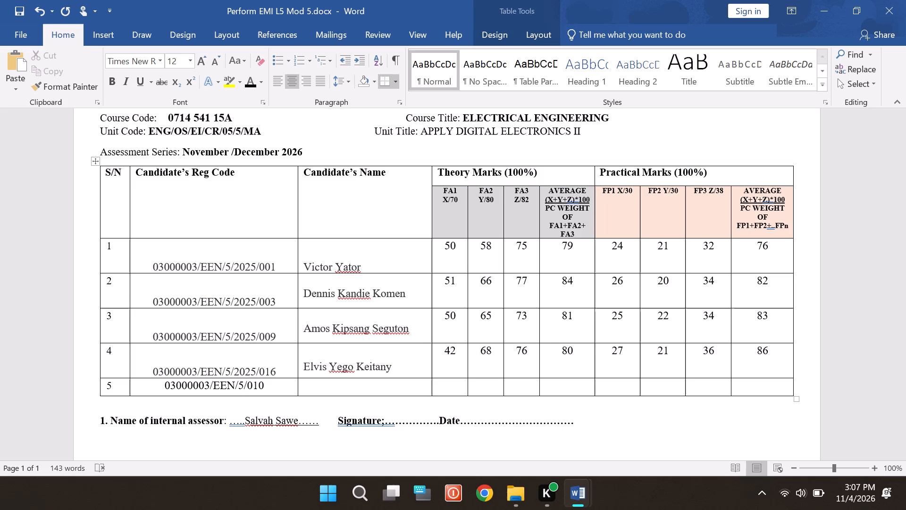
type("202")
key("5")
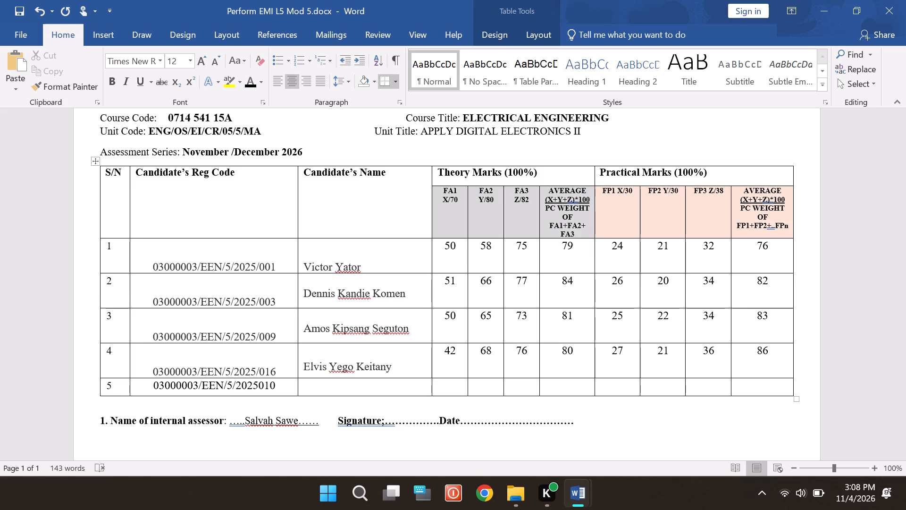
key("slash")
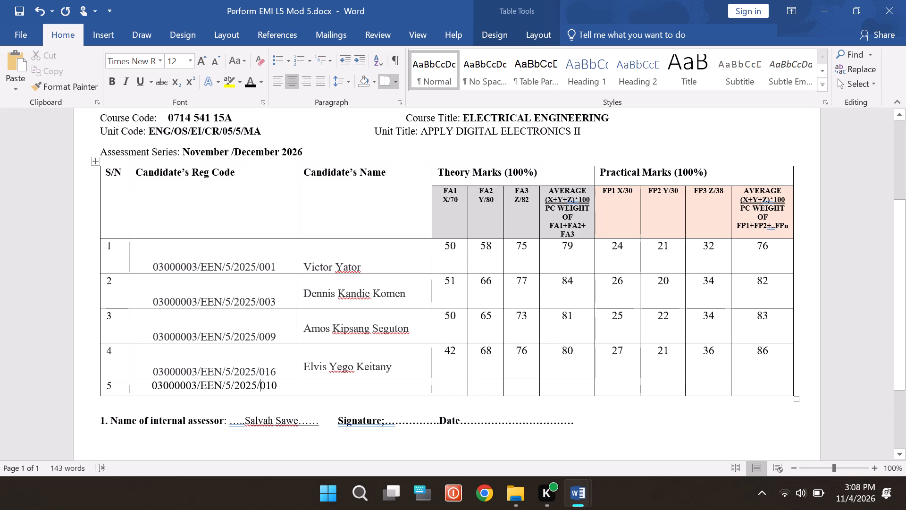
Enter the fifth candidate's name in the empty name cell of row 5.
left_click(306, 386)
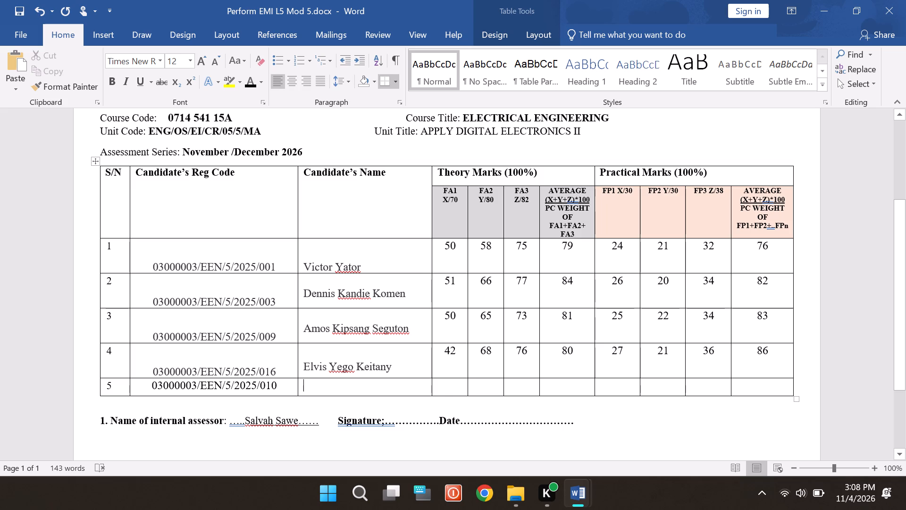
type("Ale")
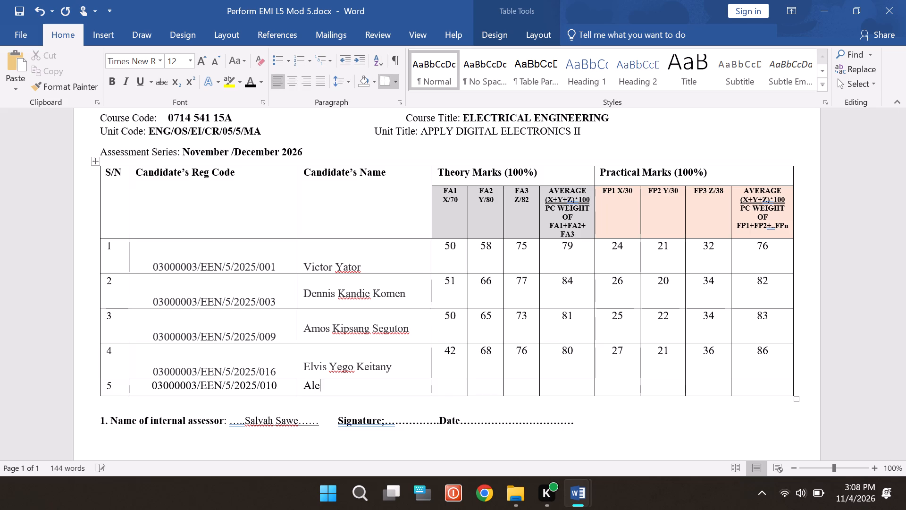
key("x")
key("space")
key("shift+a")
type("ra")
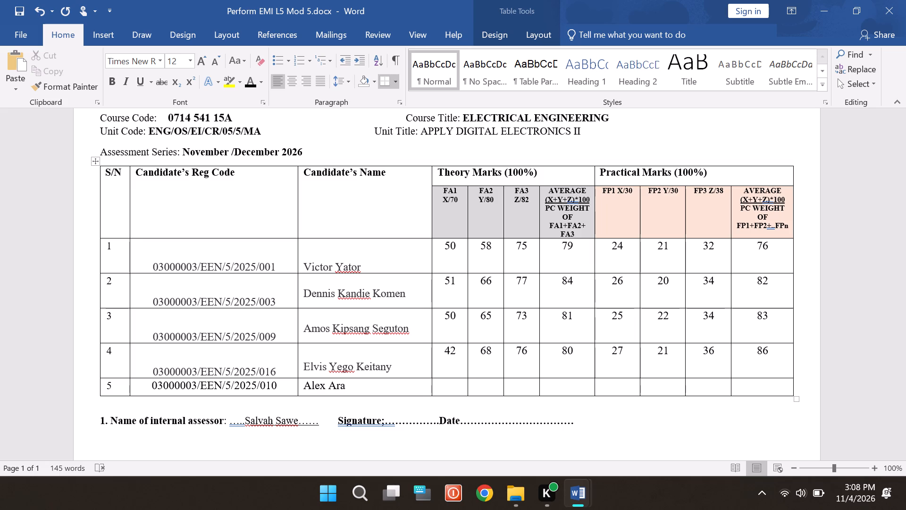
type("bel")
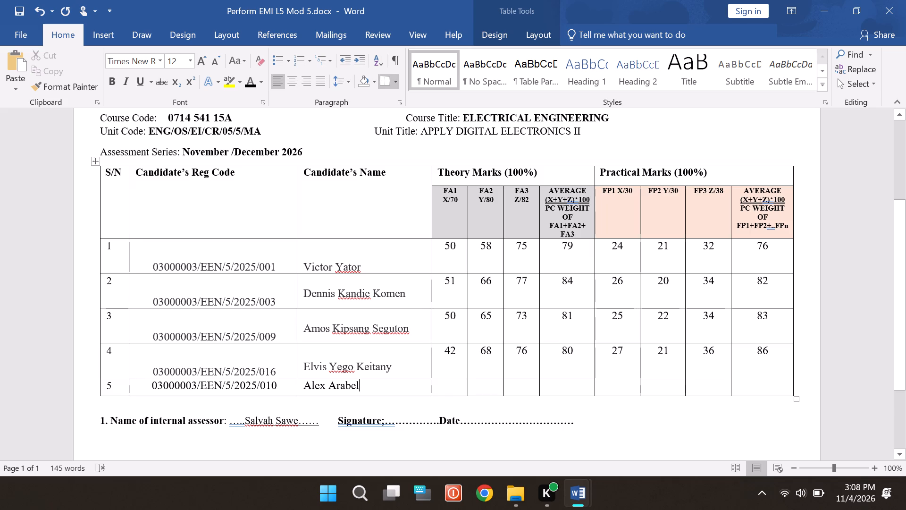
Enter candidate 5's theory marks: FA1 38, FA2 55, FA3 72 and average 71.
left_click(439, 384)
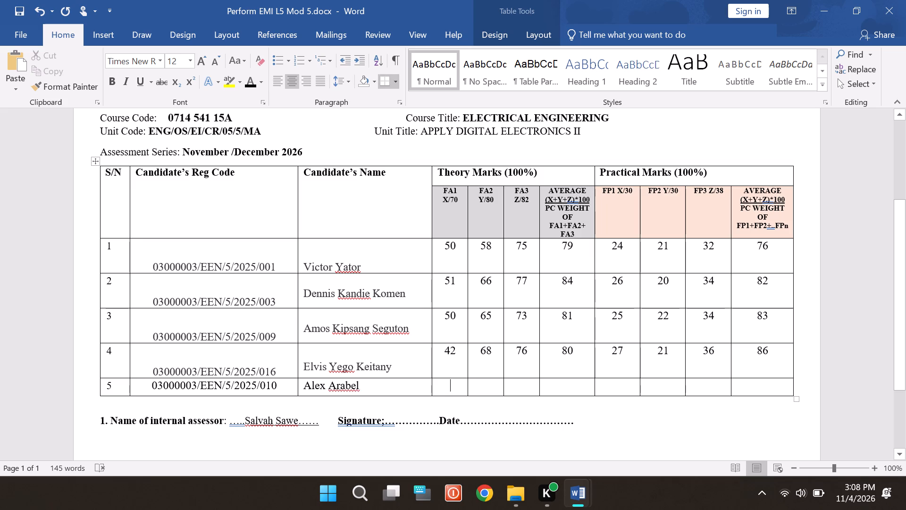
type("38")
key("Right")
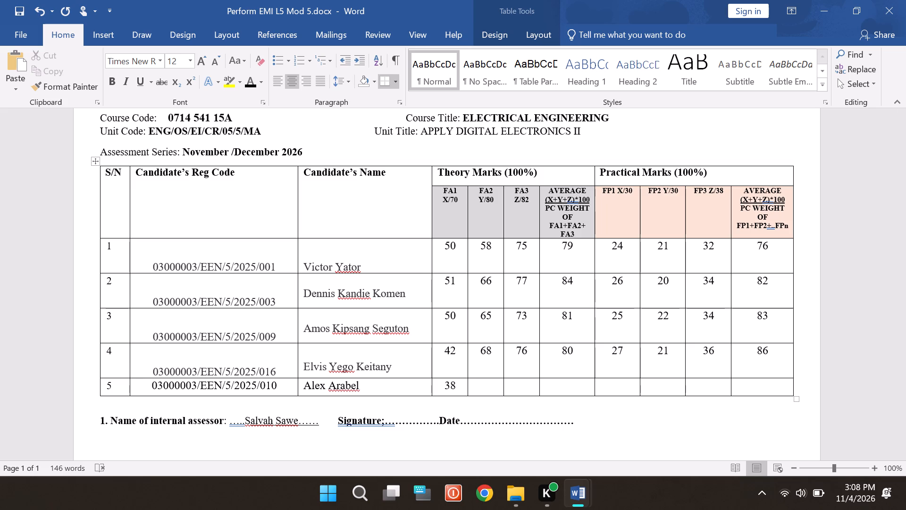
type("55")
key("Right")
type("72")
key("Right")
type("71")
Enter candidate 5's practical marks: FP1 25, FP2 20, FP3 34 and average 81.
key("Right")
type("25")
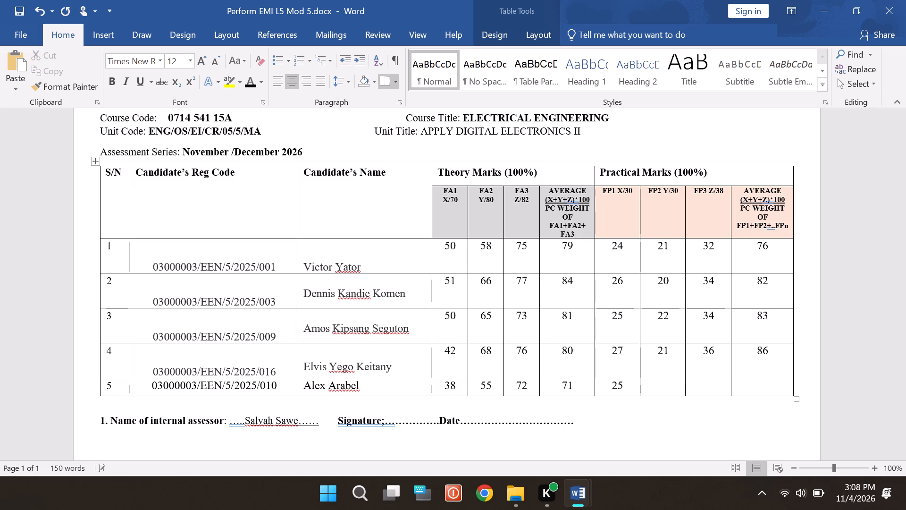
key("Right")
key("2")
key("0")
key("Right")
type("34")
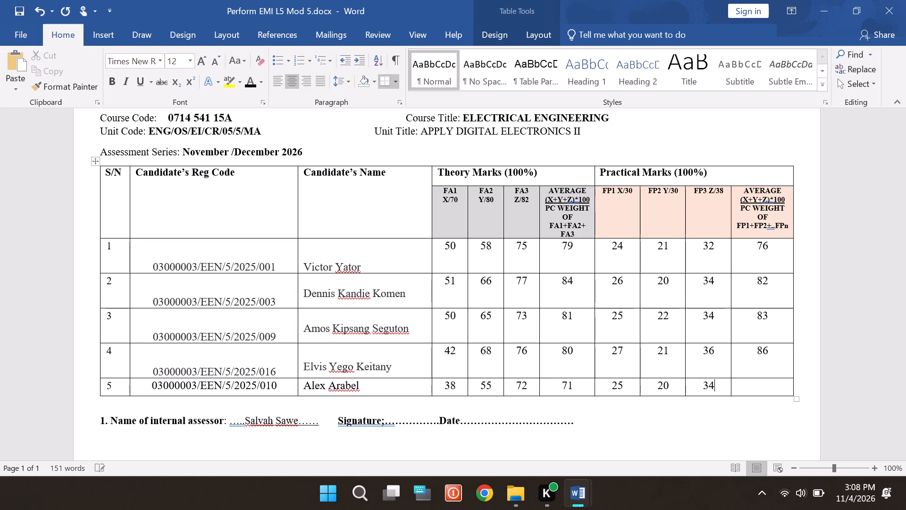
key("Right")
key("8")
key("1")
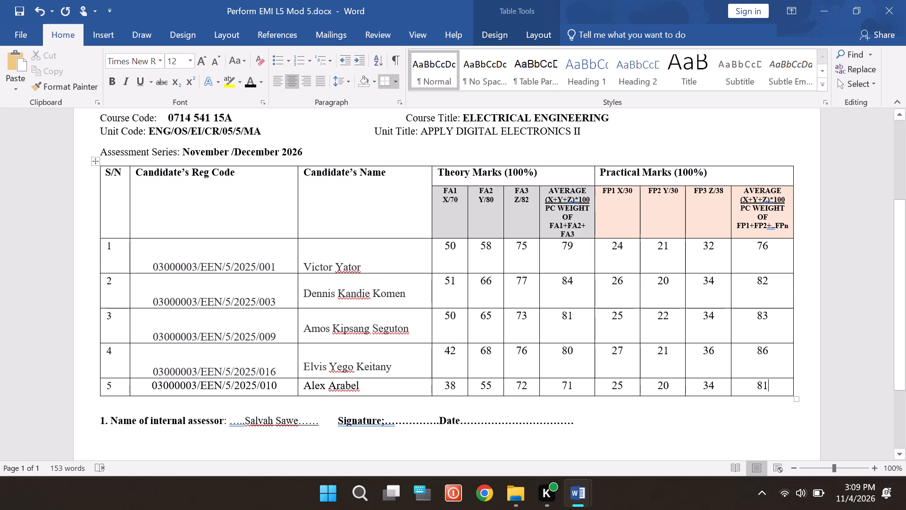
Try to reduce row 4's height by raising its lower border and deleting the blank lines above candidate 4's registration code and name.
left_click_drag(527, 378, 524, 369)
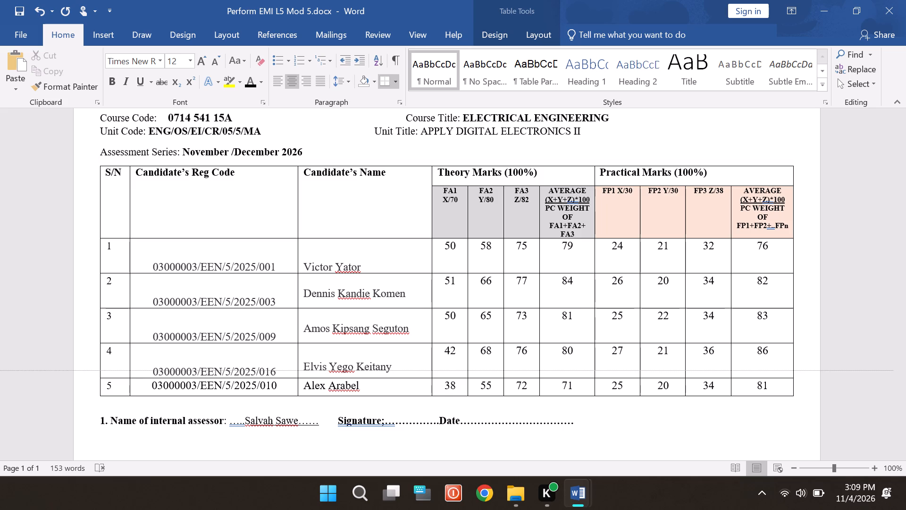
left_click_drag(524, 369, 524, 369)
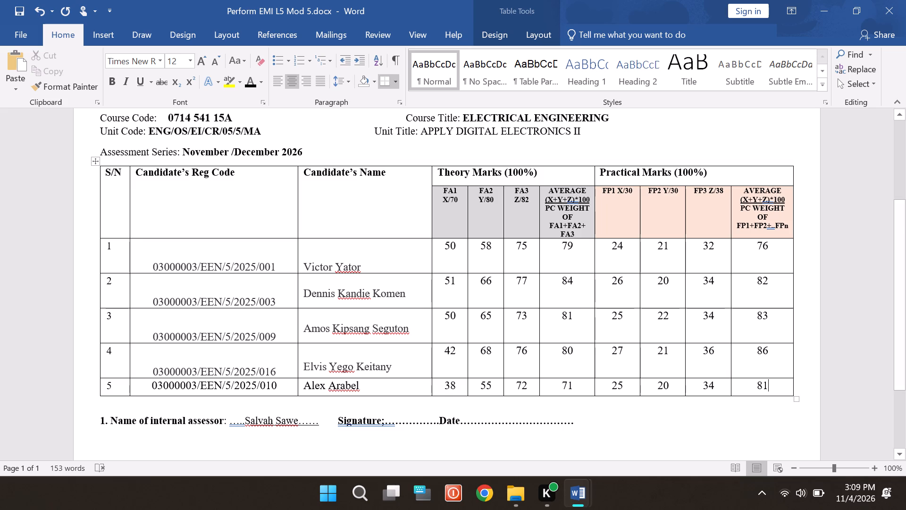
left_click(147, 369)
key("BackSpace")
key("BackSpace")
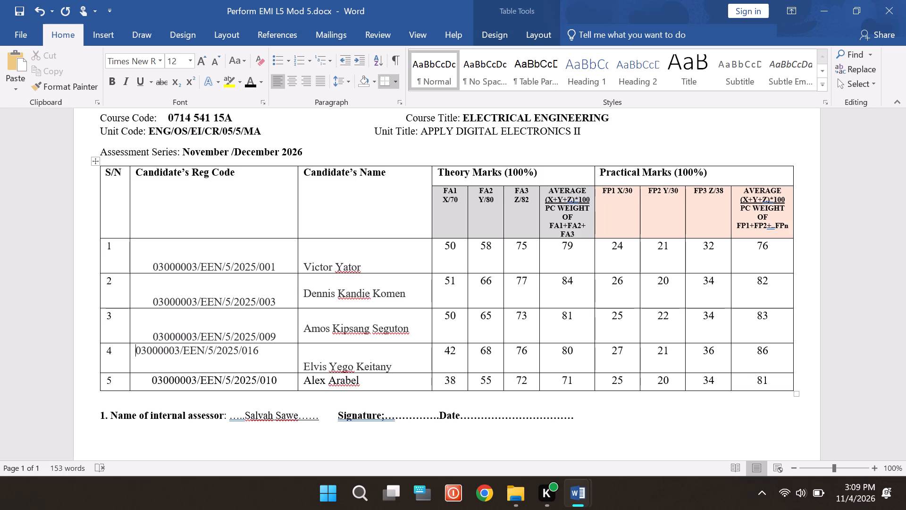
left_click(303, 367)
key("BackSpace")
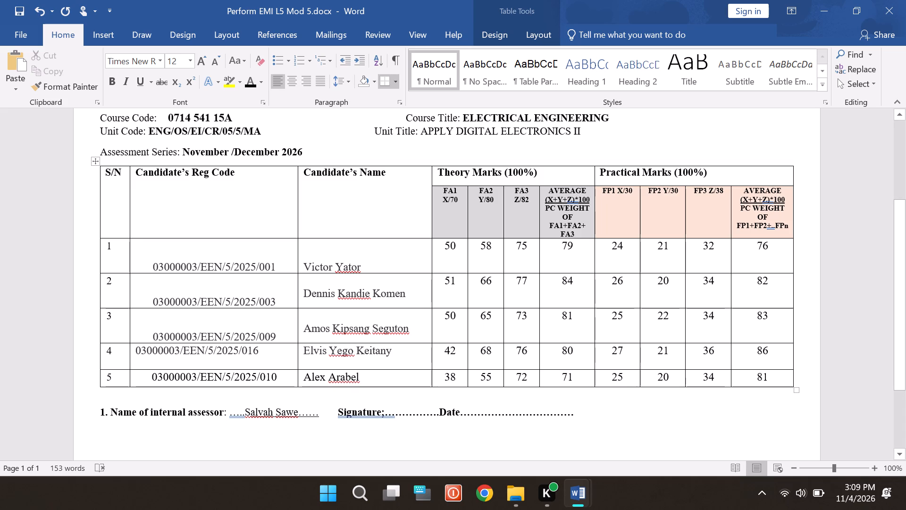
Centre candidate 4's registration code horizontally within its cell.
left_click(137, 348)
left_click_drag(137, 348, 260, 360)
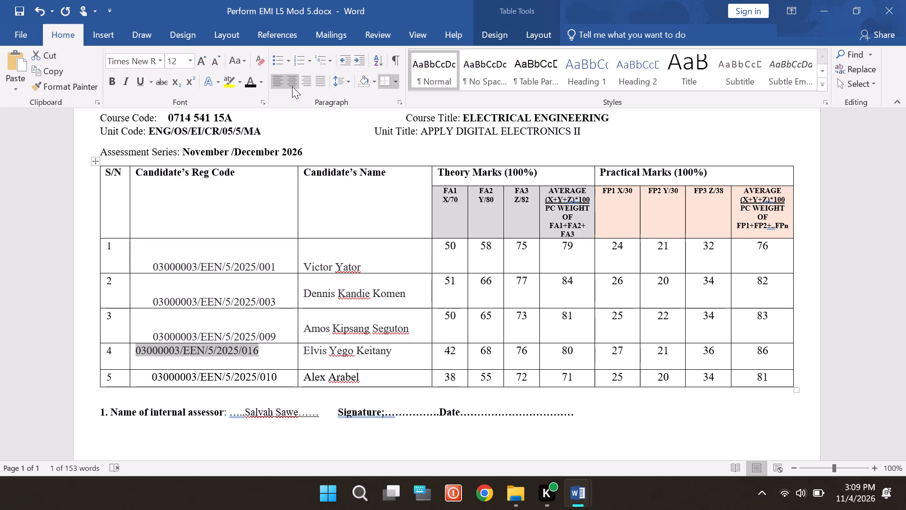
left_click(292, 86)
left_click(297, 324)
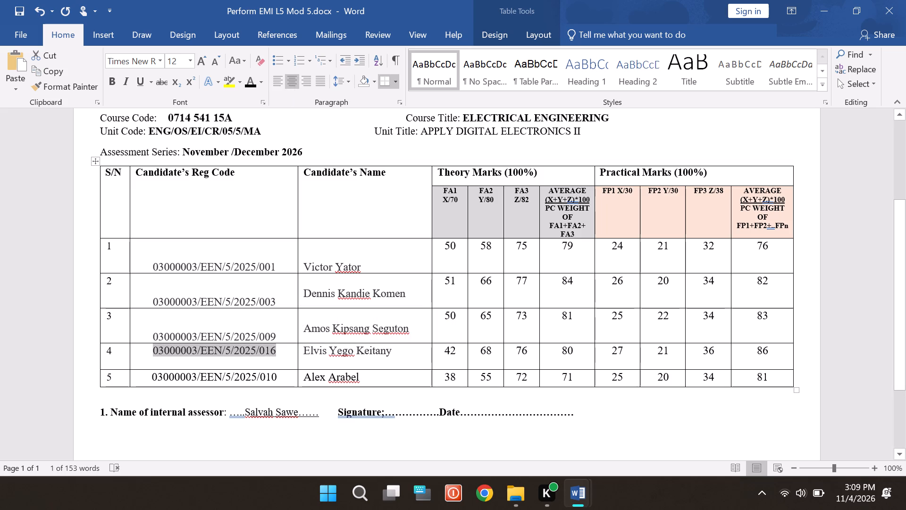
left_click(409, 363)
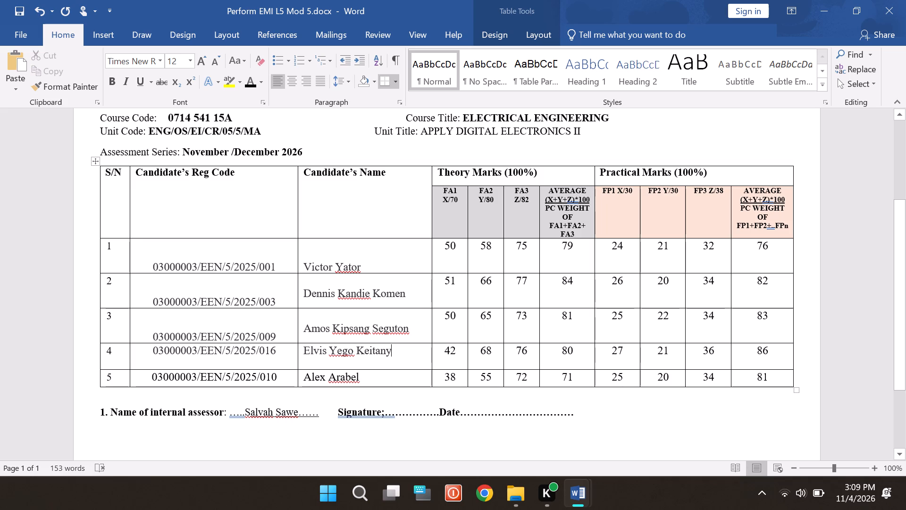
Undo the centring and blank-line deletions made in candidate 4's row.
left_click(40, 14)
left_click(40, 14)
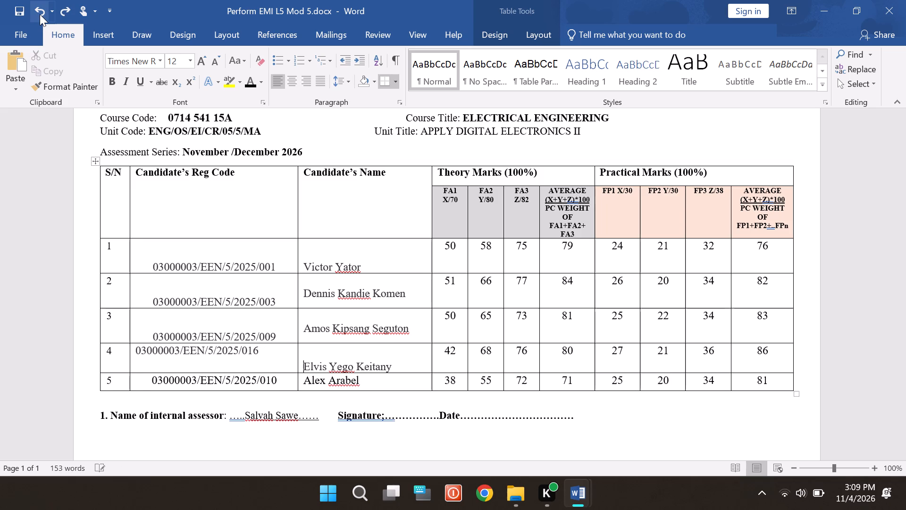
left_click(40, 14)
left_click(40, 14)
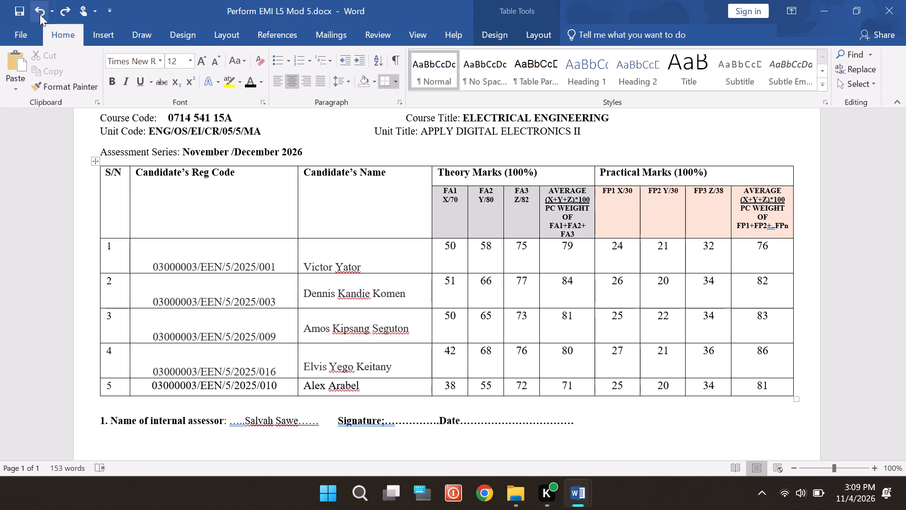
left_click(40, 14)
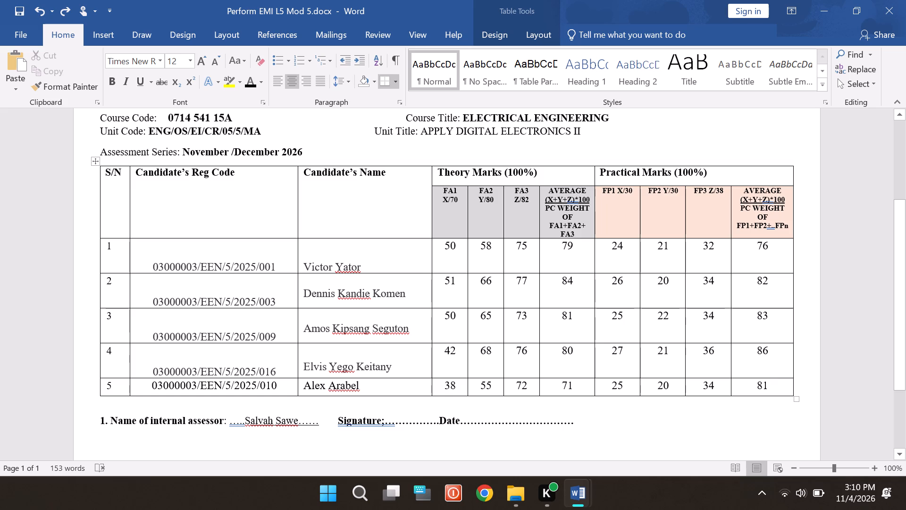
Increase the height of candidate 5's row by lowering the table's bottom border slightly.
left_click(176, 397)
left_click_drag(264, 395, 261, 405)
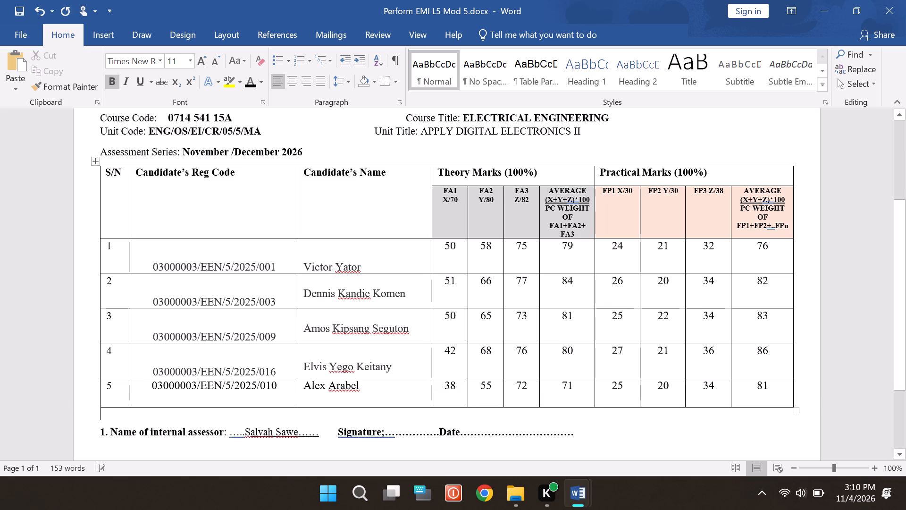
Start a new line numbered "2." directly below the internal assessor's signature and date line.
scroll(448, 352, "down", 3)
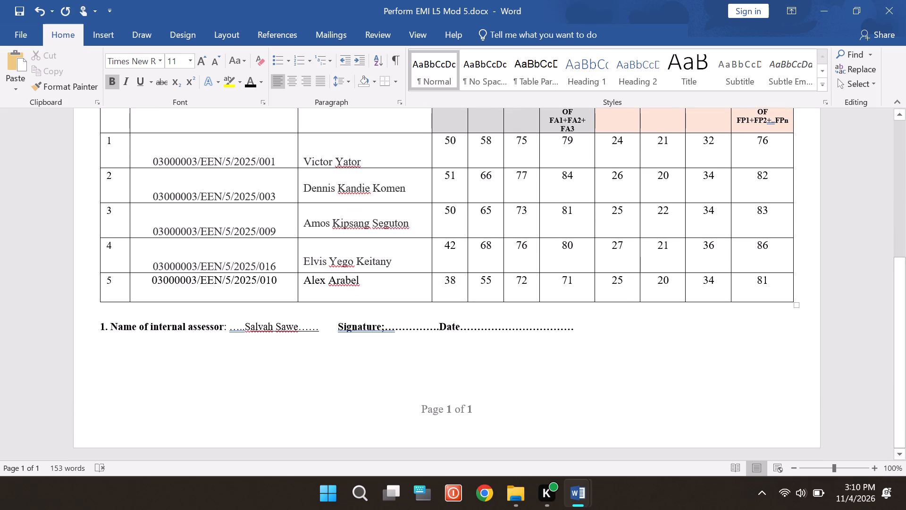
left_click(581, 328)
key("Return")
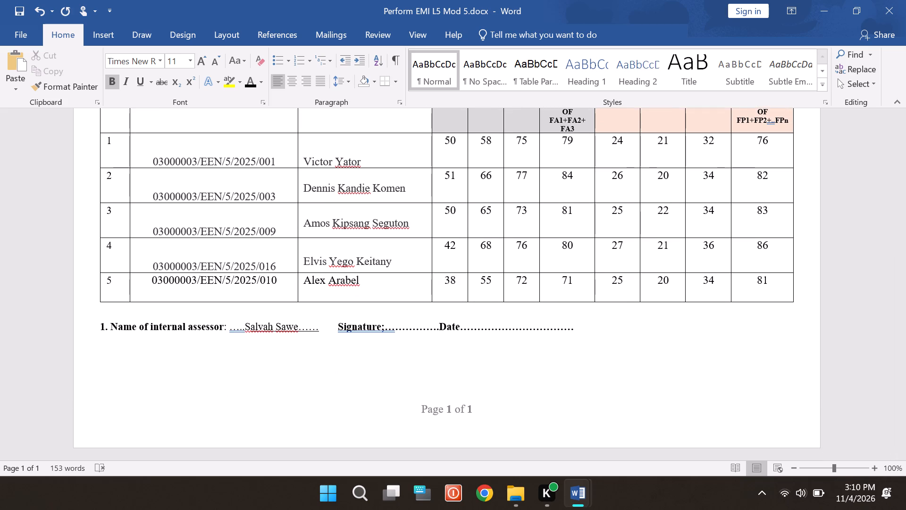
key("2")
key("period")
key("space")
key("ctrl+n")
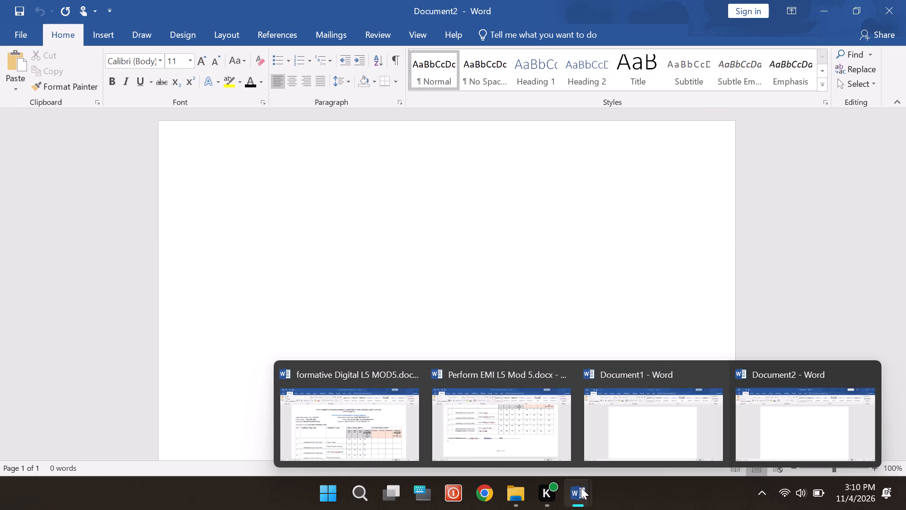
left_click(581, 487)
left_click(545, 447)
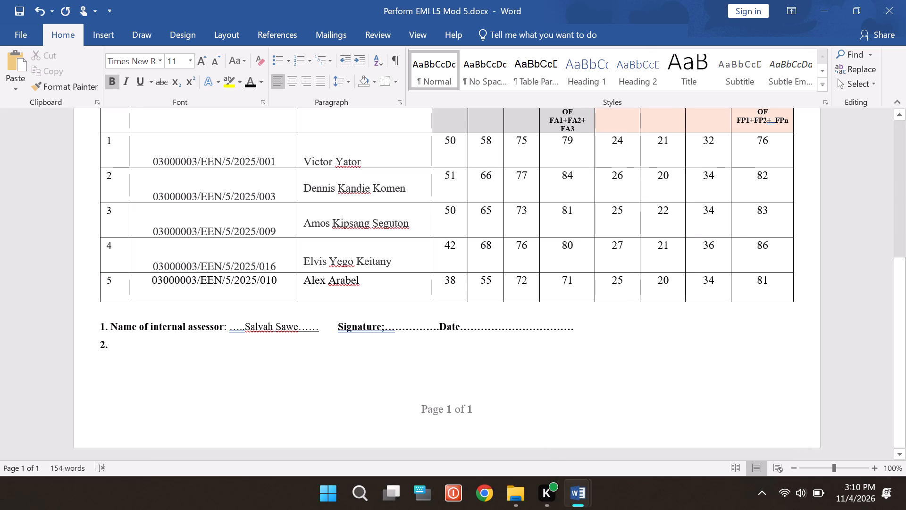
Enter the label "Name of internal verifier:" after the number 2 in Perform EMI L5 Mod 5.
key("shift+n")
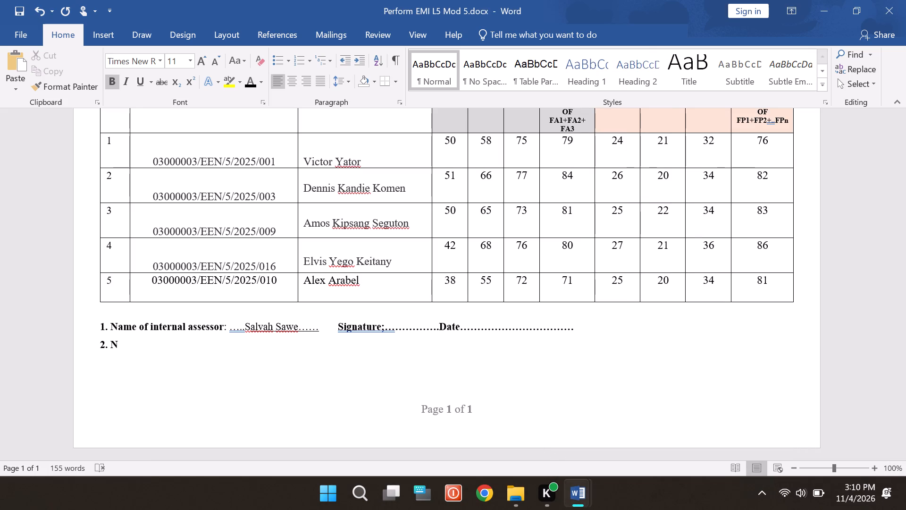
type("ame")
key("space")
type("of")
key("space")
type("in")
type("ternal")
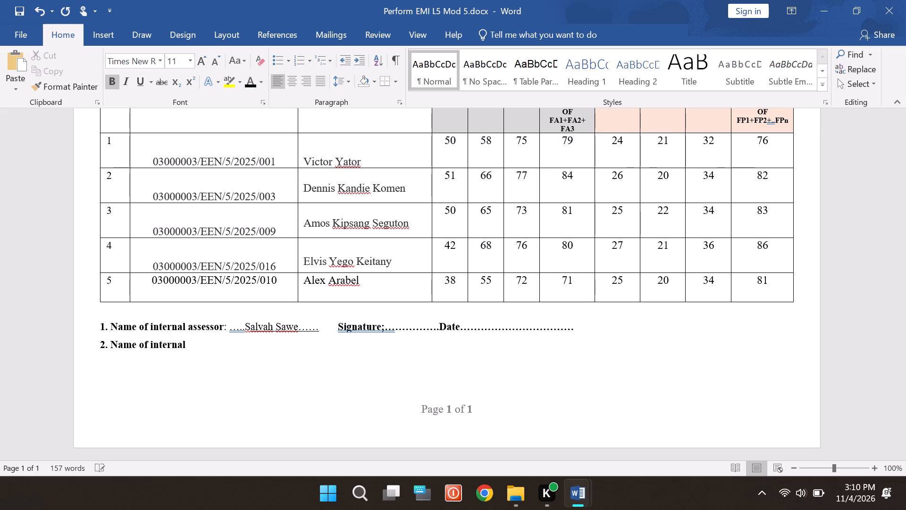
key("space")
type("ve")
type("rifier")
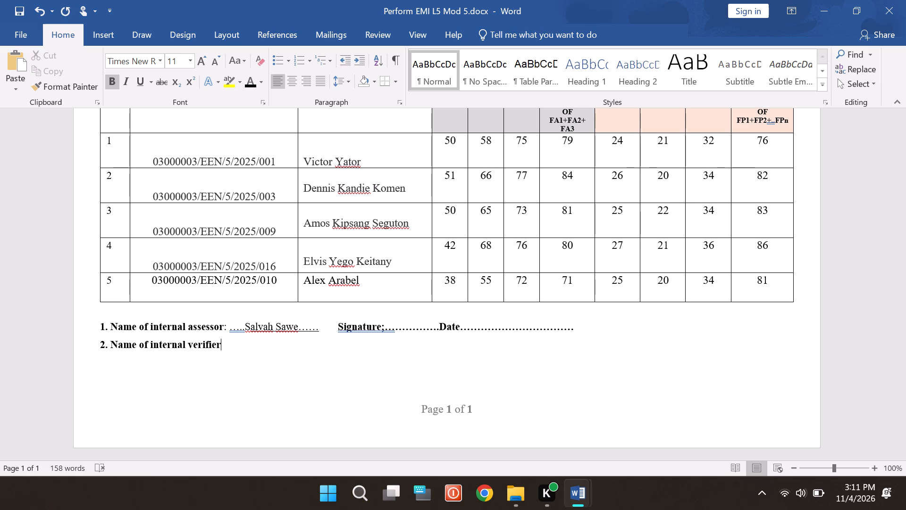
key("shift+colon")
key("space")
Add a dotted fill-in line for the name after "Name of internal verifier:", about as long as the assessor's name entry above.
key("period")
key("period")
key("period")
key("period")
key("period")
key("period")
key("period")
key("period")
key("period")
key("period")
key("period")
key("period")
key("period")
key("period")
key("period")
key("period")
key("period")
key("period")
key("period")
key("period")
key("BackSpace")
Add "Signature:" with a short dotted line after the verifier's name blank, spaced to line up with the assessor's signature label above.
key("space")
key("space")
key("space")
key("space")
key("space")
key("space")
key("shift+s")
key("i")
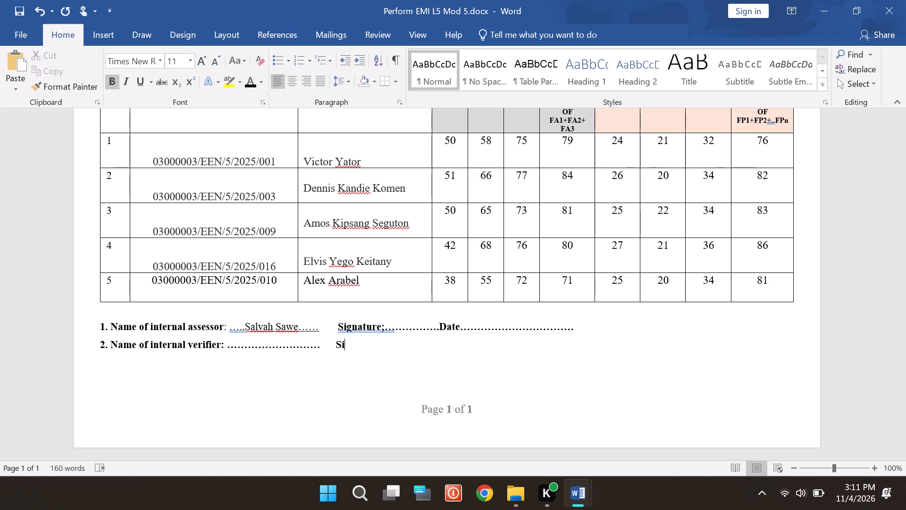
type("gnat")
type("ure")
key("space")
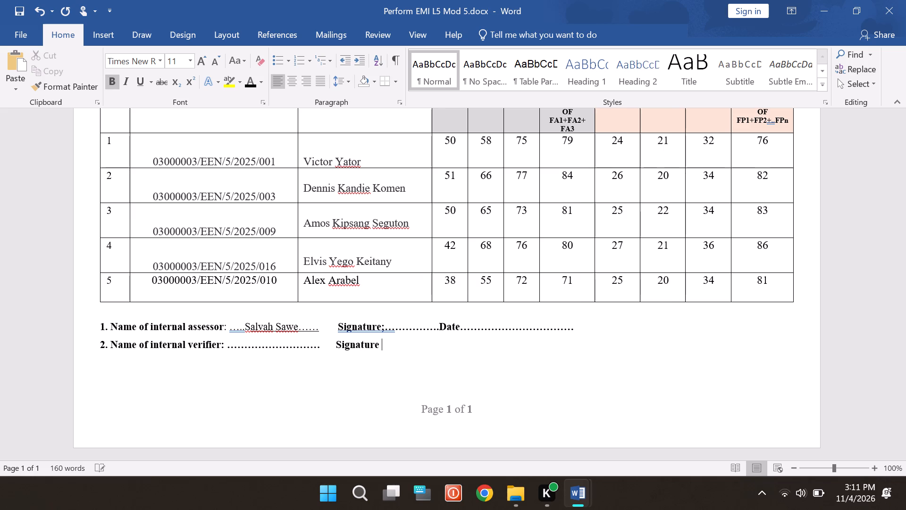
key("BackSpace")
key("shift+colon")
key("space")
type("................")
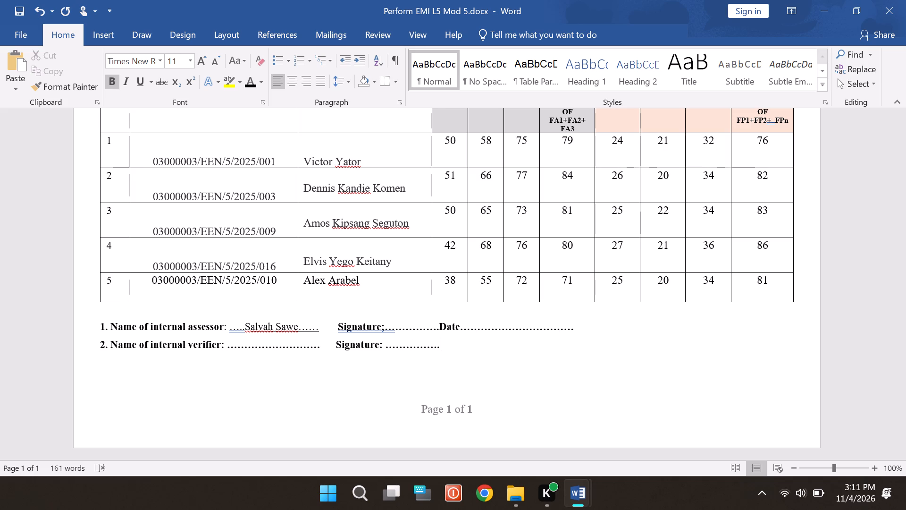
Complete the internal verifier line with "Date" followed by a dotted line about as long as the assessor's date blank.
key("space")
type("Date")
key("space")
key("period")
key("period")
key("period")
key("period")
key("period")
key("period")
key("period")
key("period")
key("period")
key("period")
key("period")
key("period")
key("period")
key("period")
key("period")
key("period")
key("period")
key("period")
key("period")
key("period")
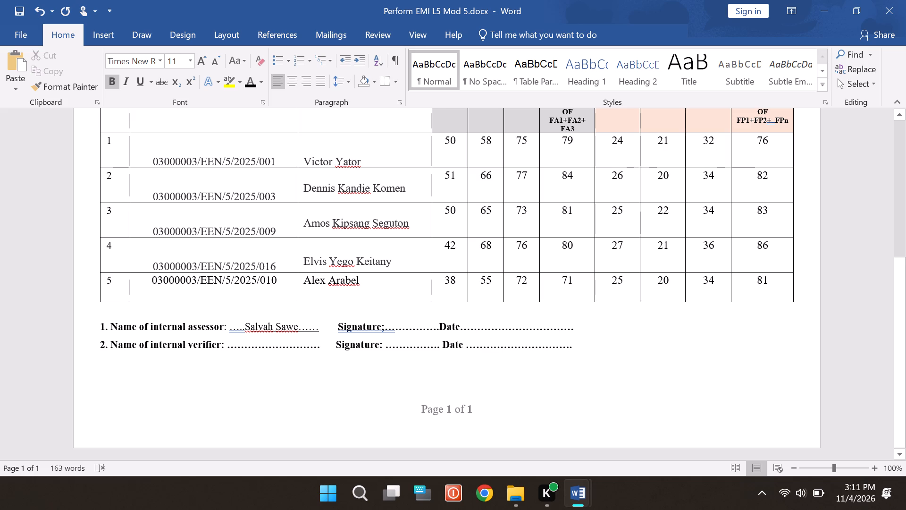
Insert a space between the signature dots and "Date" in the internal assessor line.
left_click(438, 331)
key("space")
Save the Perform EMI L5 Mod 5 document.
key("ctrl+s")
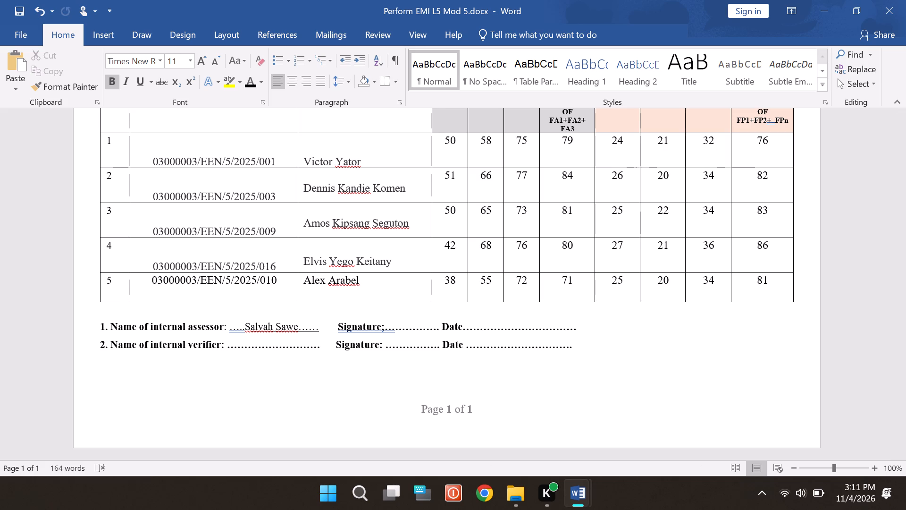
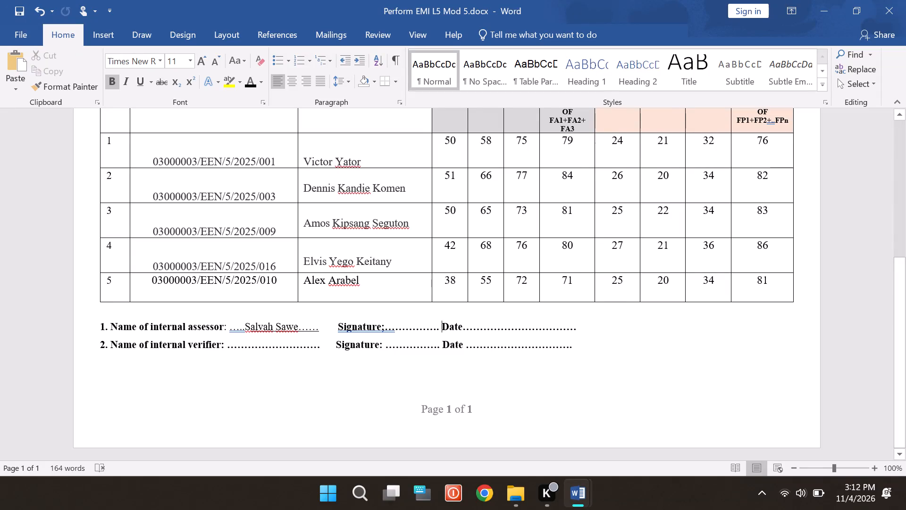
Save the Perform EMI L5 Mod 5 document.
scroll(420, 269, "up", 1)
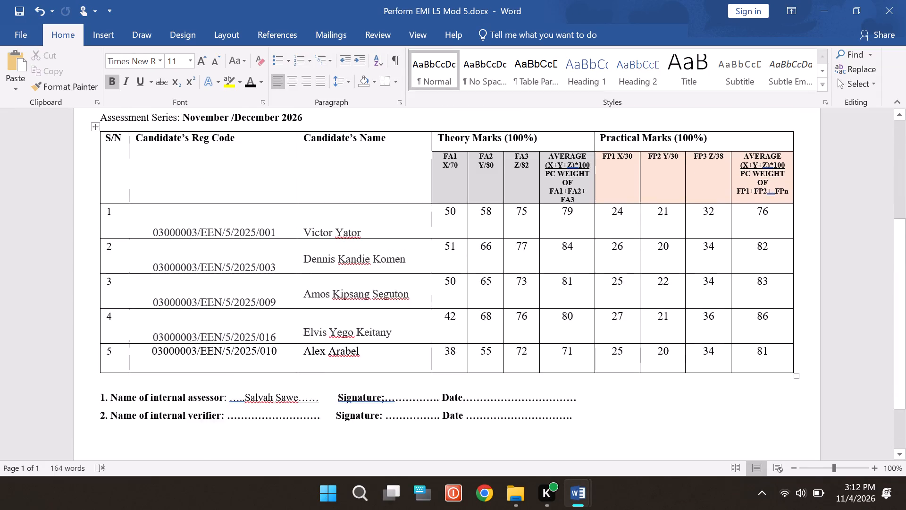
scroll(420, 269, "up", 3)
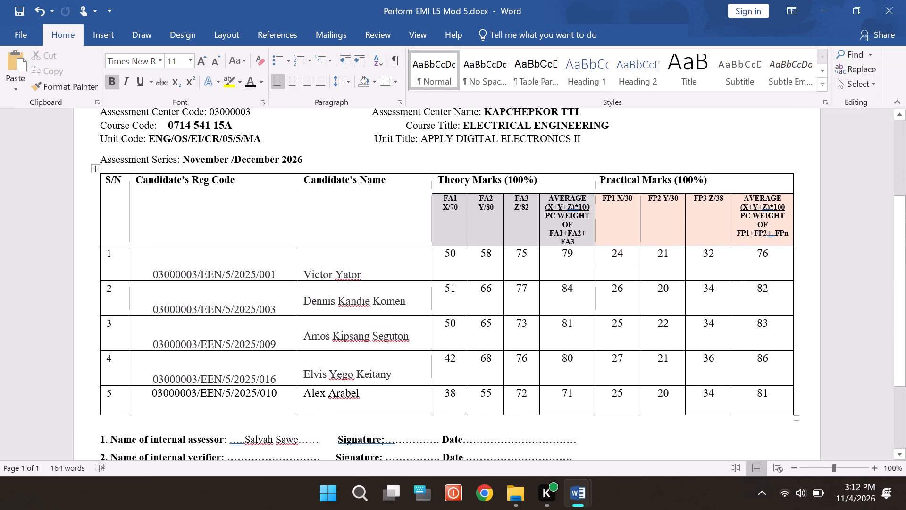
key("ctrl+s")
Replace the unit title in the marks sheet header with "PERFORM ELECTRICAL MACHINES INSTALLATION".
scroll(469, 373, "up", 1)
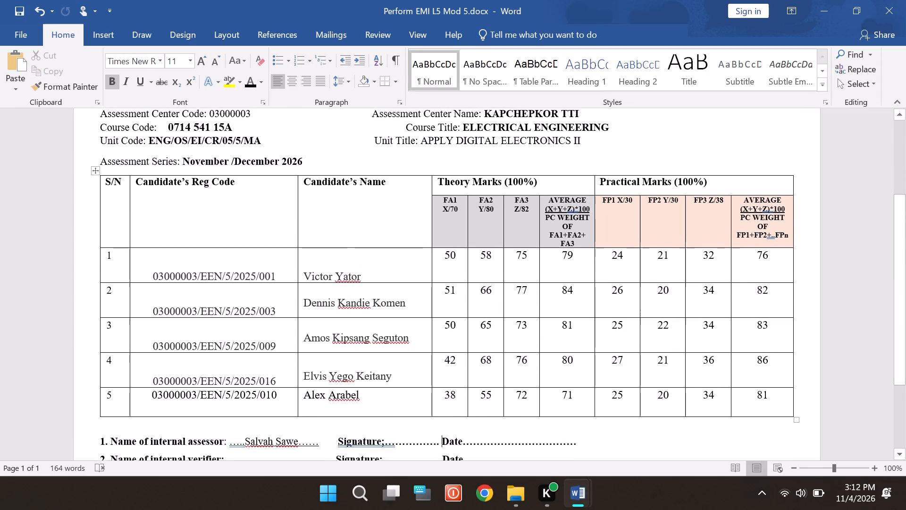
scroll(469, 373, "up", 2)
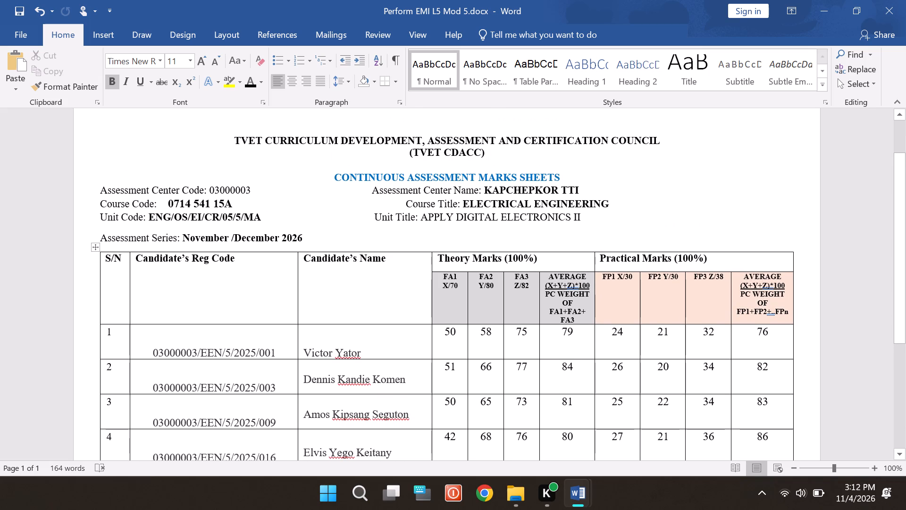
left_click(423, 217)
left_click_drag(422, 217, 580, 217)
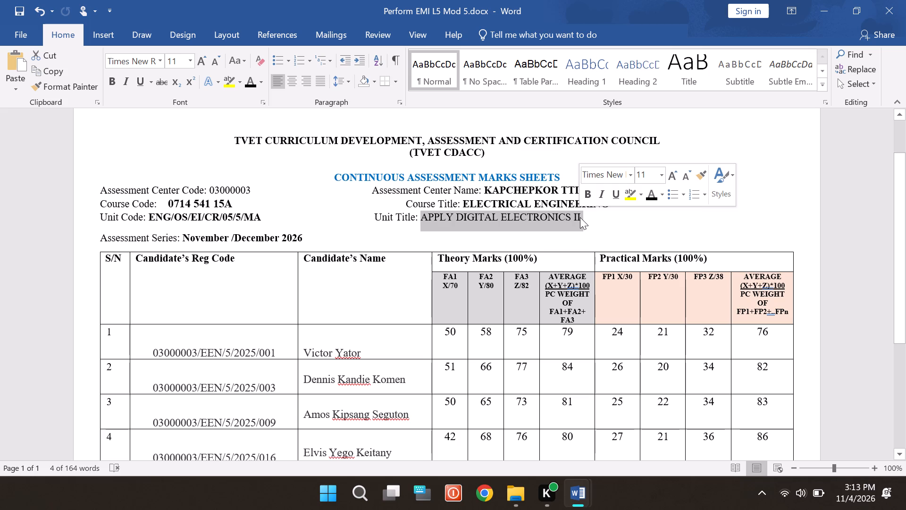
type("PERFORM ELECTRICAL")
key("space")
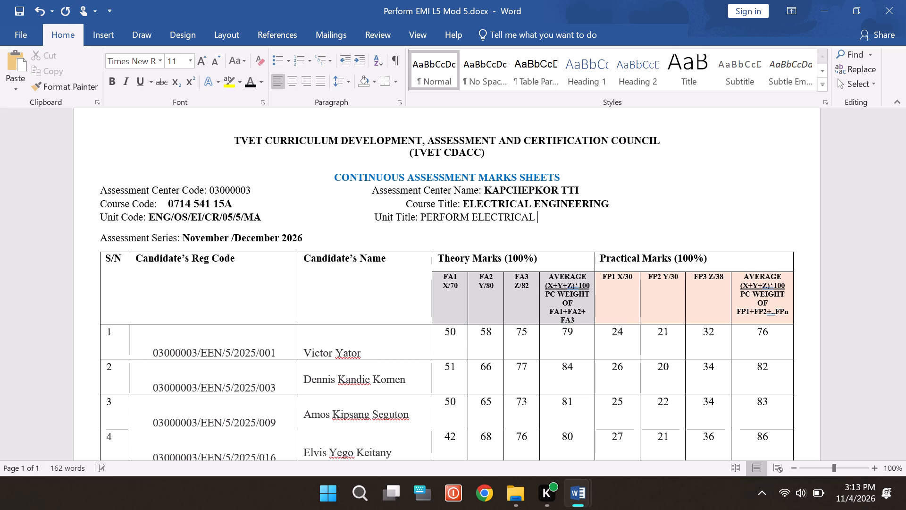
type("MACHINES INT")
key("shift+BackSpace")
key("shift+s")
type("TALLATION")
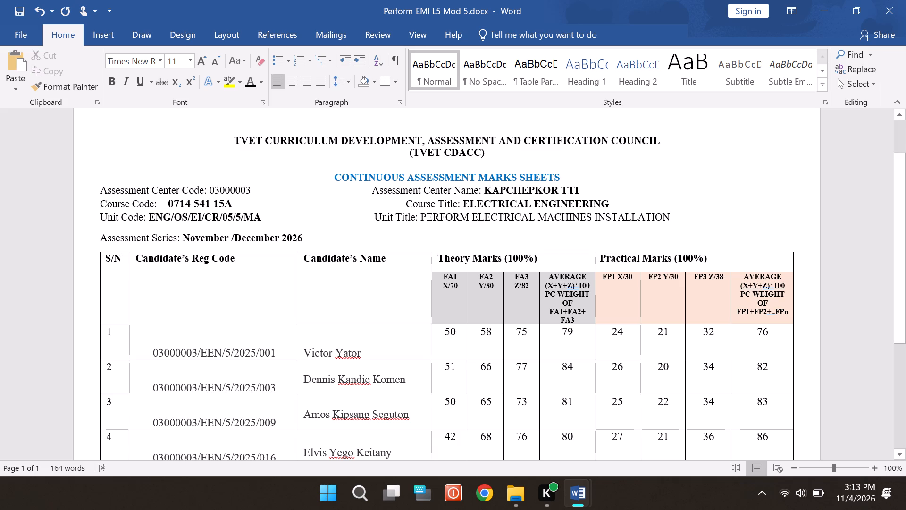
Make the unit title text "PERFORM ELECTRICAL MACHINES INSTALLATION" bold.
left_click(420, 218)
left_click_drag(420, 218, 618, 222)
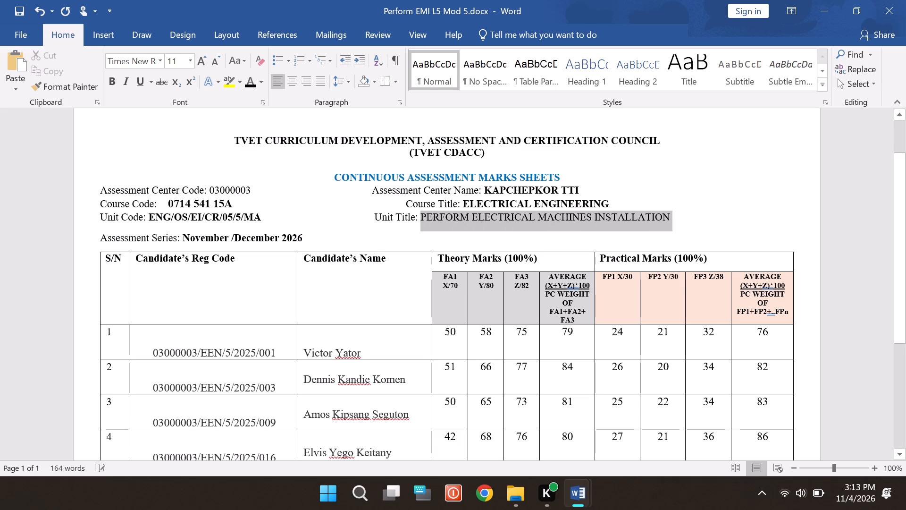
left_click_drag(618, 222, 634, 221)
left_click(644, 199)
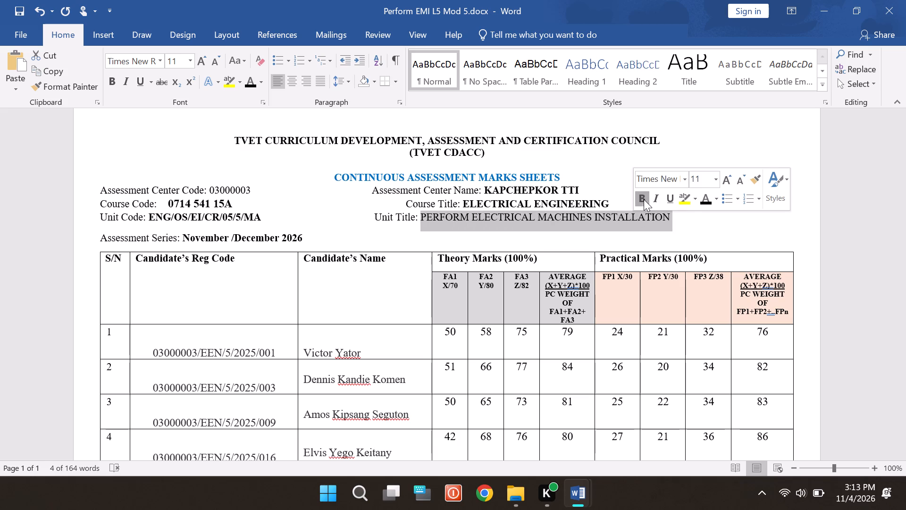
left_click(601, 238)
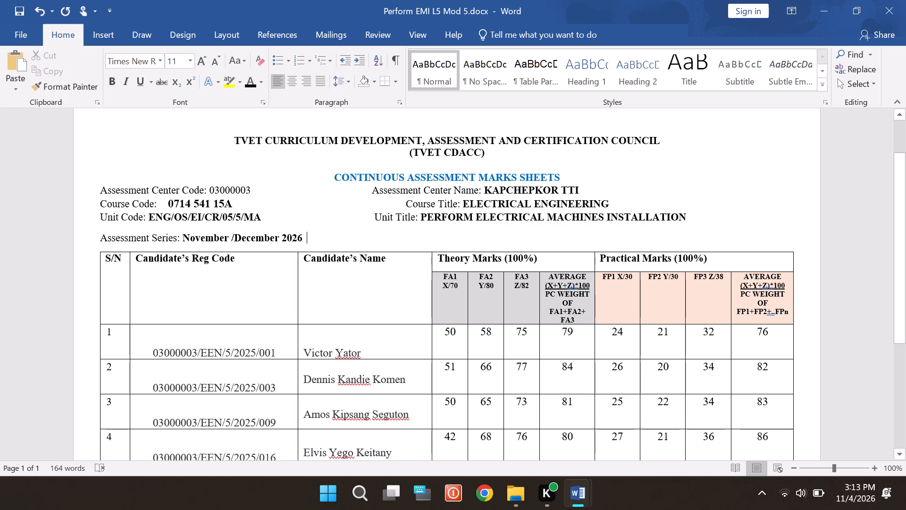
Save the Perform EMI L5 Mod 5 document with the updated unit title.
key("ctrl+s")
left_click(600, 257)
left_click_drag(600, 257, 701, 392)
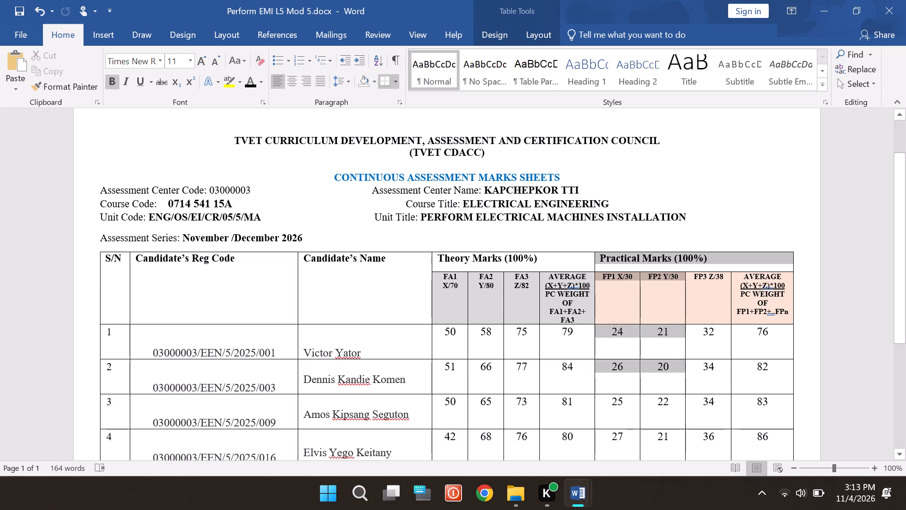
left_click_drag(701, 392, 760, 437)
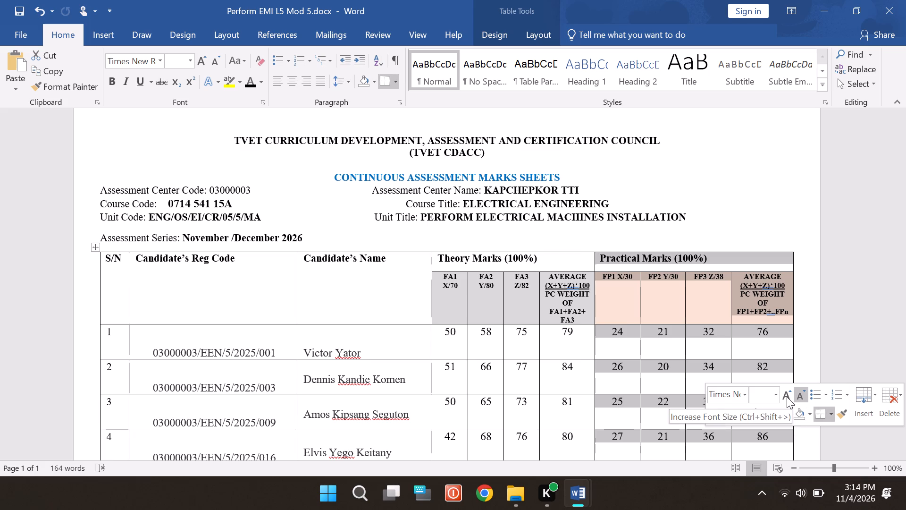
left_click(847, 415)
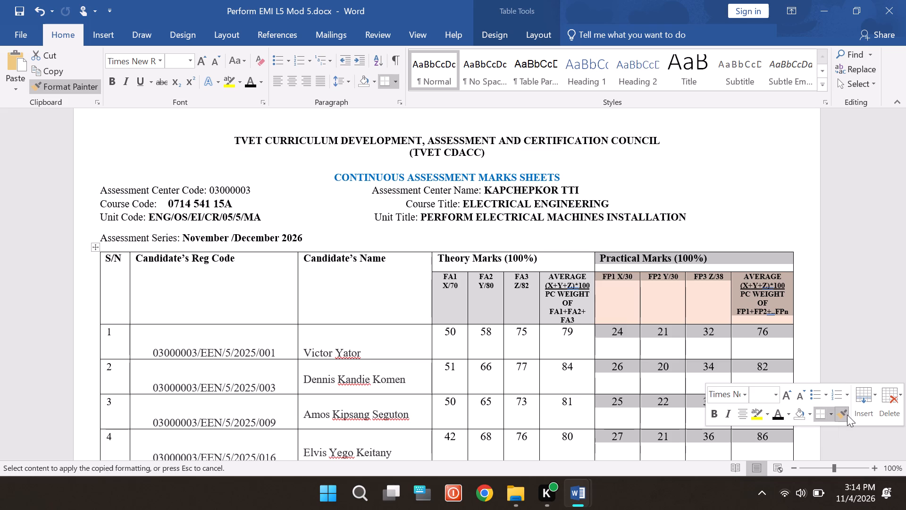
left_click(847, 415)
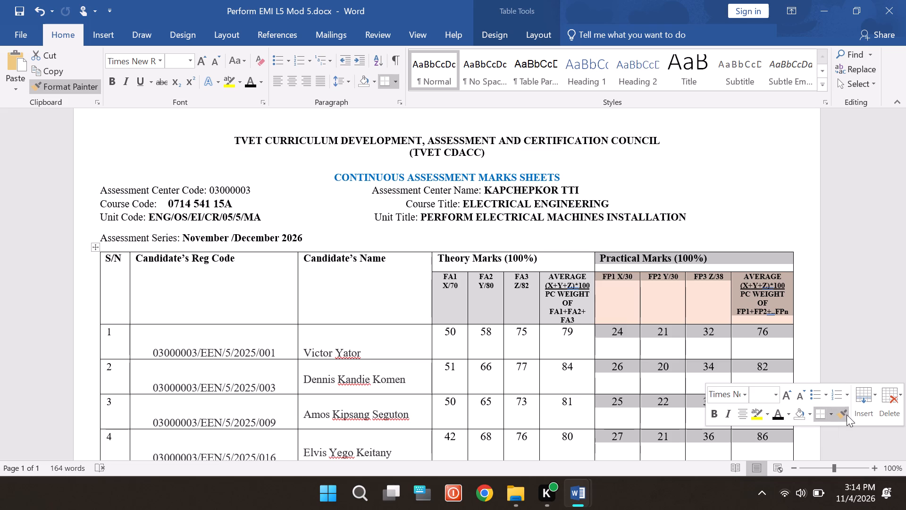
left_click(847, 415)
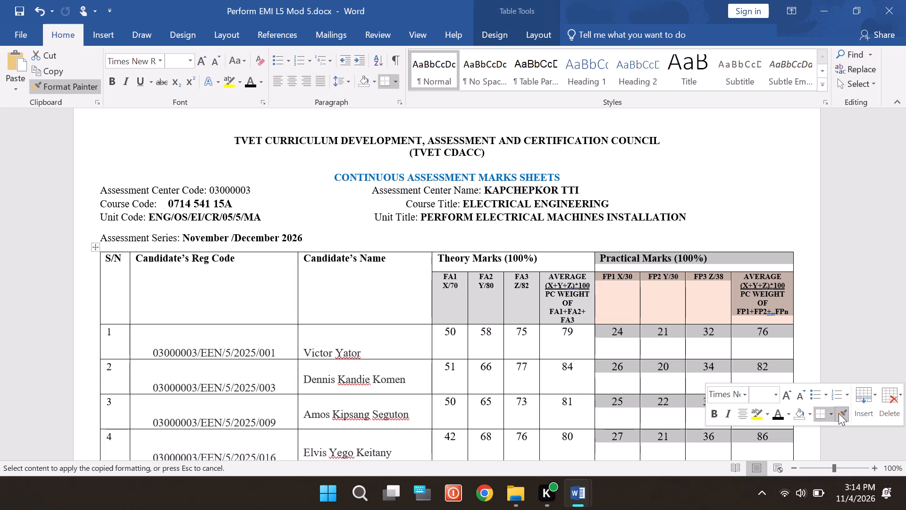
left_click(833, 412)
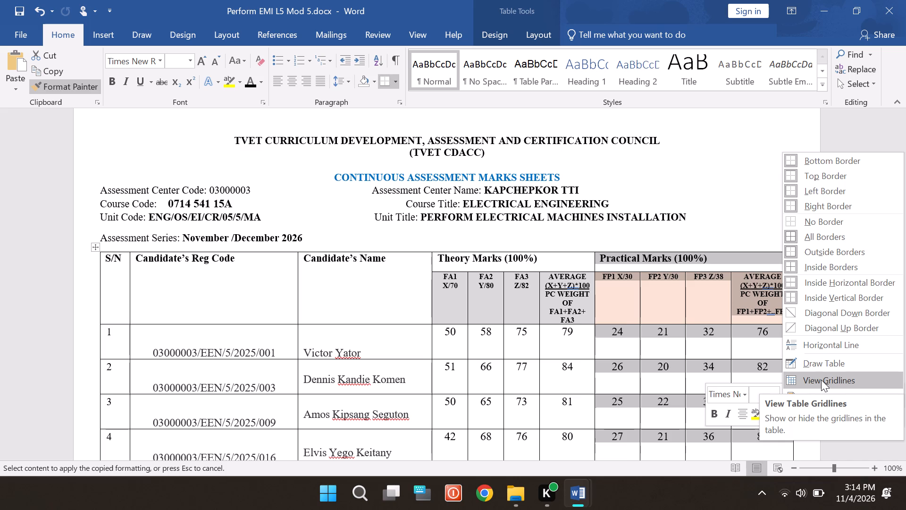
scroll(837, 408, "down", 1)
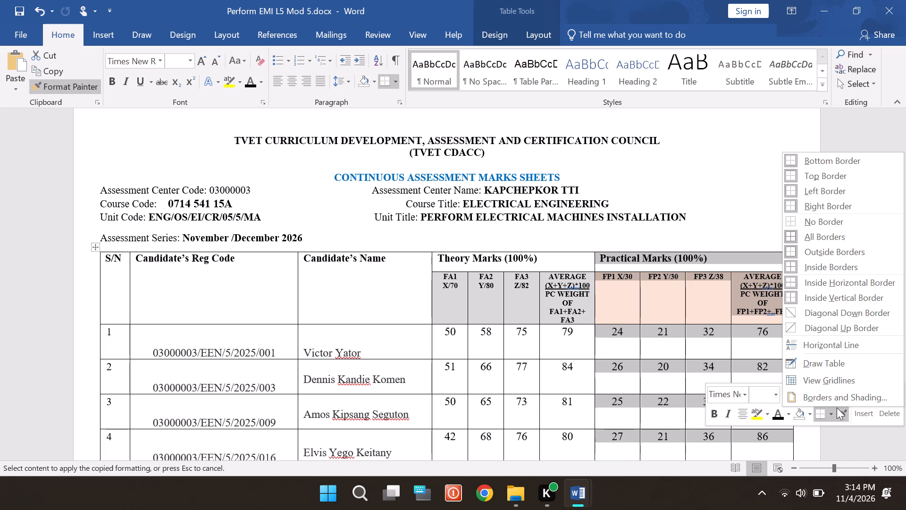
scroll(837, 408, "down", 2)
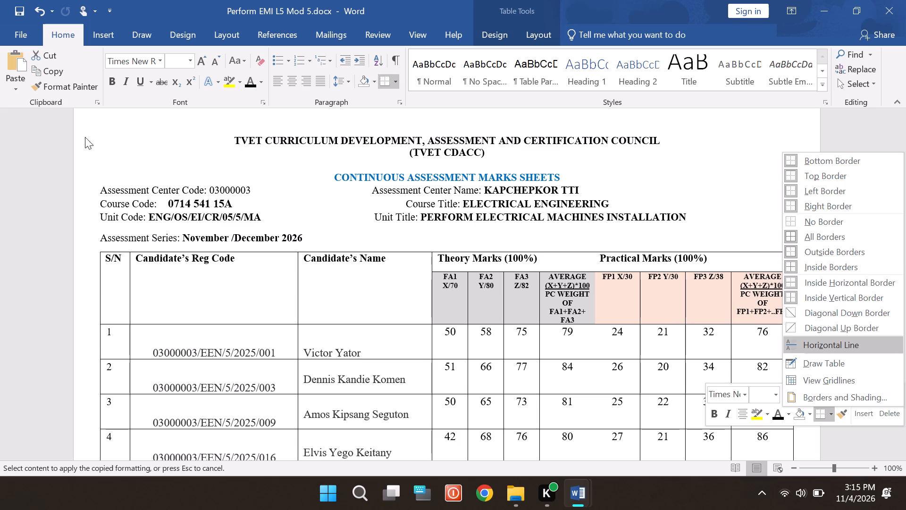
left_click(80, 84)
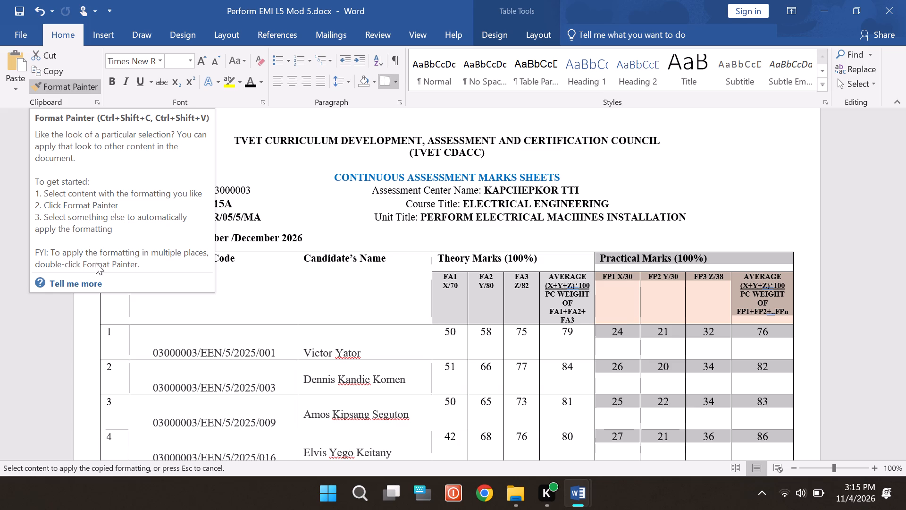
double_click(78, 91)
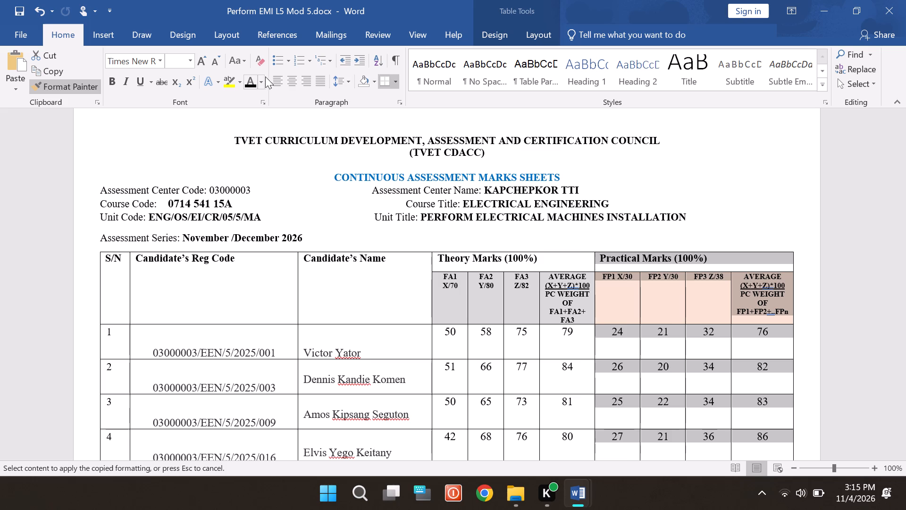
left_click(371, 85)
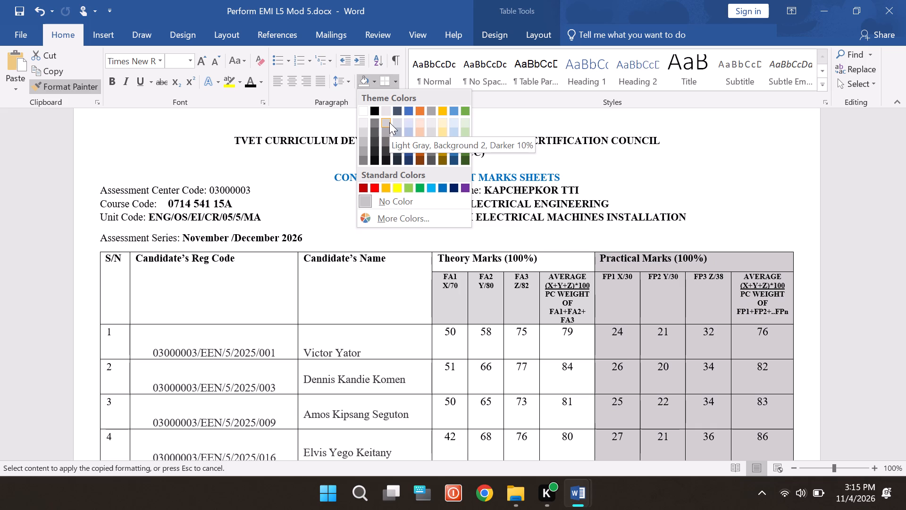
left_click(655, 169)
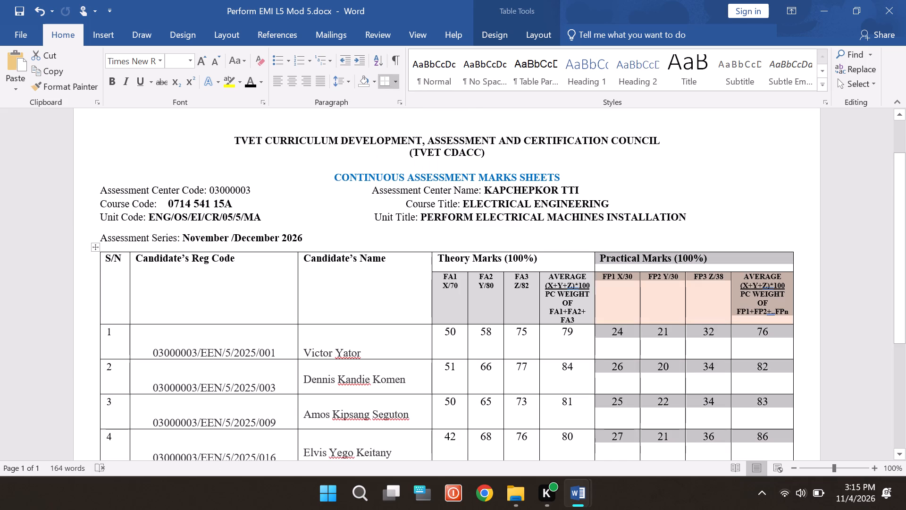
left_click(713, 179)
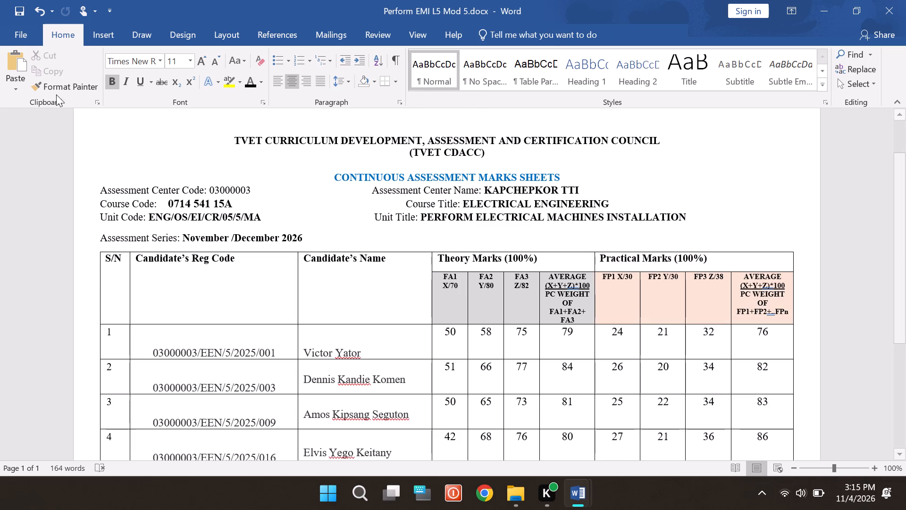
Save and close the Perform EMI L5 Mod 5 document.
key("ctrl+s")
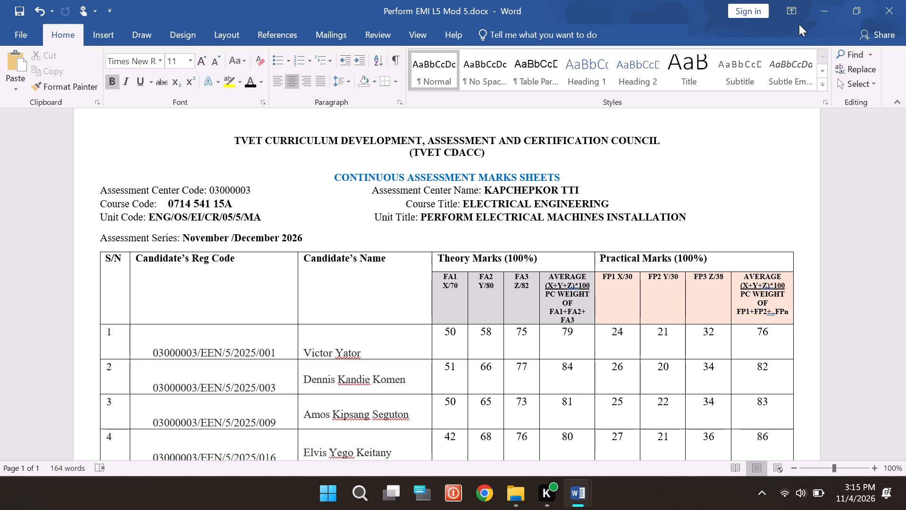
left_click(895, 4)
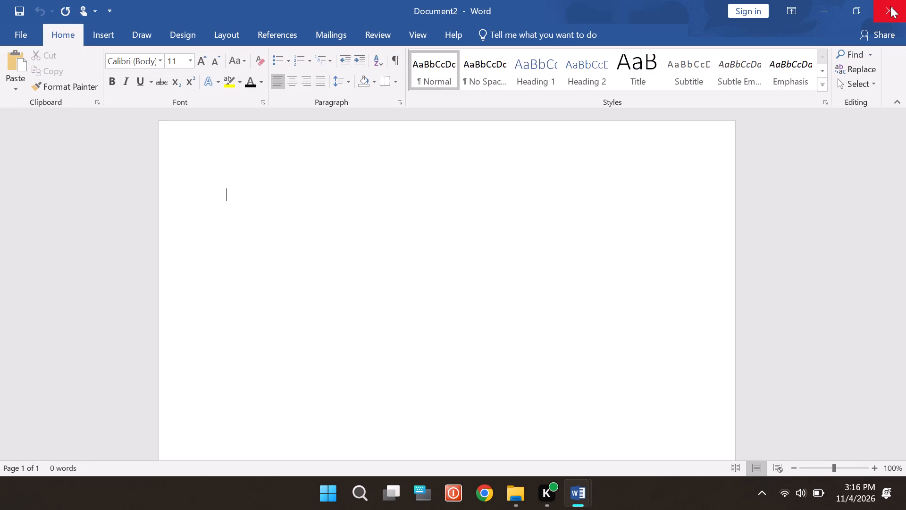
Close the two blank documents, Document2 and Document1.
left_click(890, 8)
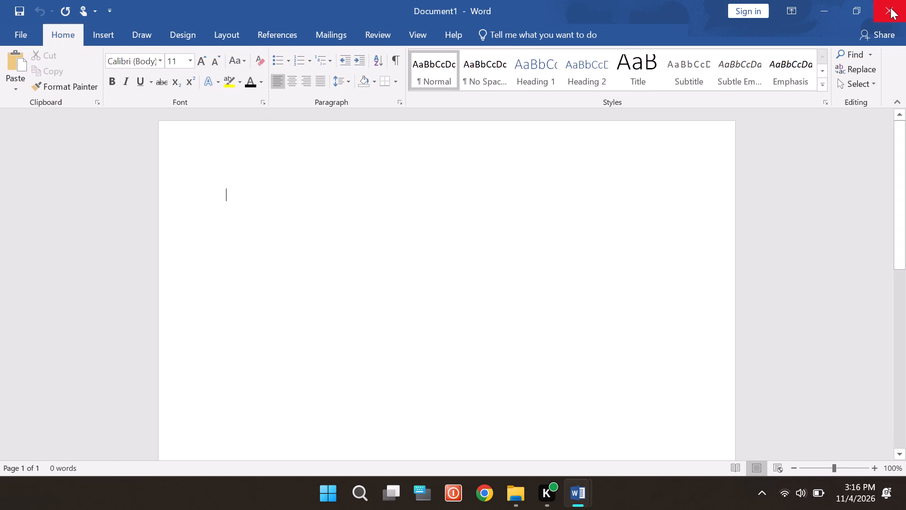
left_click(890, 8)
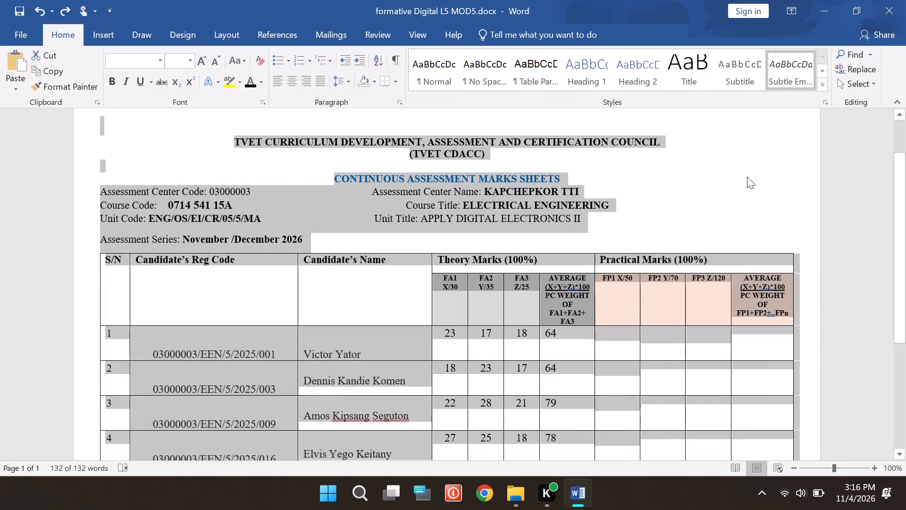
Shade the entire Practical Marks section, from its heading through candidate row 5, with a light grey theme colour.
left_click(740, 178)
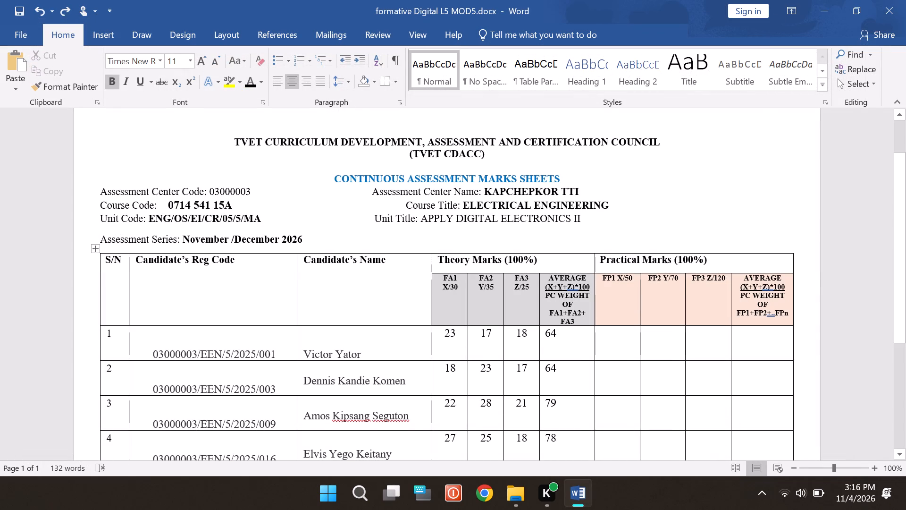
left_click_drag(602, 258, 662, 363)
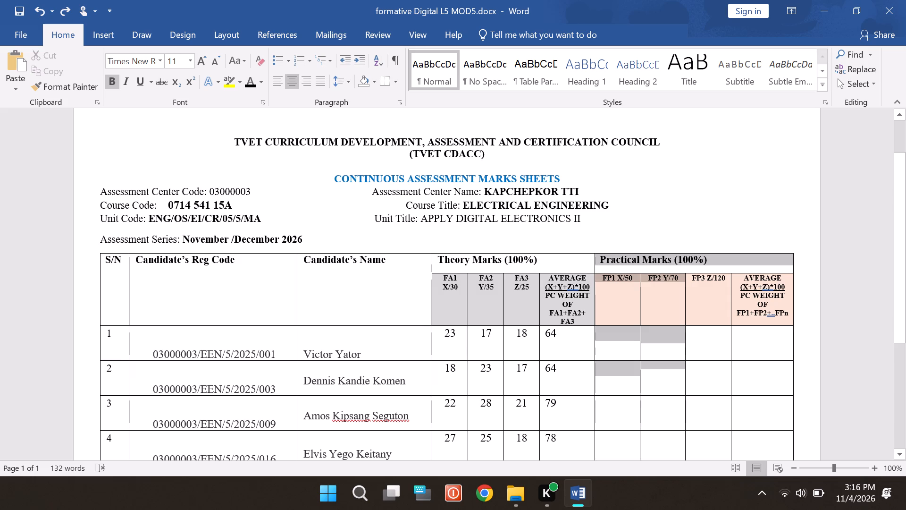
left_click_drag(662, 363, 744, 452)
scroll(744, 452, "down", 1)
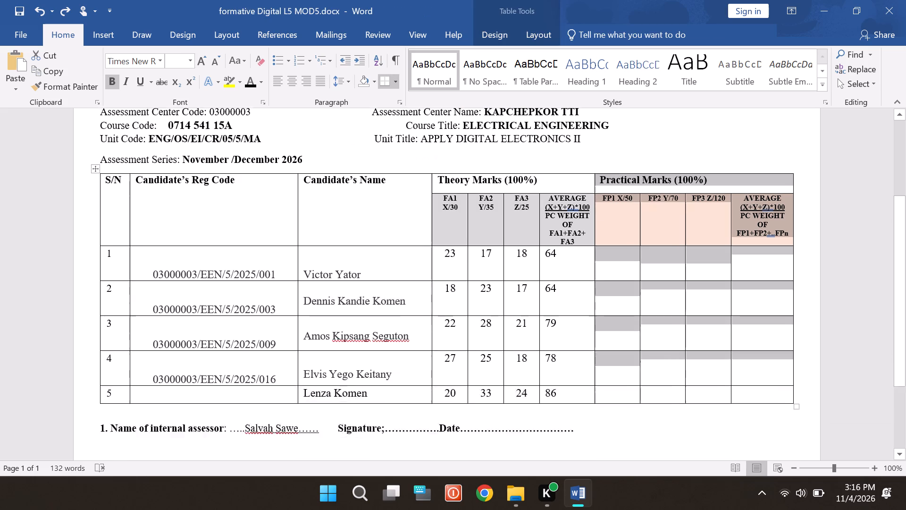
scroll(744, 452, "down", 1)
scroll(664, 316, "up", 1)
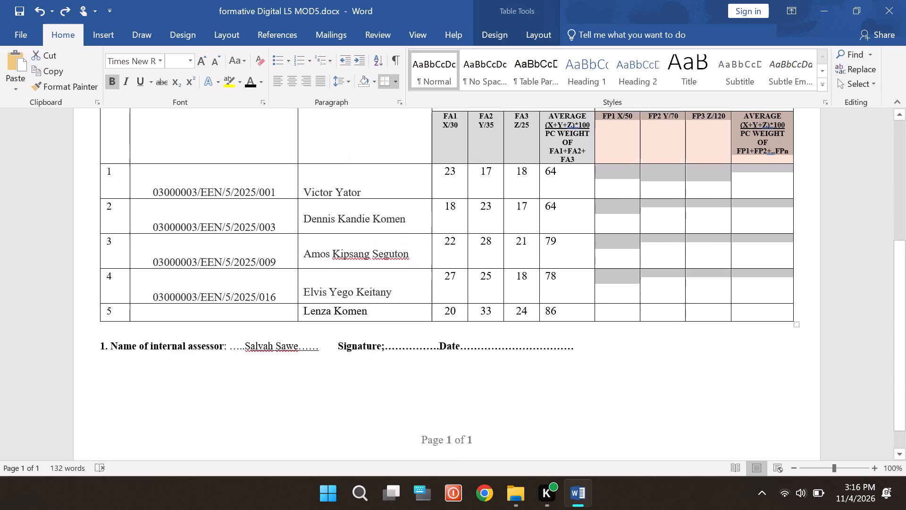
scroll(664, 316, "up", 1)
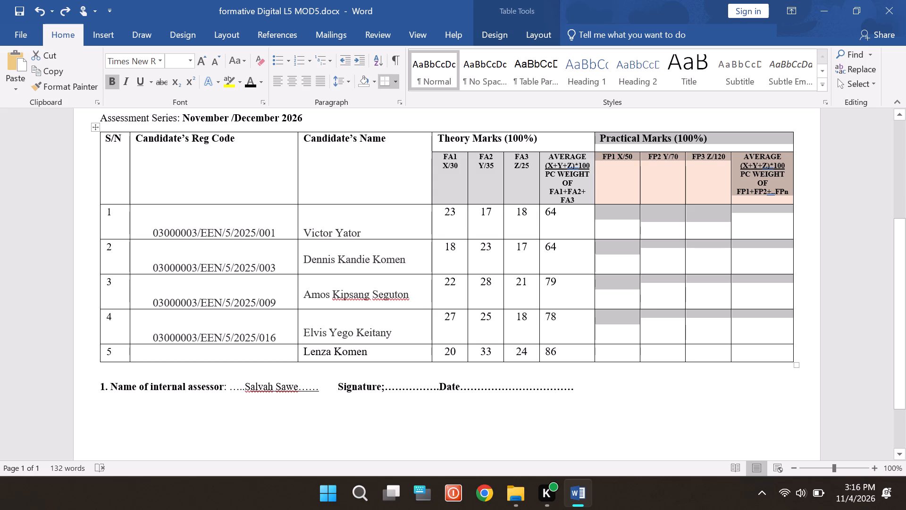
left_click(601, 136)
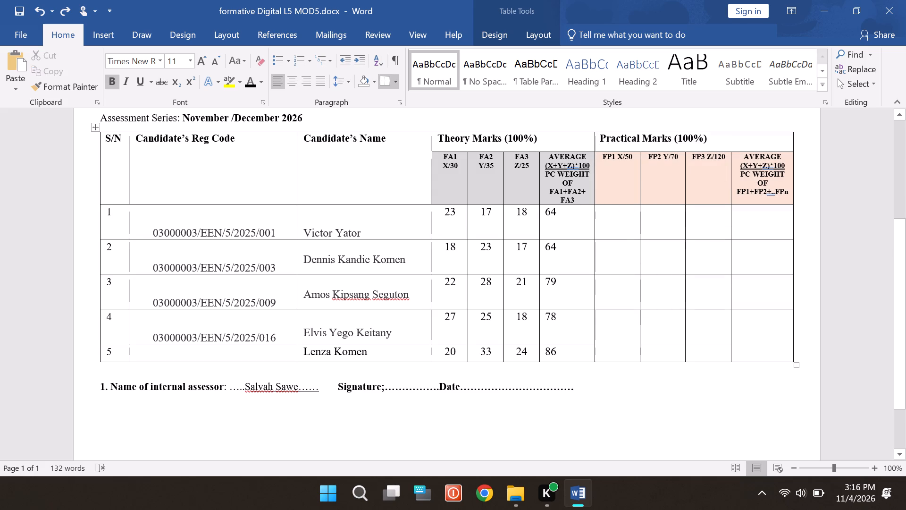
left_click_drag(602, 136, 737, 344)
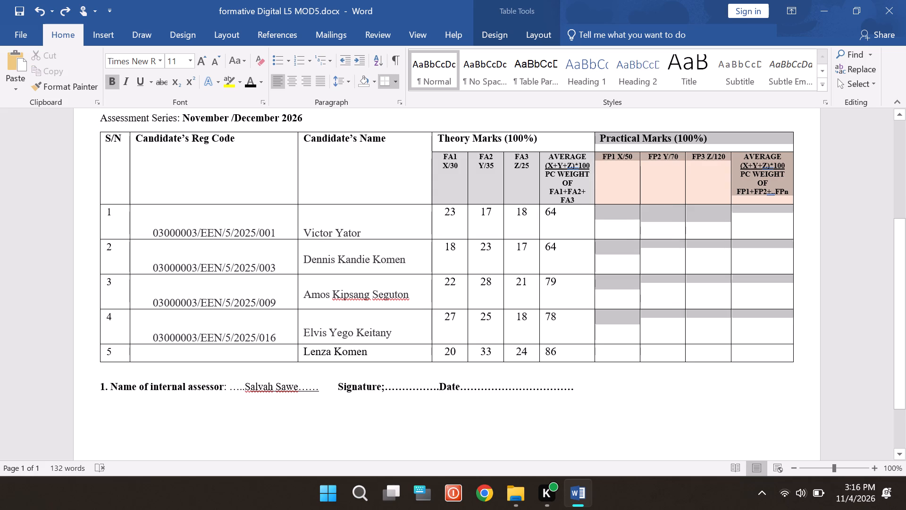
left_click_drag(737, 344, 779, 351)
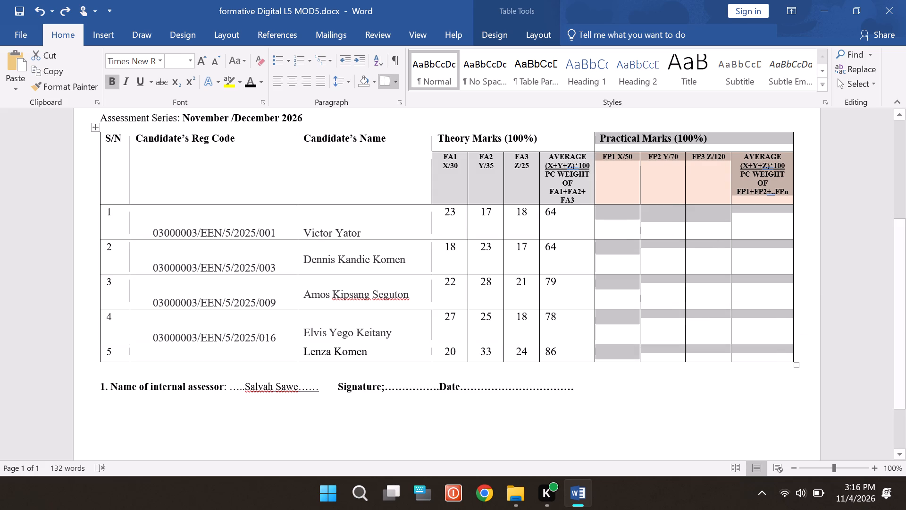
double_click(59, 85)
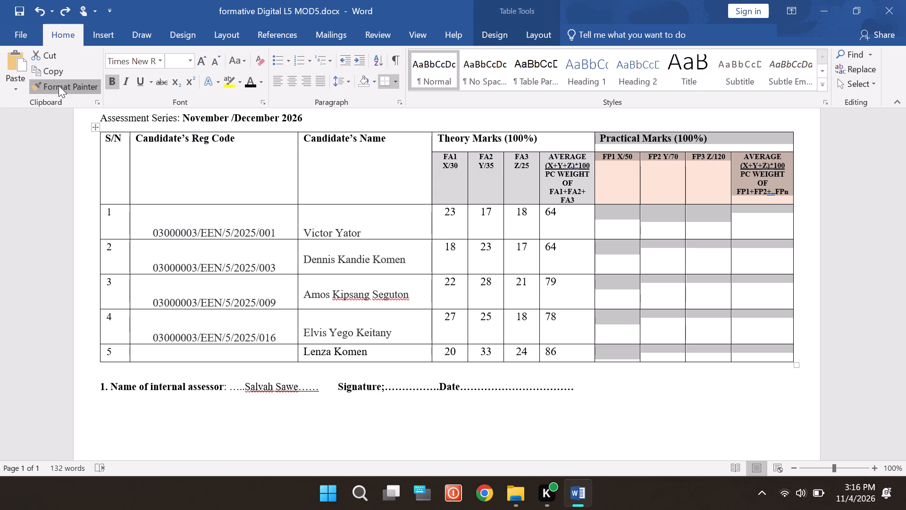
left_click(395, 83)
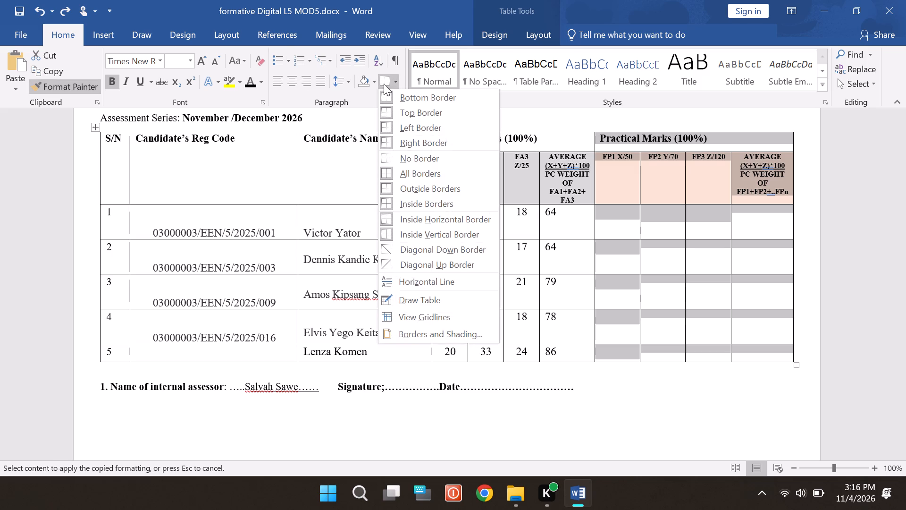
left_click(376, 81)
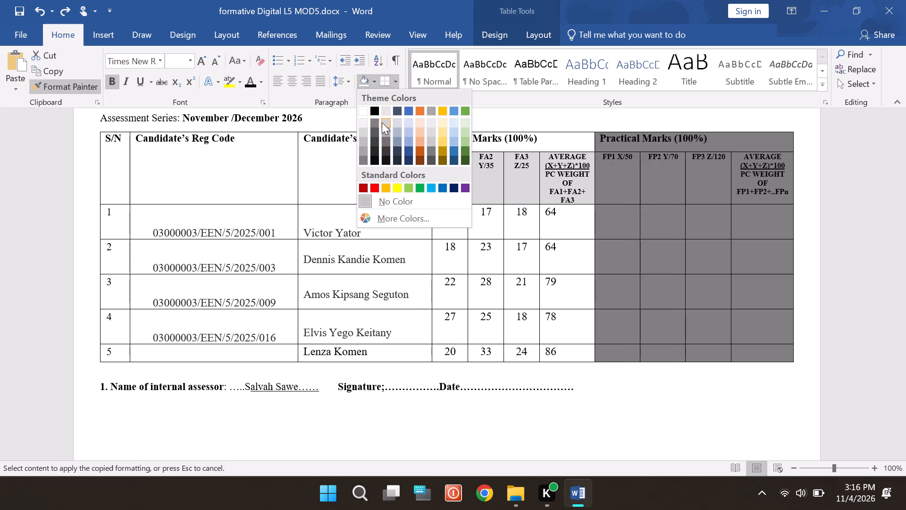
left_click(382, 122)
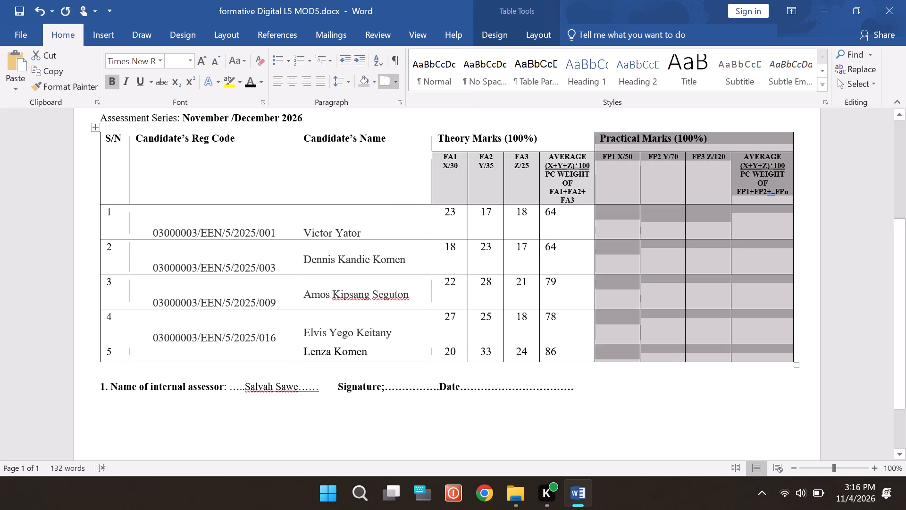
left_click(733, 269)
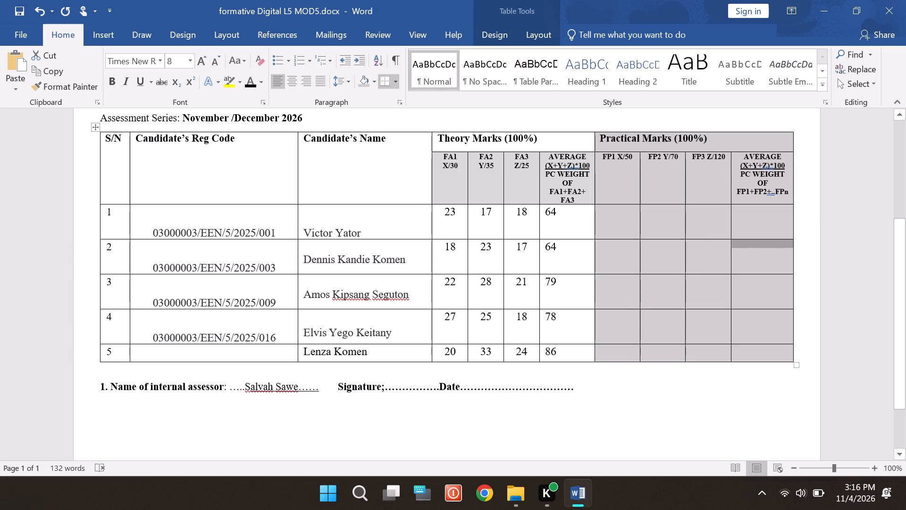
Save the formative Digital L5 MOD5 document with the shaded practical marks section.
scroll(590, 338, "up", 4)
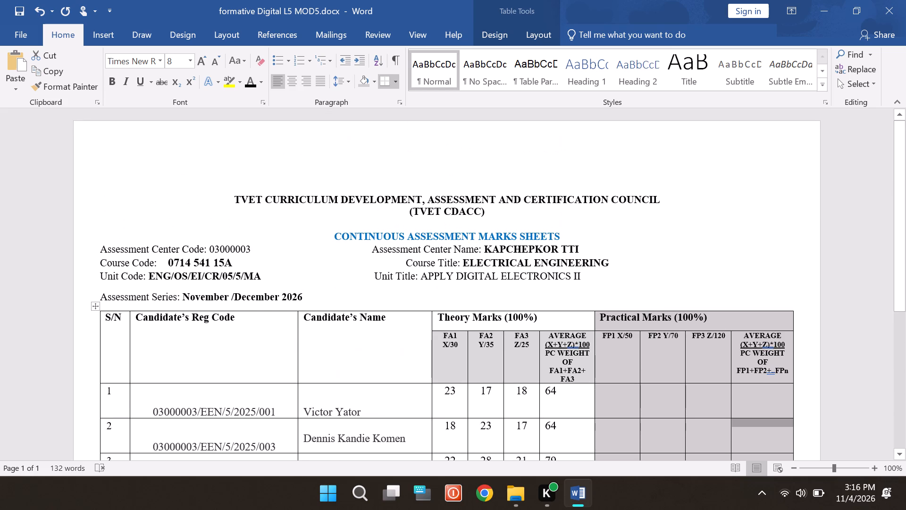
key("ctrl+s")
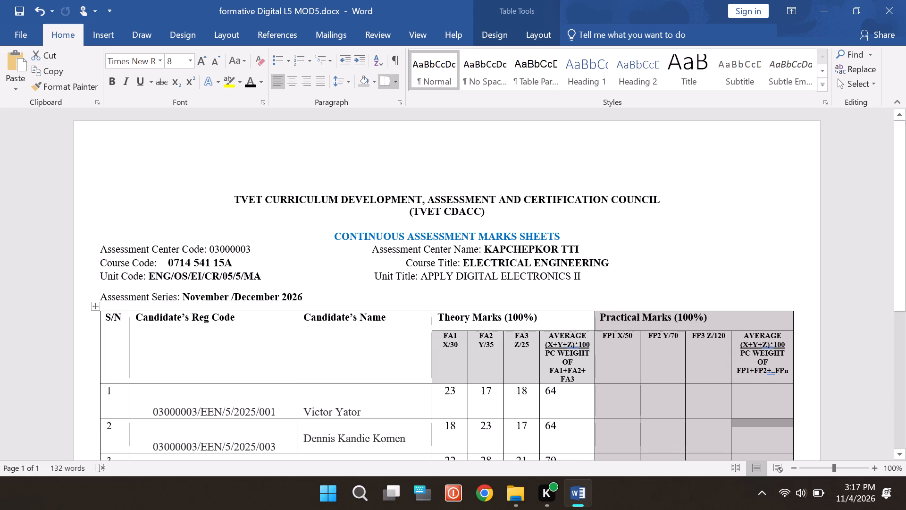
Replace the two-line TVET CDACC council heading with "FORMATIVE ASSESSMENT MARKS SHEET PER UNIT OF COMPETENCY".
left_click(234, 199)
left_click_drag(234, 199, 487, 213)
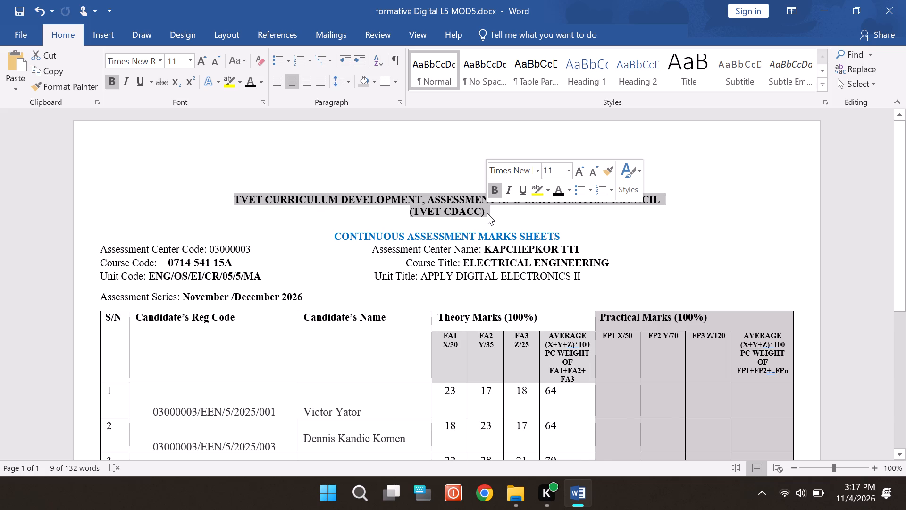
type("for")
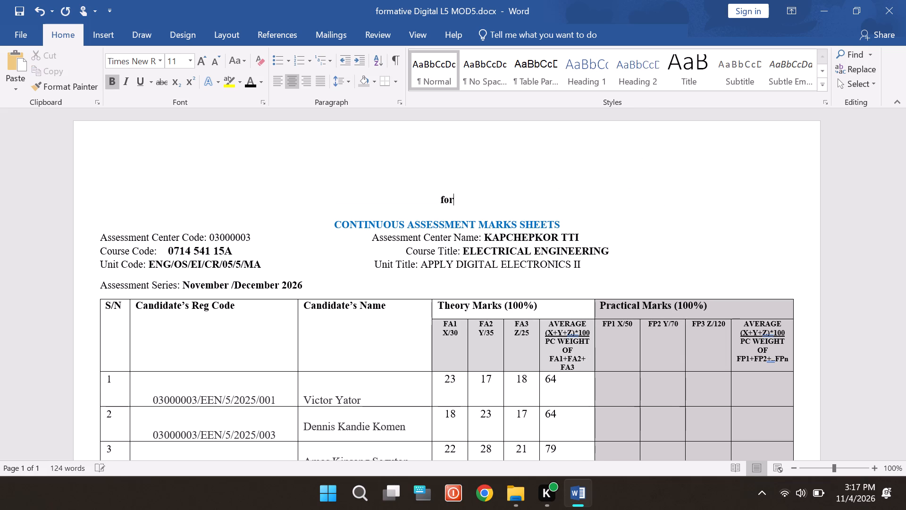
key("BackSpace")
key("BackSpace")
key("BackSpace")
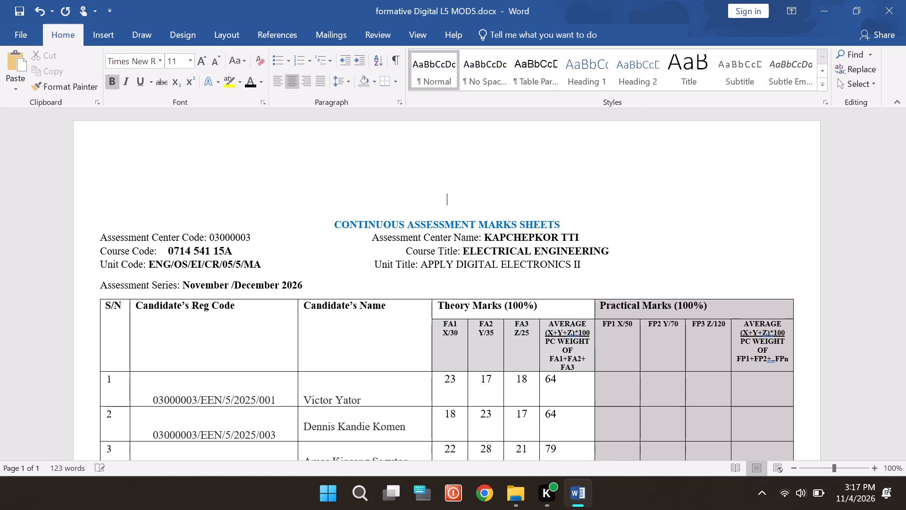
type("FORMATIVE ASSESSMEN")
key("space")
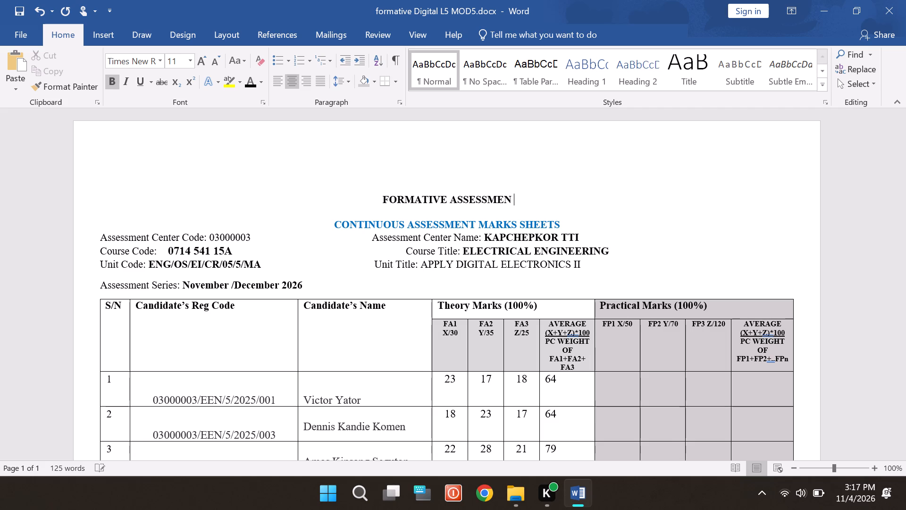
key("BackSpace")
type("T MARKS")
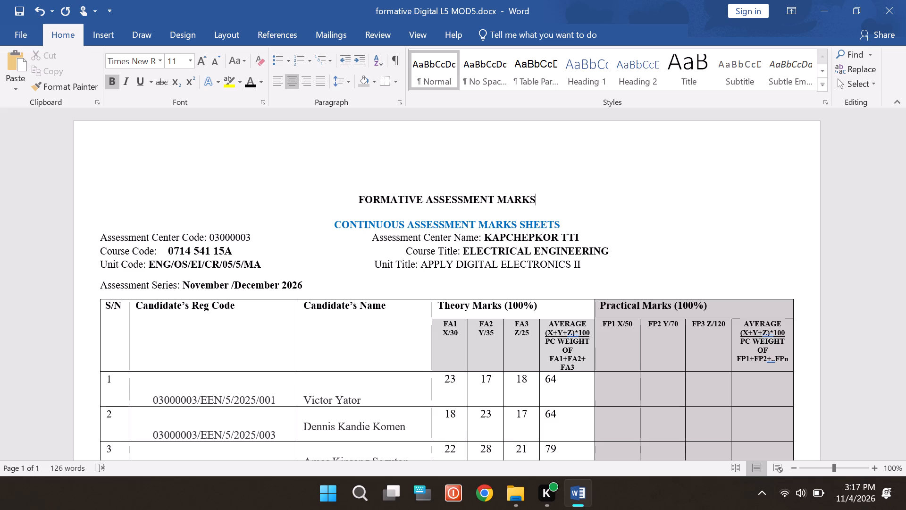
key("space")
type("S")
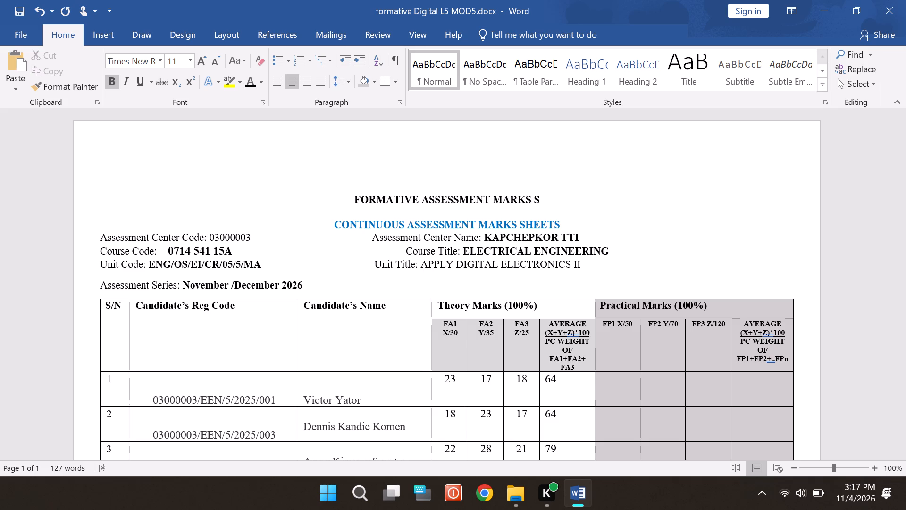
key("h")
type("EET")
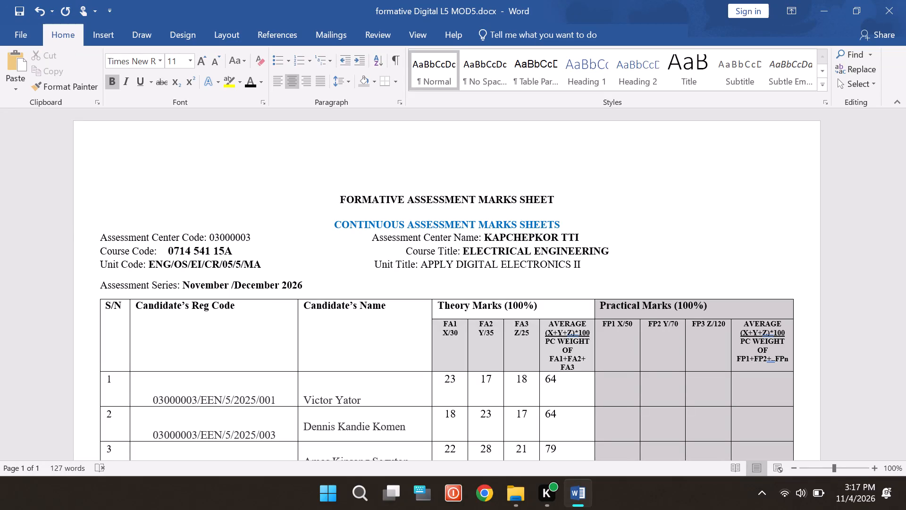
key("space")
type("PER UNIT")
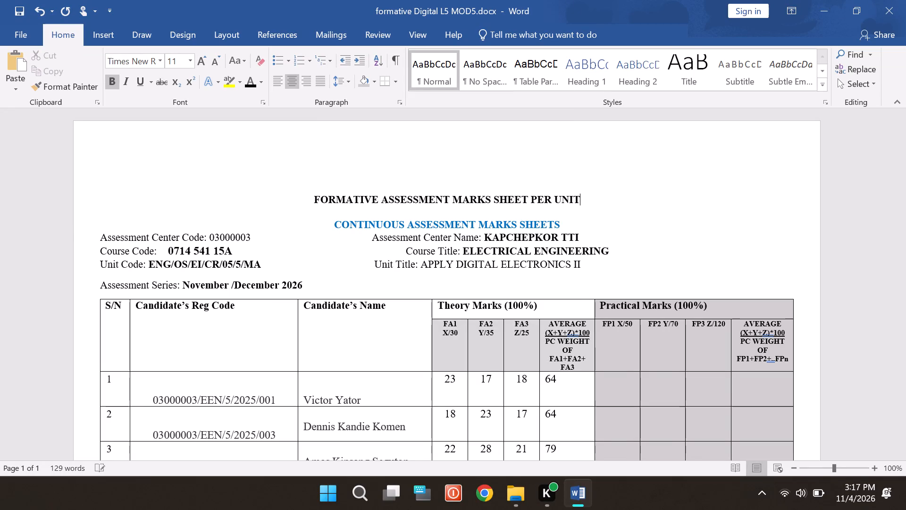
key("space")
type("OF")
key("space")
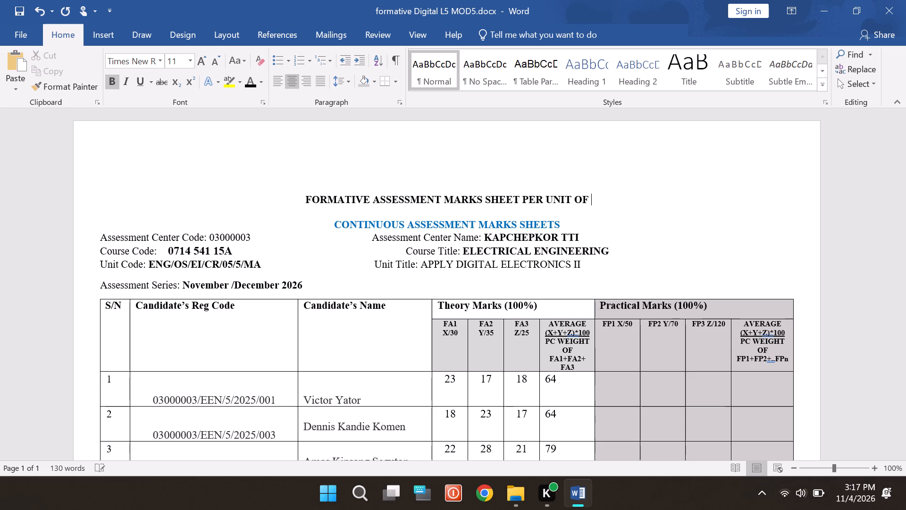
type("COMPETENCY")
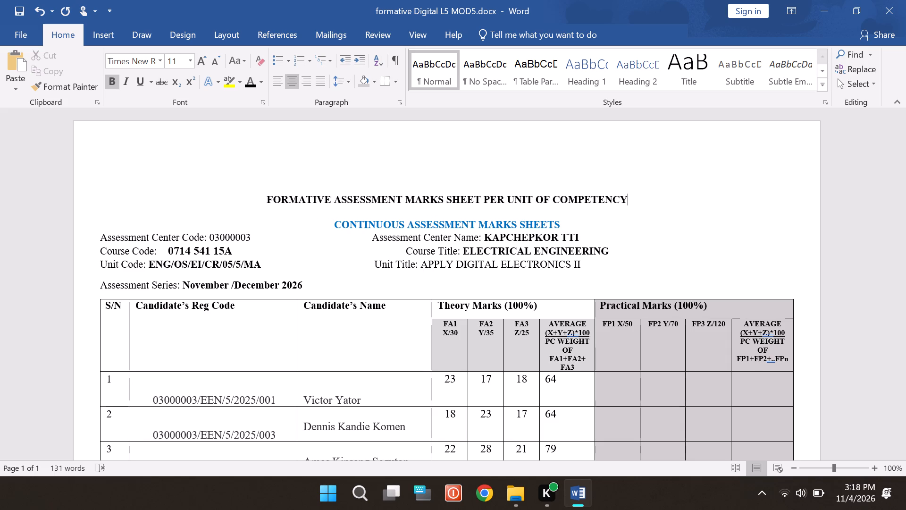
Enter "KAPCHEPKOR TECHNICAL TRAINING INSTITUTE" on the blank line above the formative assessment heading.
left_click(353, 171)
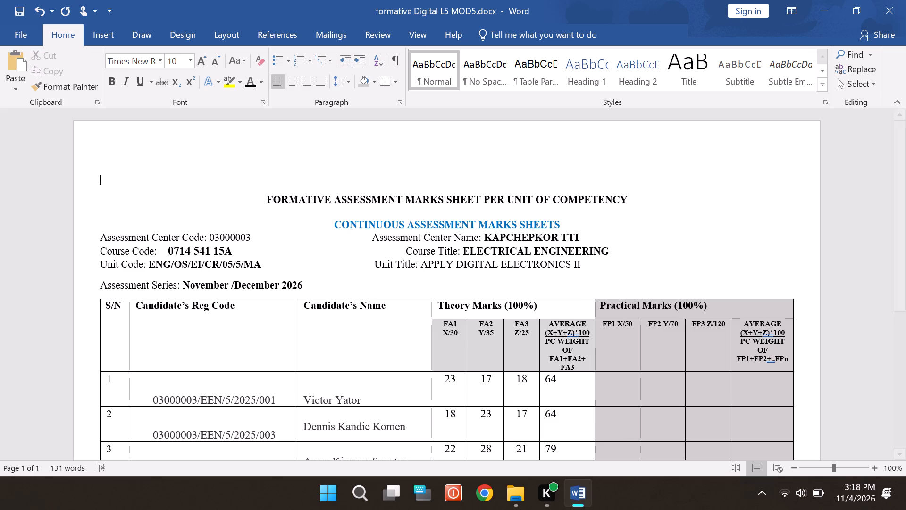
type("KAPCHEPKOR TECH")
type("NICAK")
key("BackSpace")
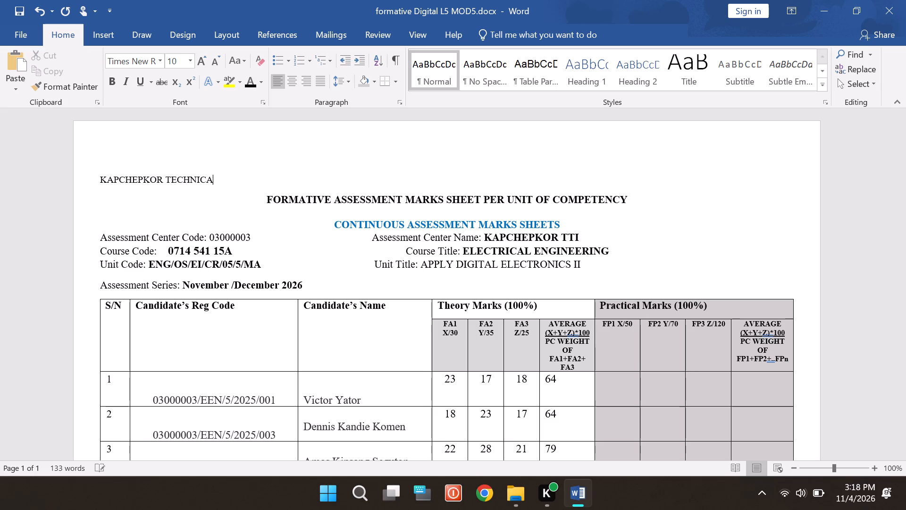
key("l")
key("space")
type("TRAINING INSTITUTE")
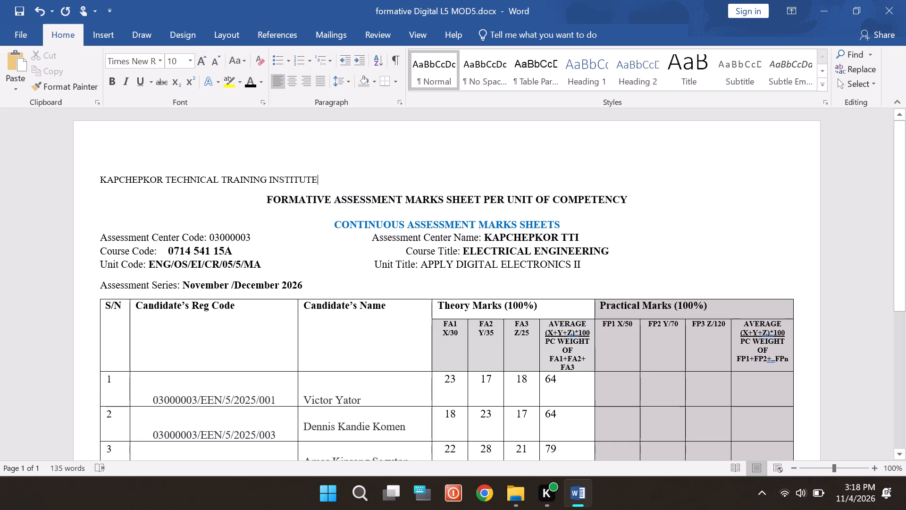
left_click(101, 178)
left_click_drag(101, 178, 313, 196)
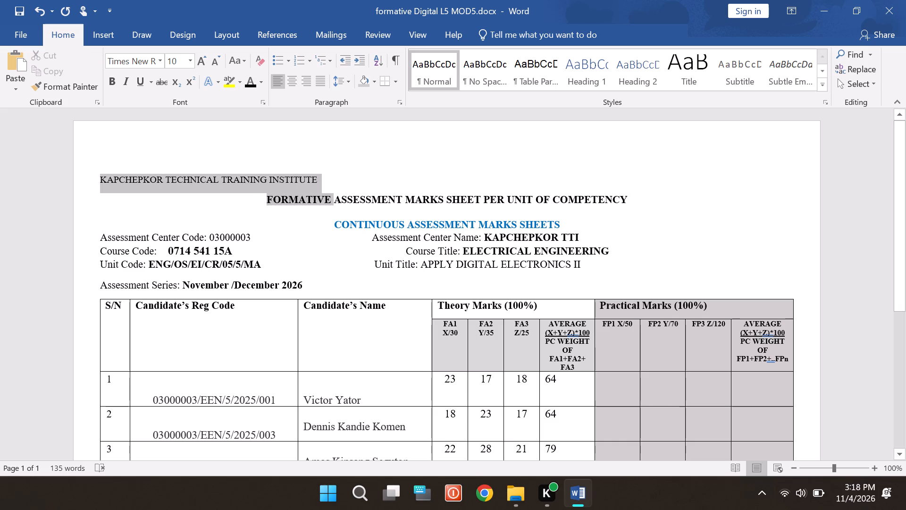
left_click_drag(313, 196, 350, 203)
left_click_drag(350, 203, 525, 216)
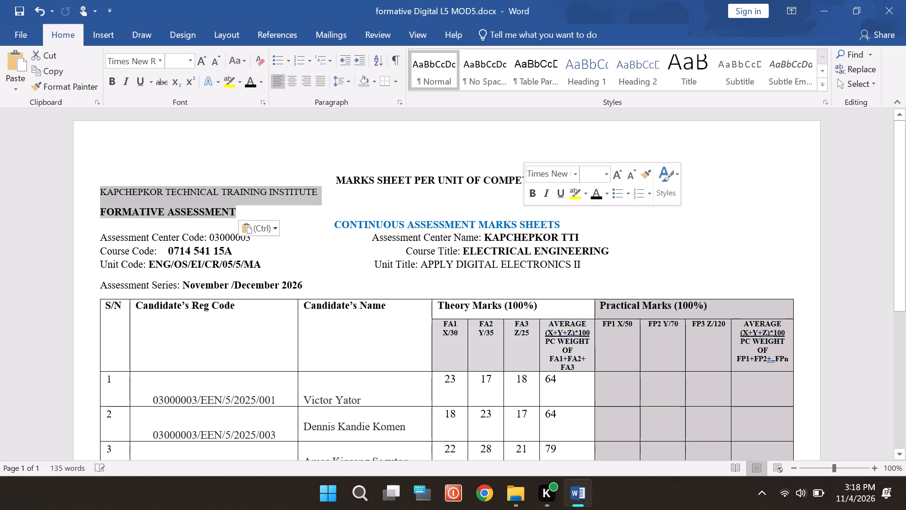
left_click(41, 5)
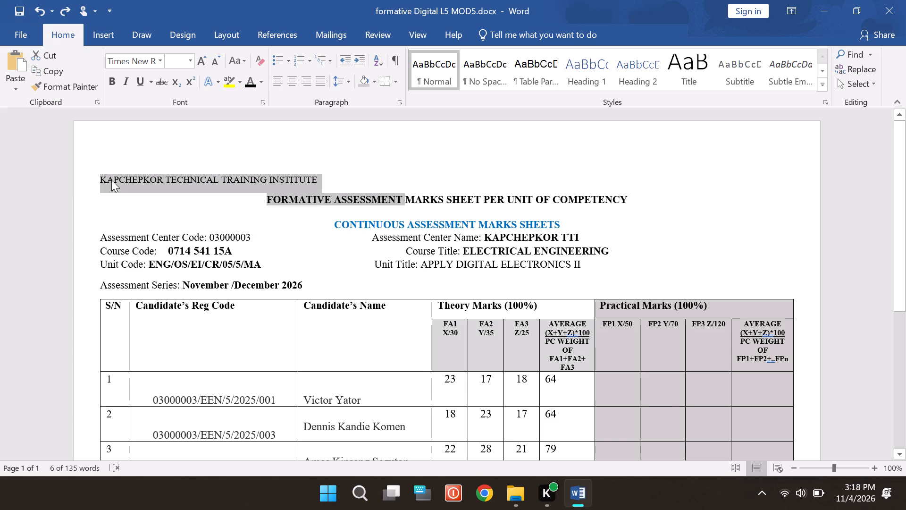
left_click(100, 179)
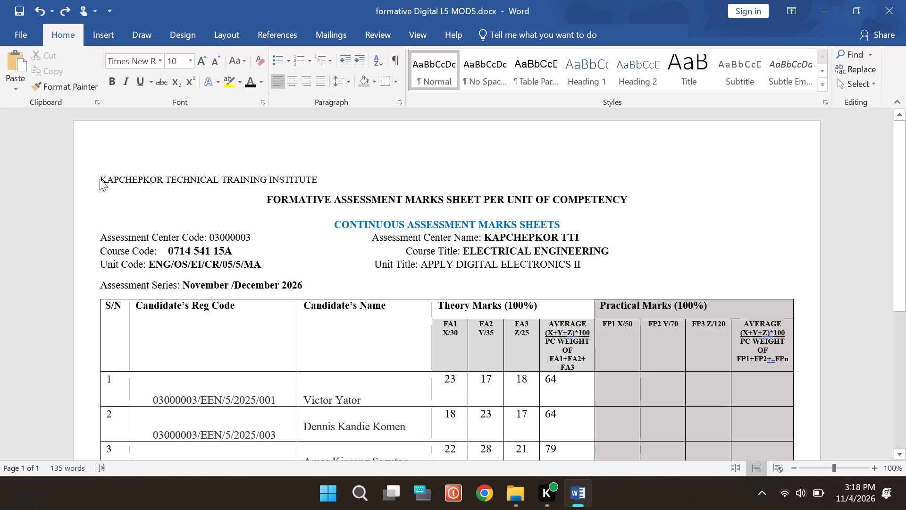
Centre the "KAPCHEPKOR TECHNICAL TRAINING INSTITUTE" heading and format it in 12 pt bold.
left_click_drag(100, 179, 286, 190)
left_click_drag(286, 190, 316, 176)
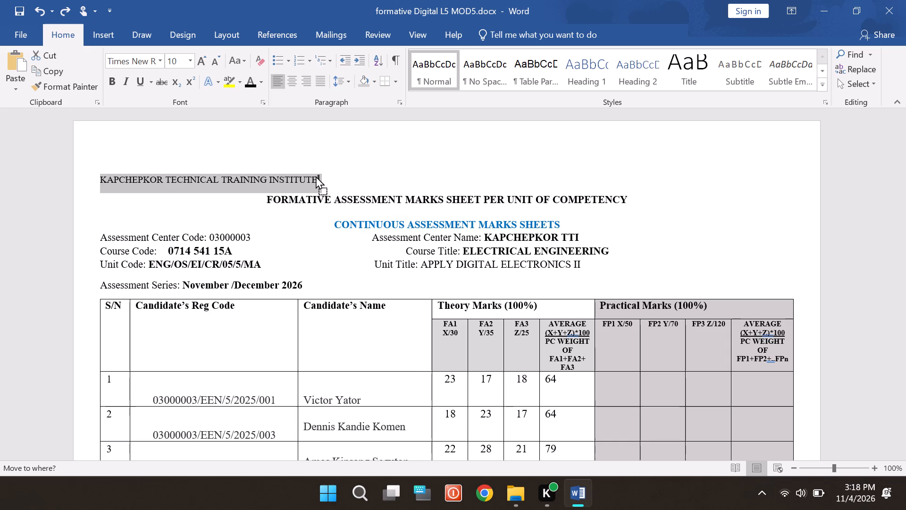
left_click_drag(316, 176, 311, 176)
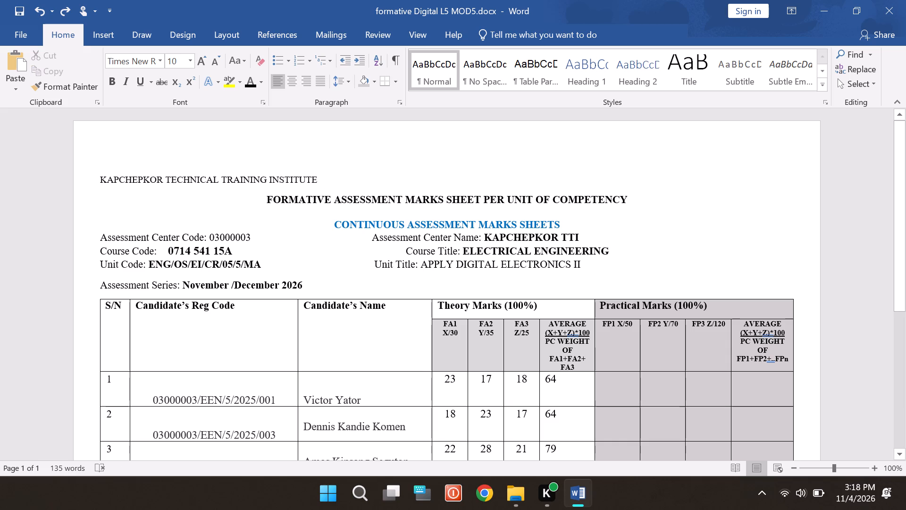
left_click(101, 179)
left_click_drag(101, 179, 106, 180)
left_click_drag(106, 180, 299, 182)
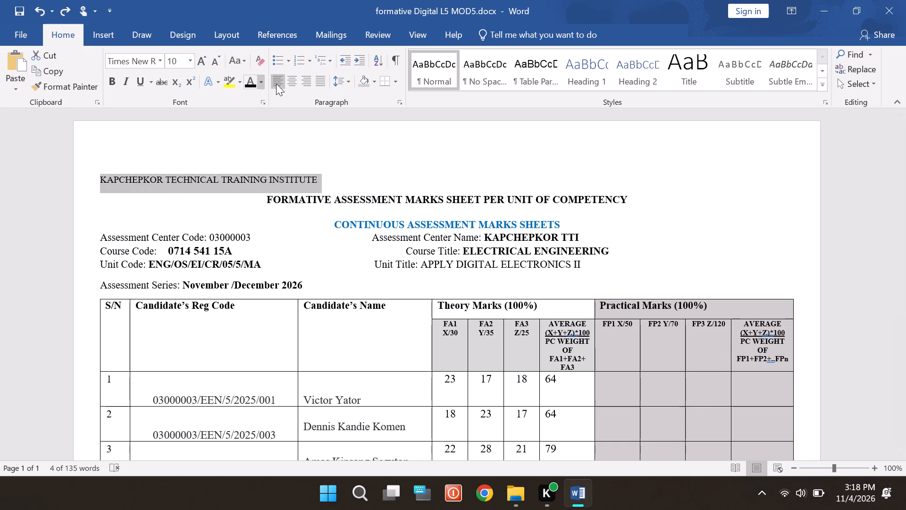
left_click(294, 82)
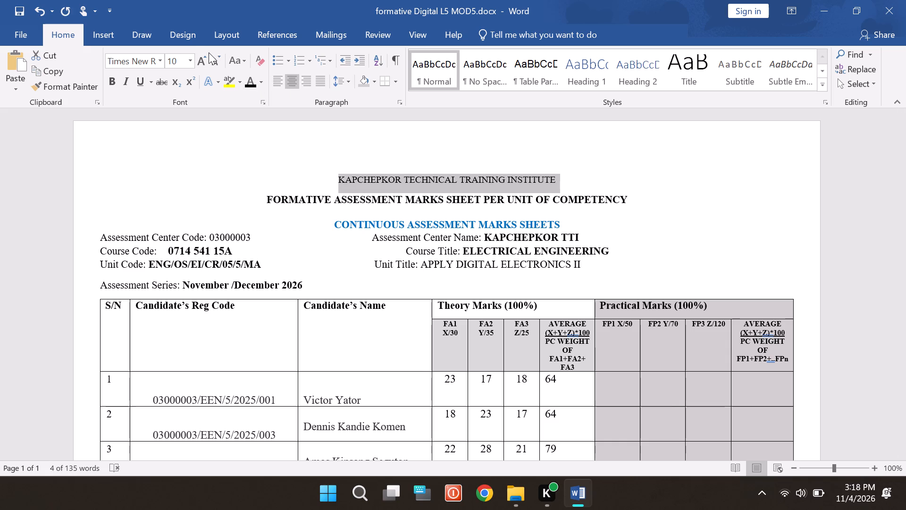
left_click(190, 62)
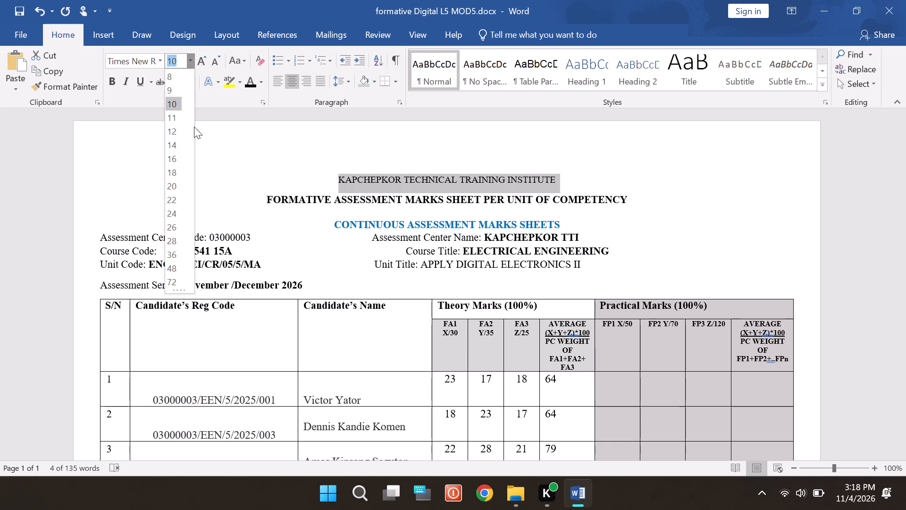
left_click(176, 127)
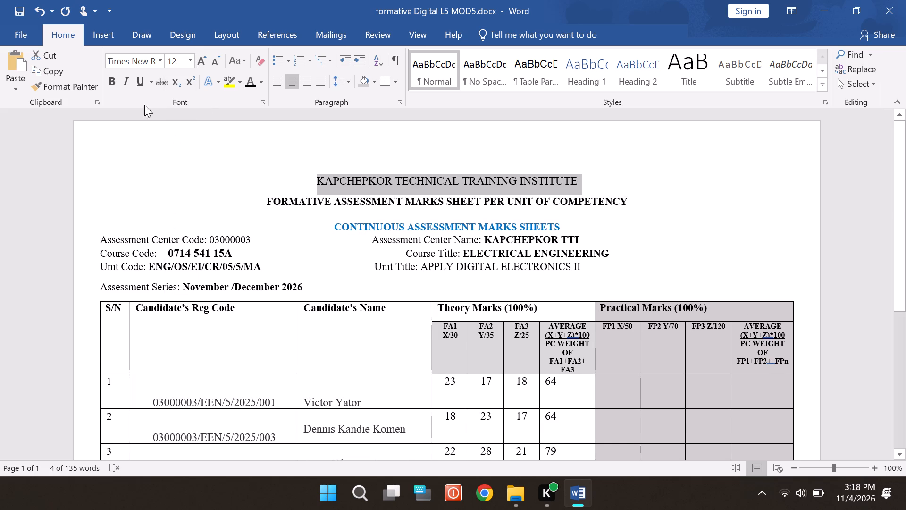
left_click(115, 81)
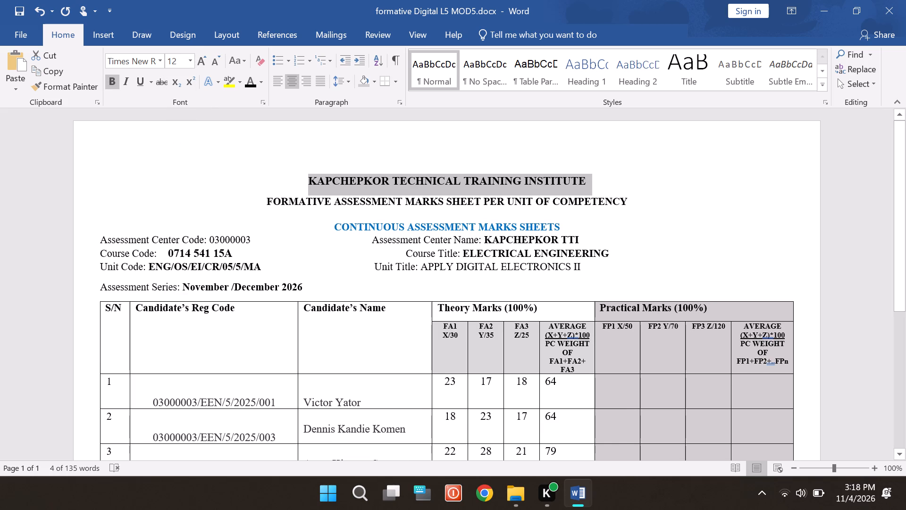
left_click(375, 220)
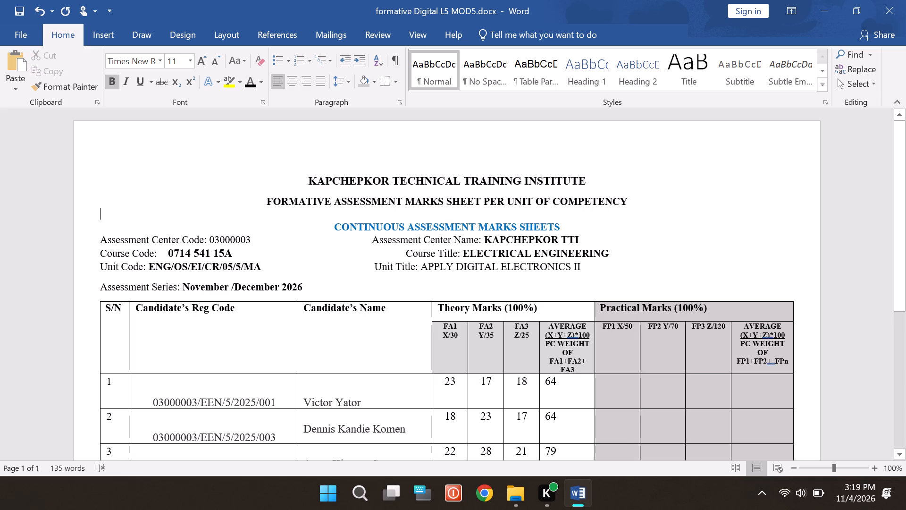
Copy the institute heading and the formative assessment heading line together, including the blank line below them.
left_click(304, 175)
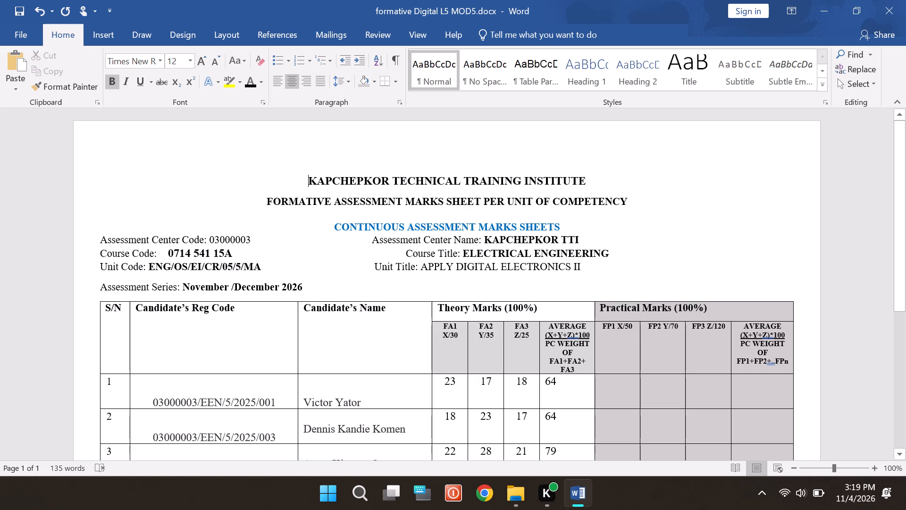
left_click_drag(304, 175, 470, 207)
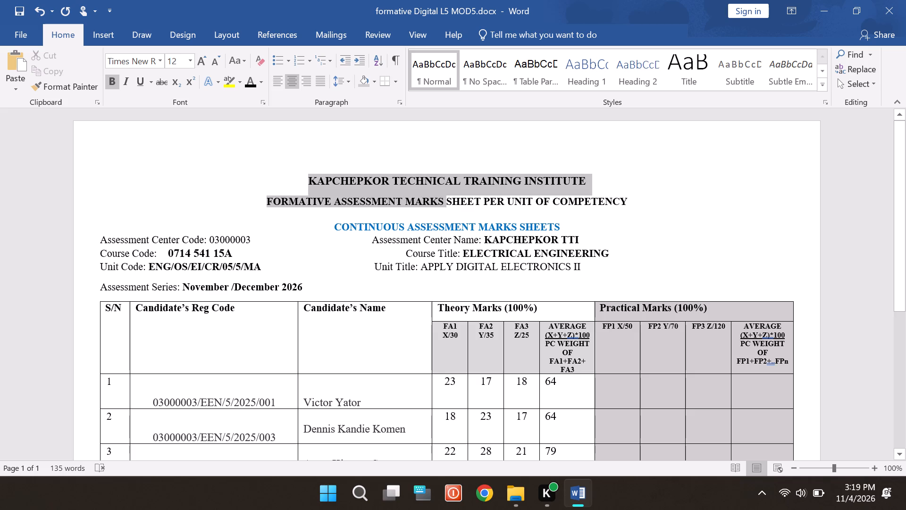
left_click_drag(470, 207, 558, 201)
left_click_drag(558, 201, 567, 202)
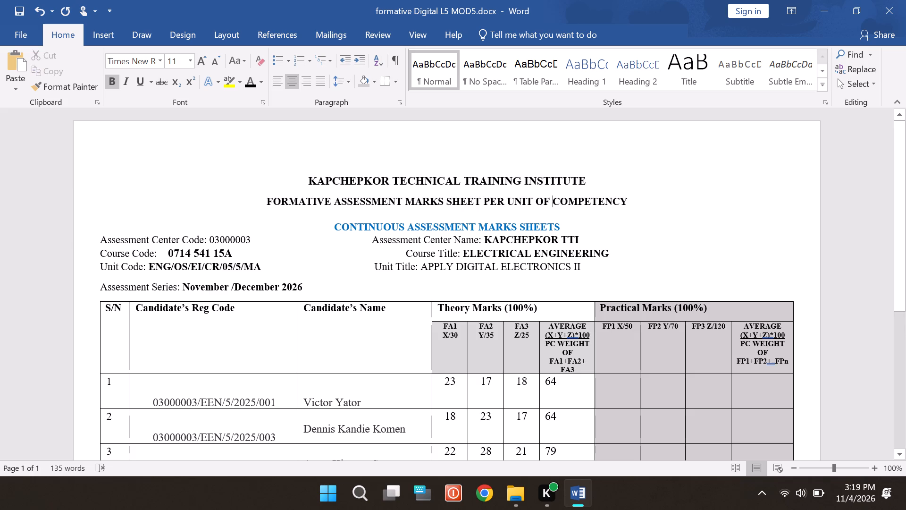
double_click(309, 179)
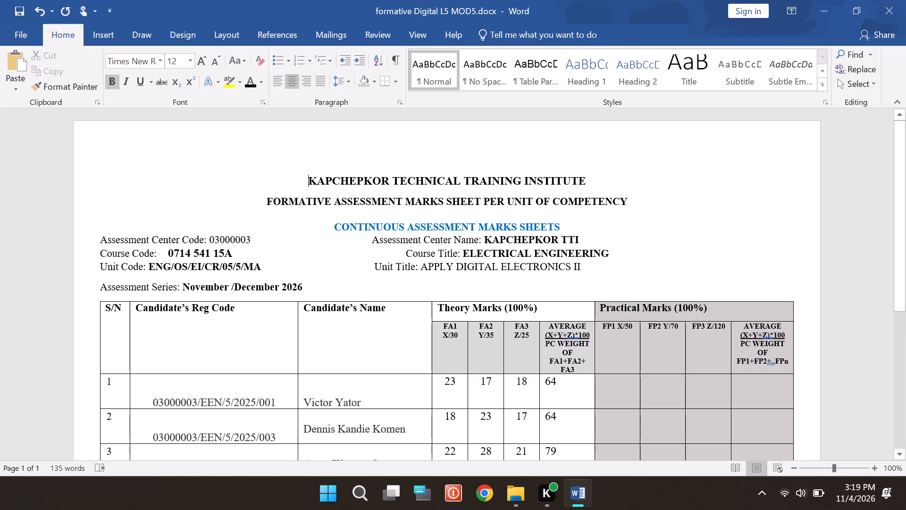
left_click(309, 179)
left_click_drag(309, 179, 365, 205)
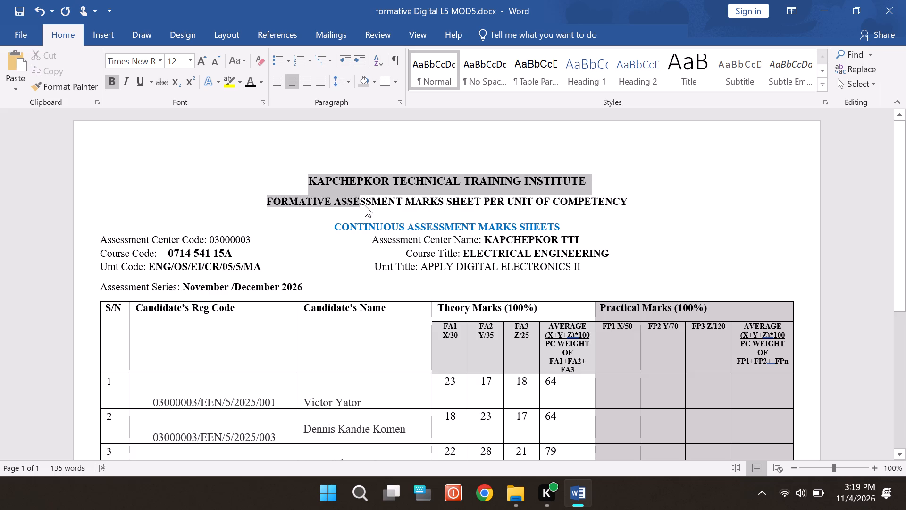
left_click_drag(365, 205, 411, 216)
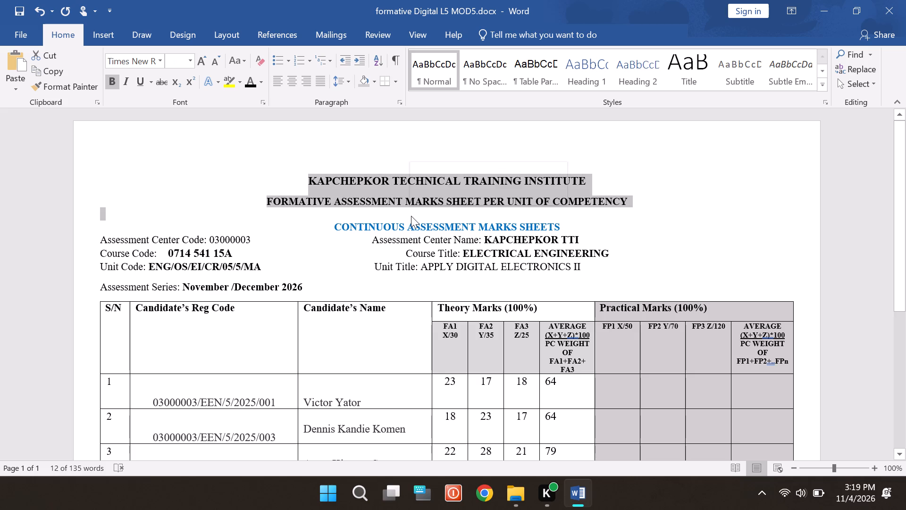
key("ctrl+c")
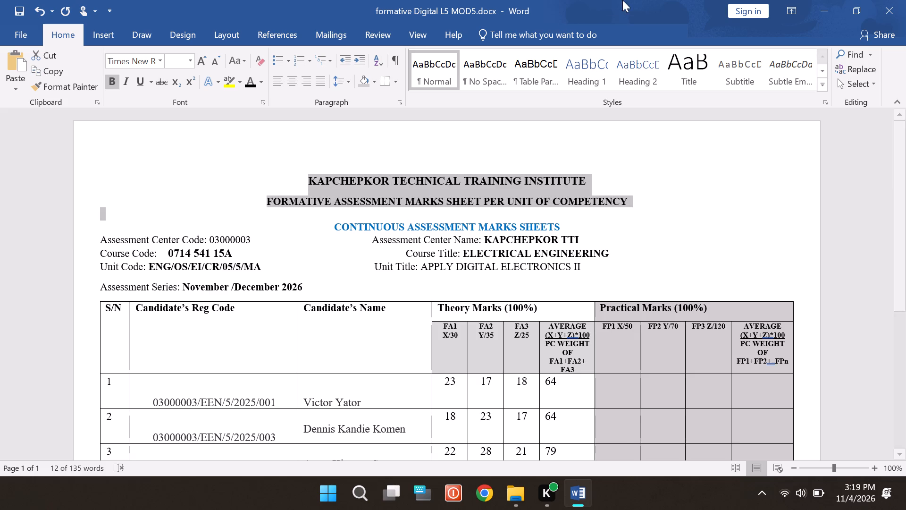
Open Eng.MATH I.. L5.docx from the formative nov 2026 folder and delete the TVET CDACC logo above its headings.
left_click(822, 12)
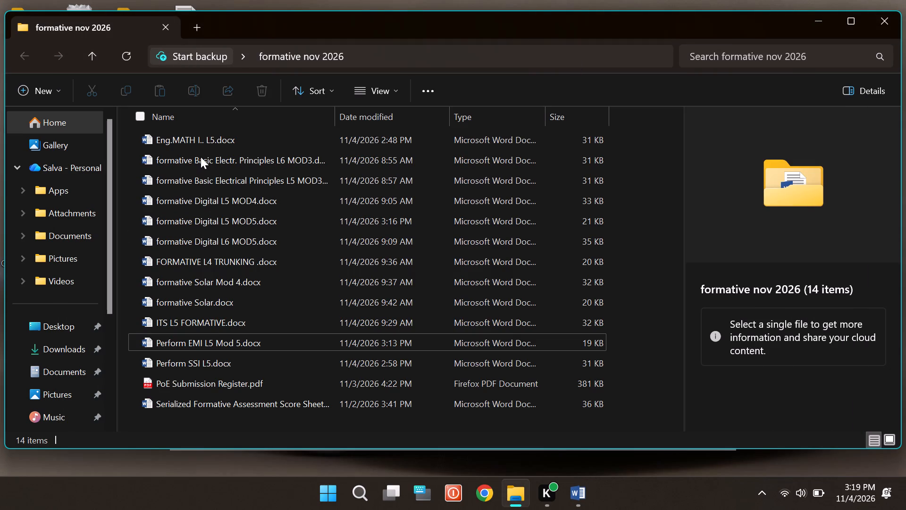
double_click(204, 142)
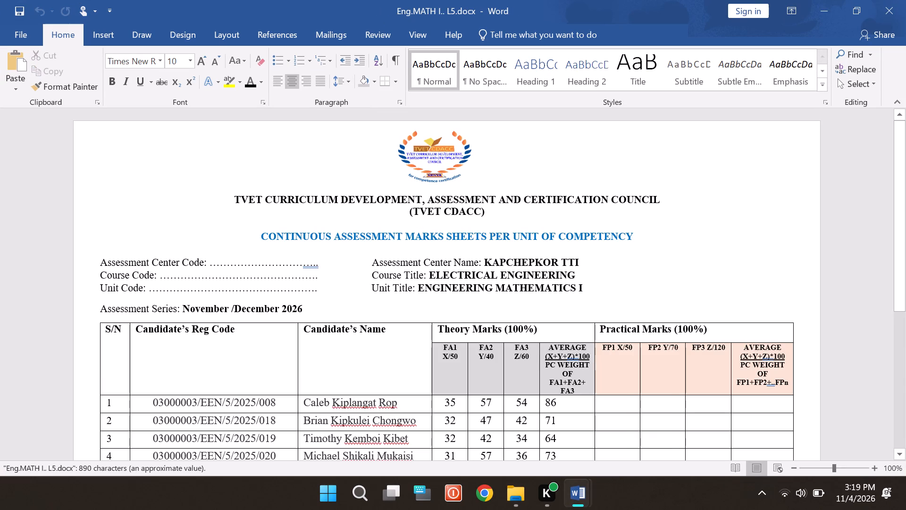
left_click(435, 154)
key("BackSpace")
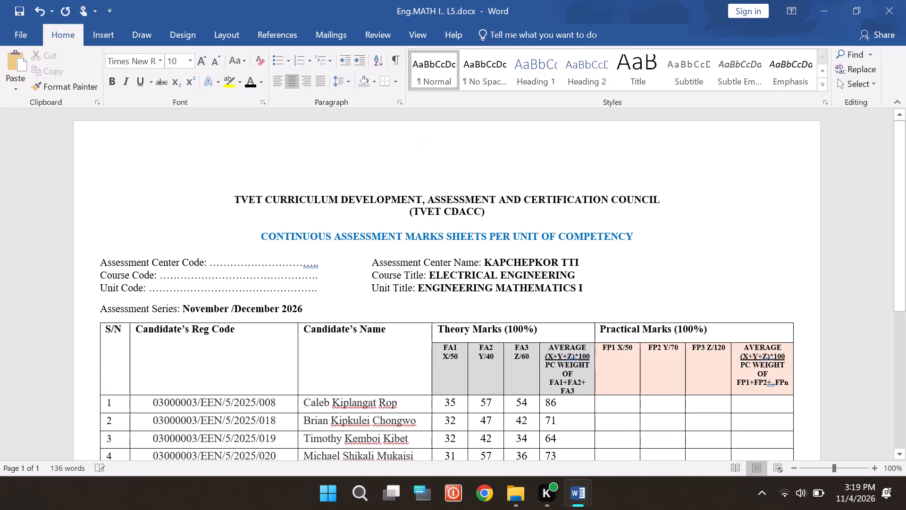
Replace the two-line TVET CDACC council heading with the copied institute and formative assessment headings, and save the document.
left_click(233, 201)
left_click_drag(233, 201, 409, 209)
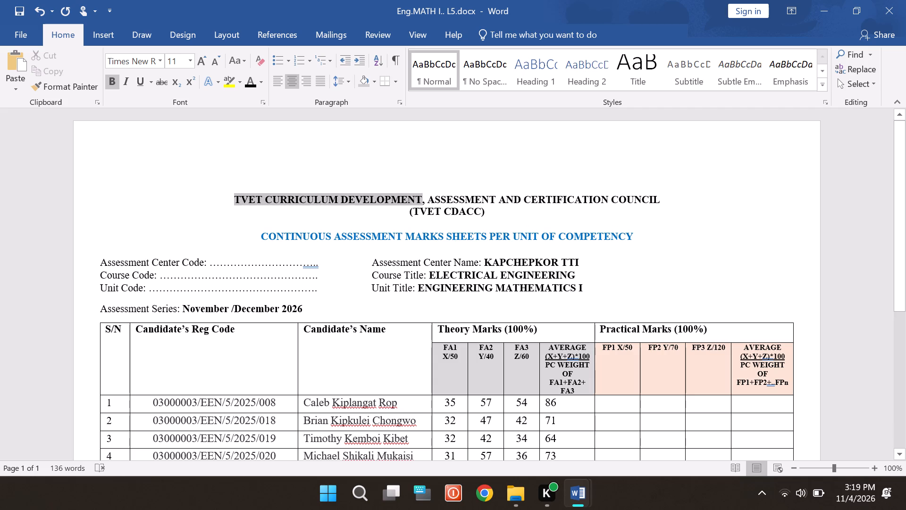
left_click_drag(409, 209, 484, 216)
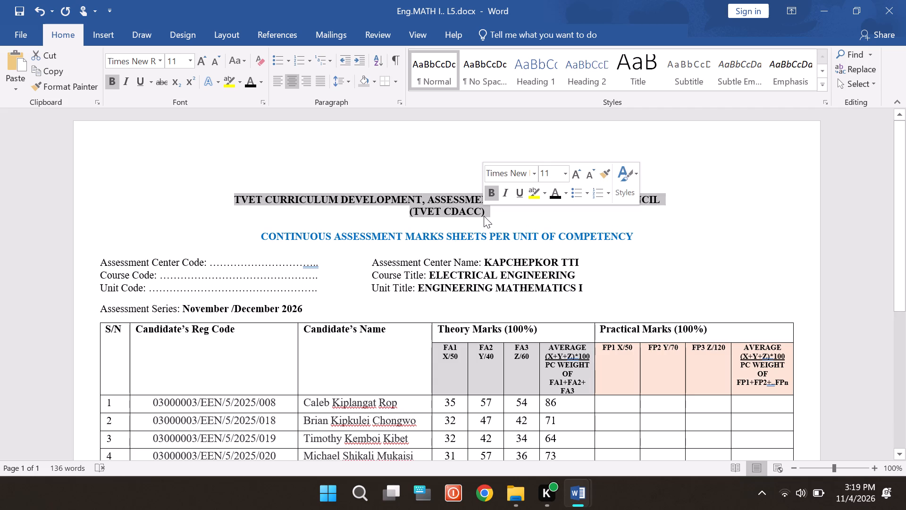
key("ctrl+v")
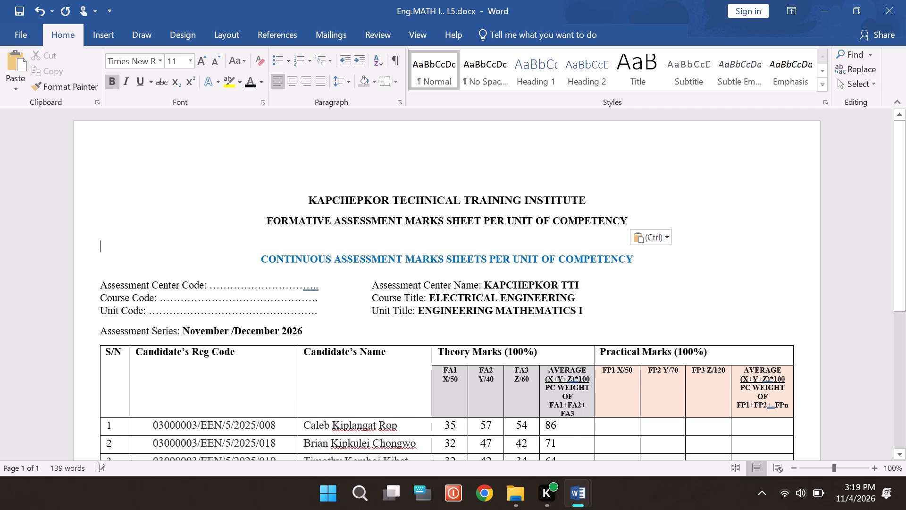
left_click(484, 216)
scroll(484, 216, "down", 4)
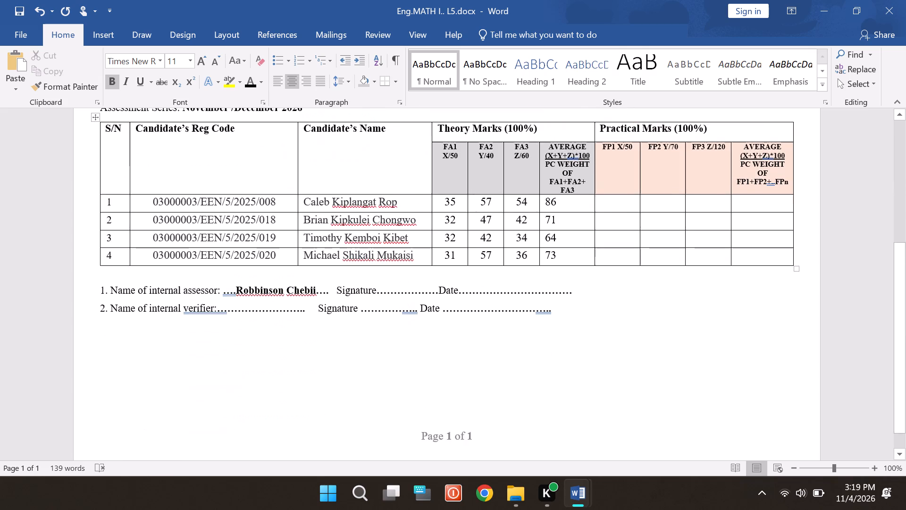
scroll(484, 216, "down", 2)
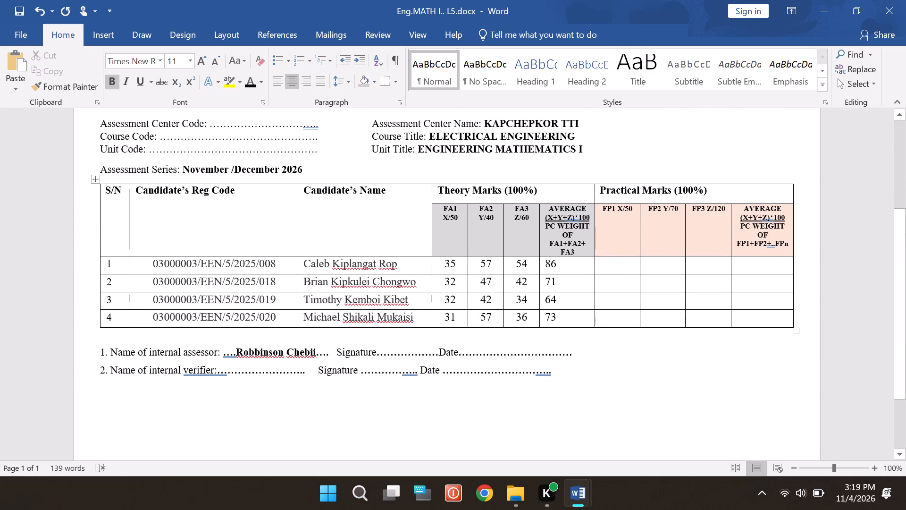
scroll(505, 217, "up", 3)
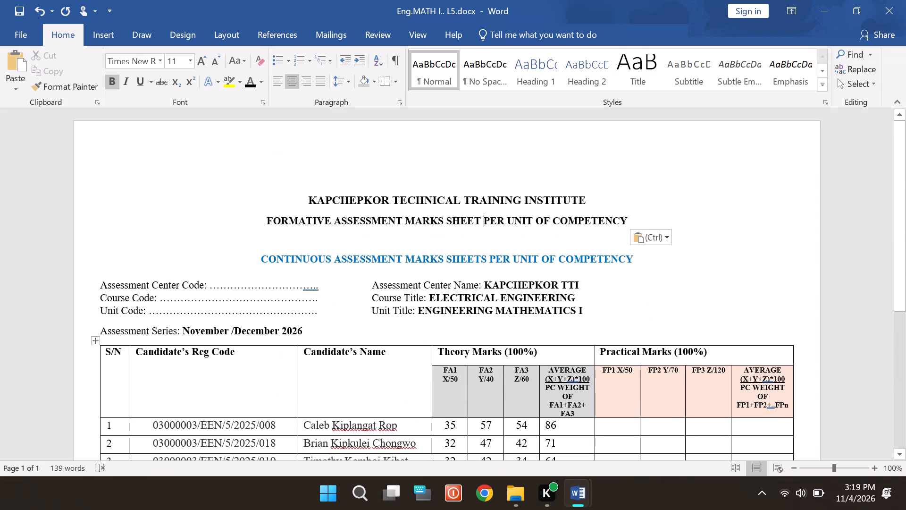
key("ctrl+s")
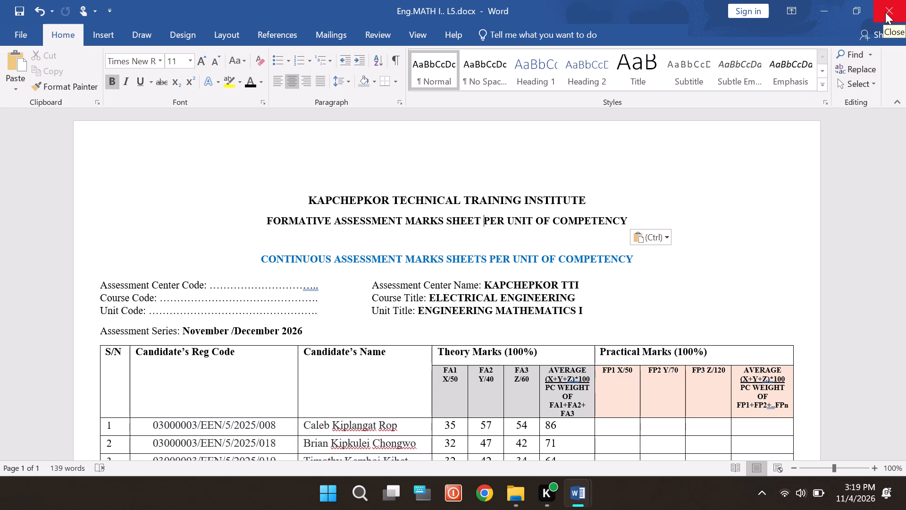
Remove the blank line above the "KAPCHEPKOR TECHNICAL TRAINING INSTITUTE" heading.
left_click(446, 180)
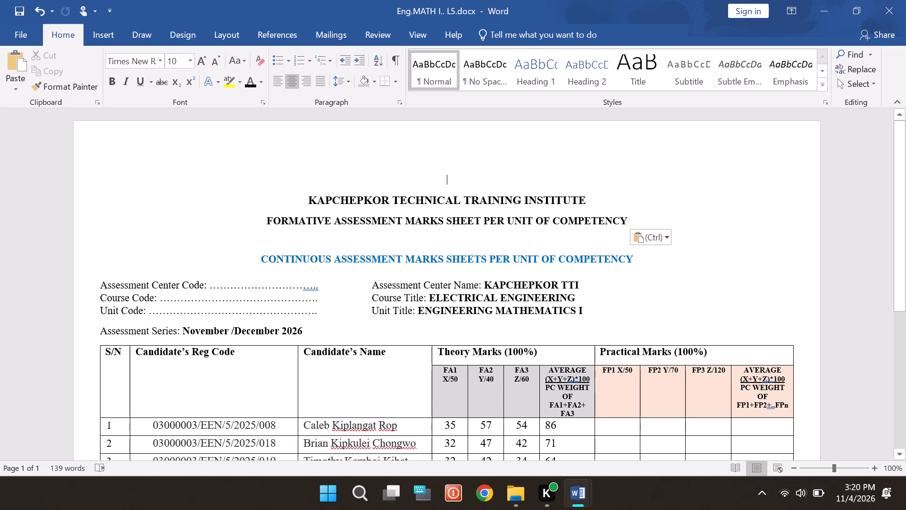
left_click(301, 202)
key("BackSpace")
key("BackSpace")
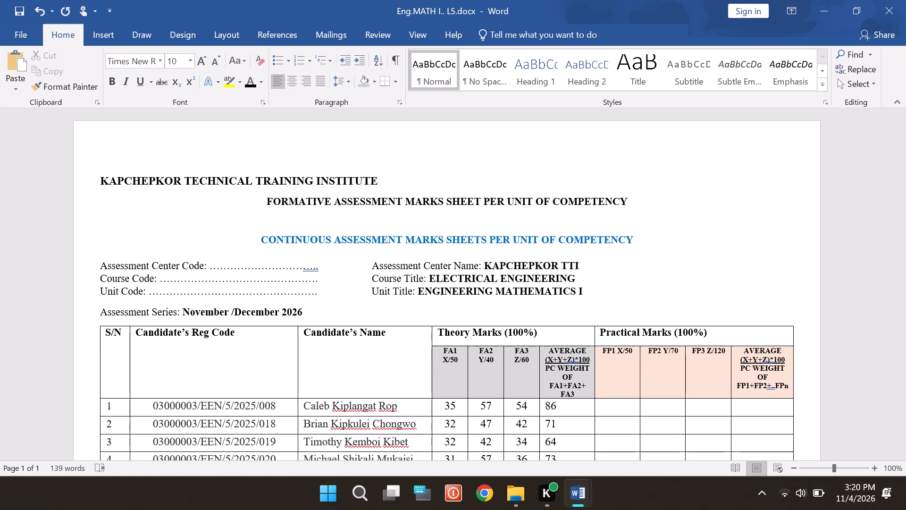
Centre the "KAPCHEPKOR TECHNICAL TRAINING INSTITUTE" heading and save the Eng.MATH I.. L5 document.
left_click(97, 179)
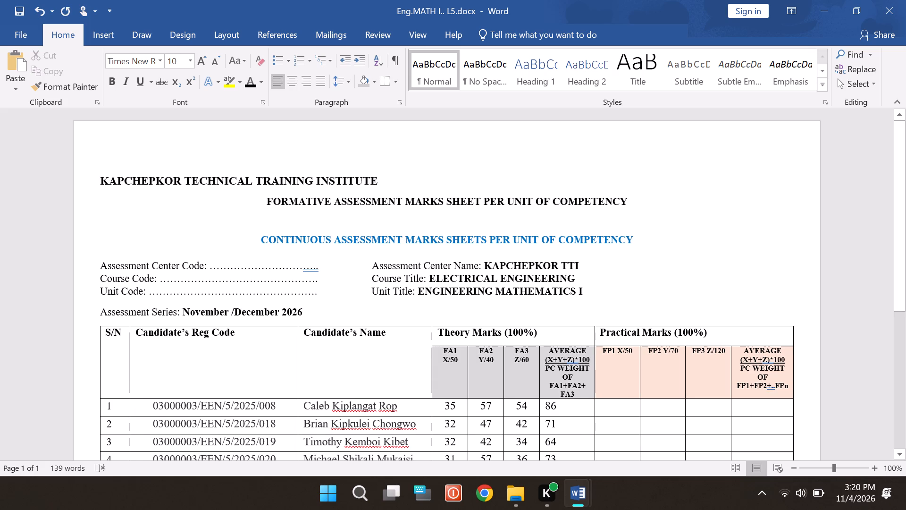
left_click_drag(97, 179, 364, 172)
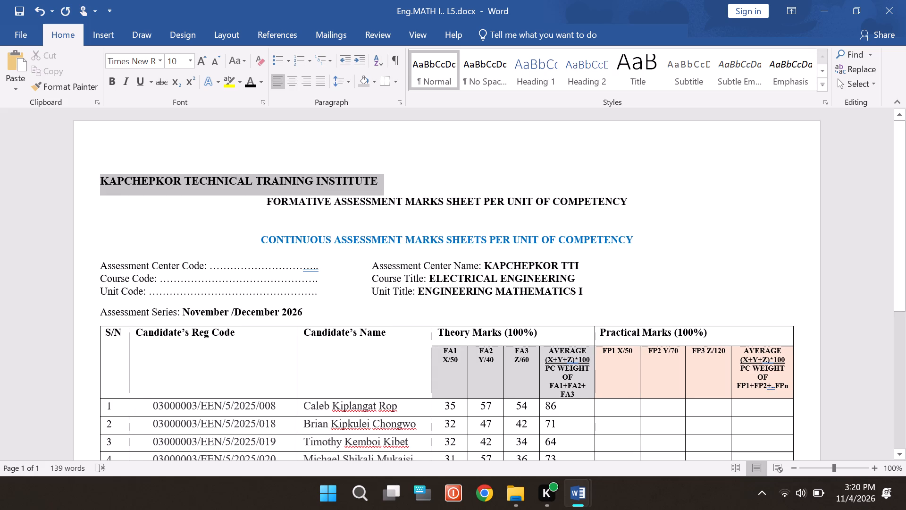
left_click_drag(364, 172, 365, 172)
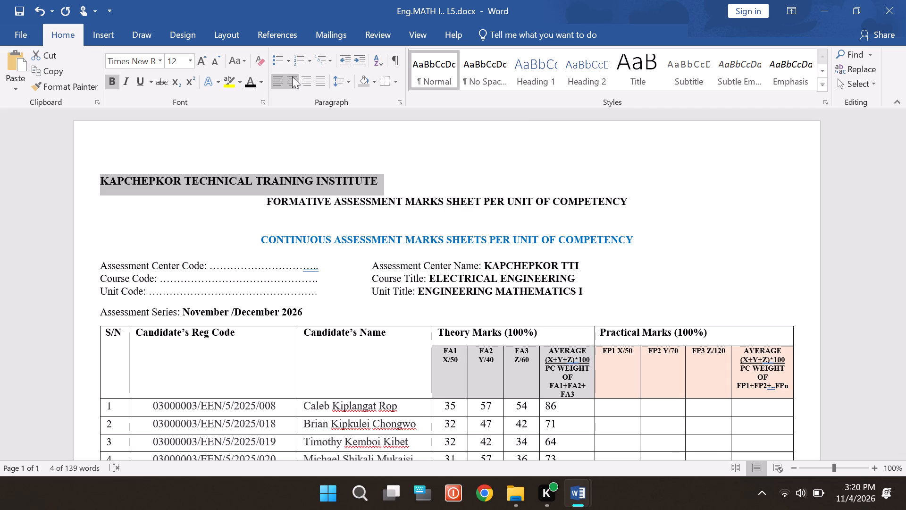
left_click(292, 76)
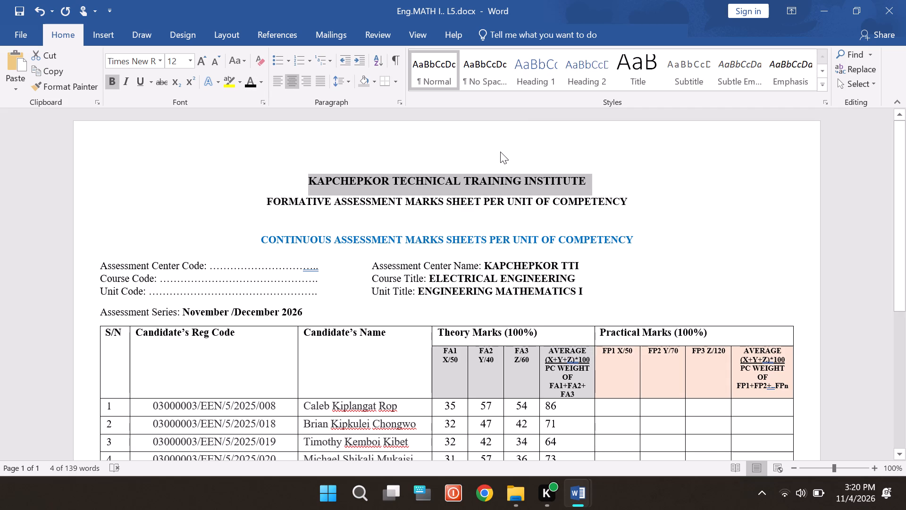
key("ctrl+s")
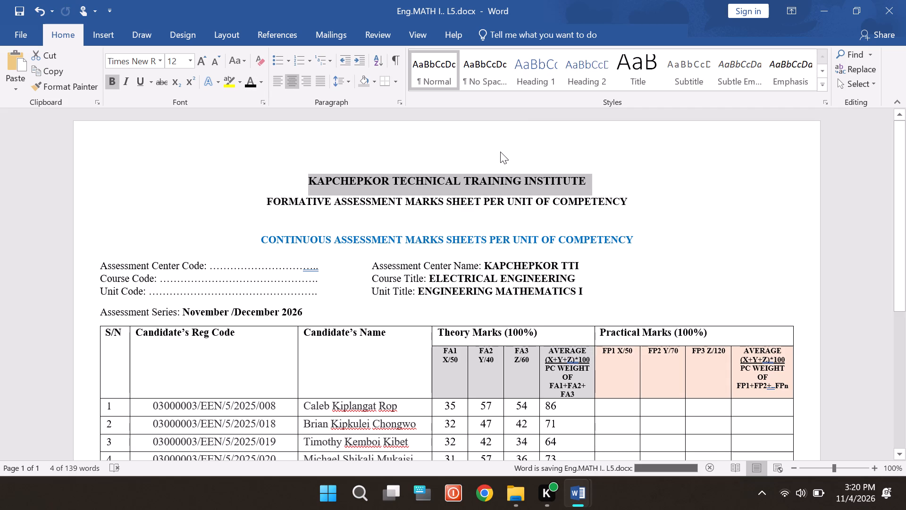
Save and close the Eng.MATH I.. L5 document.
key("ctrl+s")
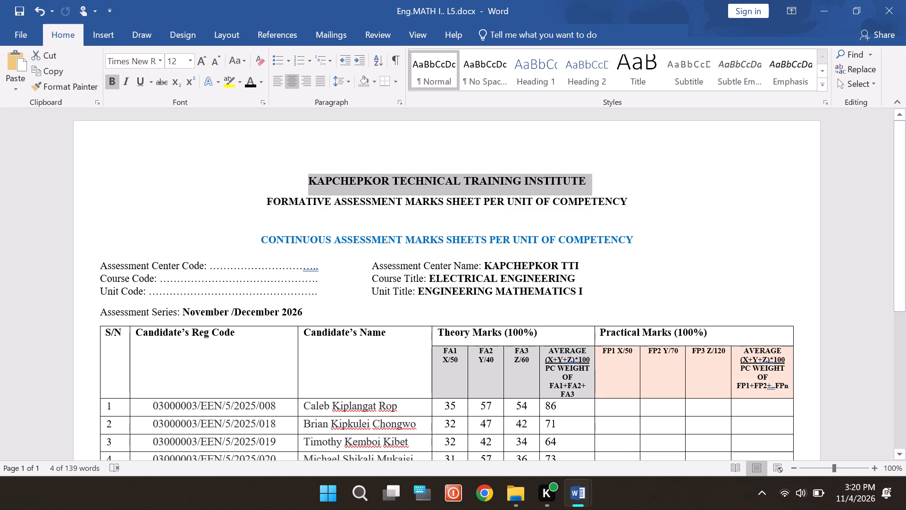
left_click(611, 198)
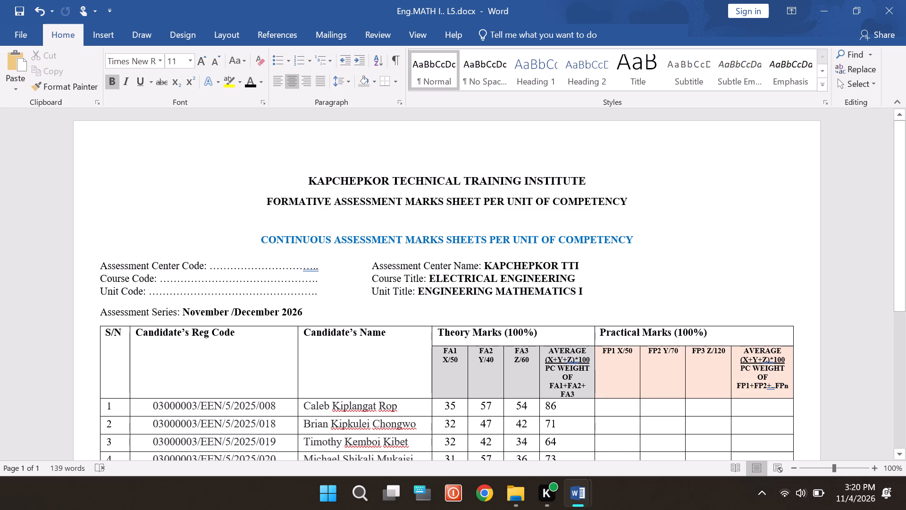
left_click(887, 12)
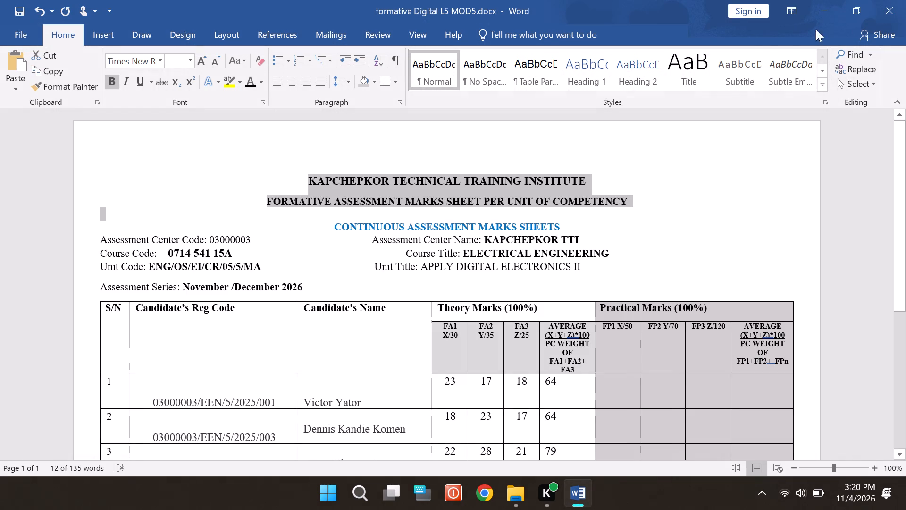
Open formative Basic Electr. Principles L6 MOD3.docx from the formative nov 2026 folder and delete the TVET CDACC logo above its headings.
left_click(818, 13)
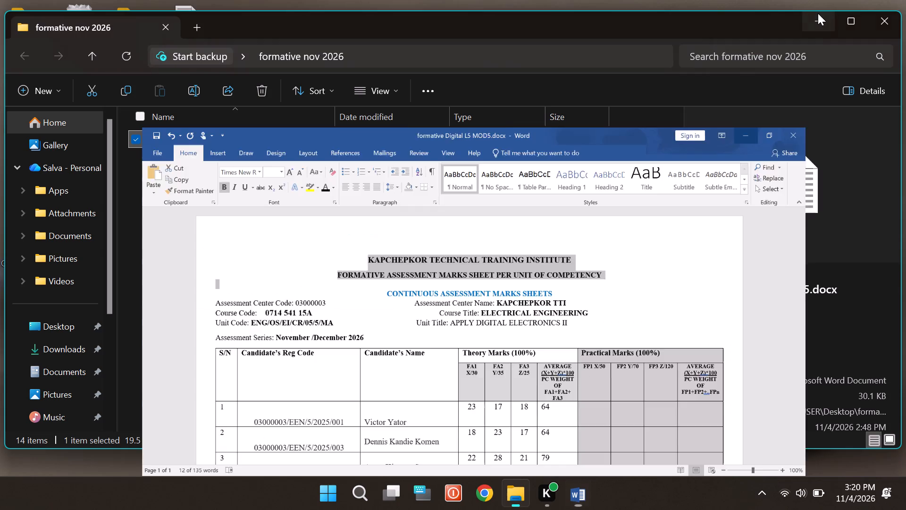
double_click(407, 161)
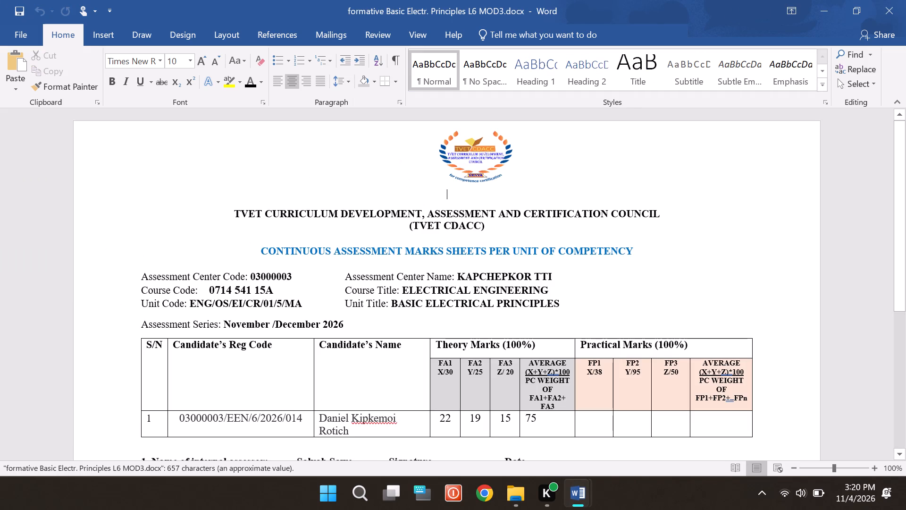
left_click(489, 149)
key("BackSpace")
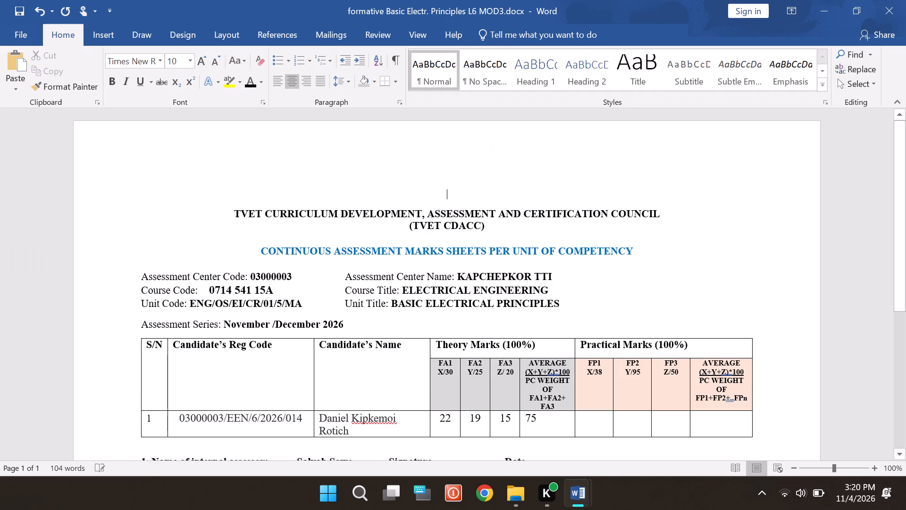
Replace the two-line TVET CDACC council heading with the copied institute and formative assessment headings, and save the document.
left_click(232, 212)
left_click_drag(232, 212, 479, 225)
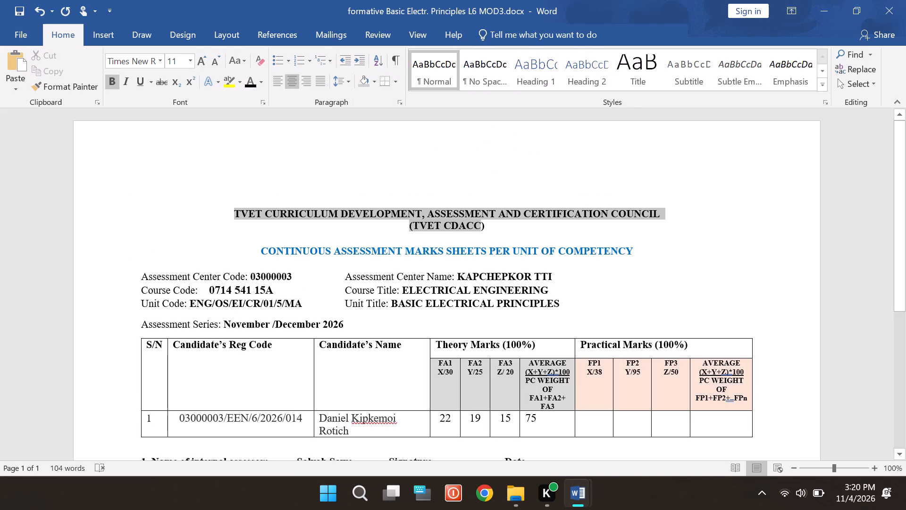
left_click_drag(479, 225, 485, 228)
key("BackSpace")
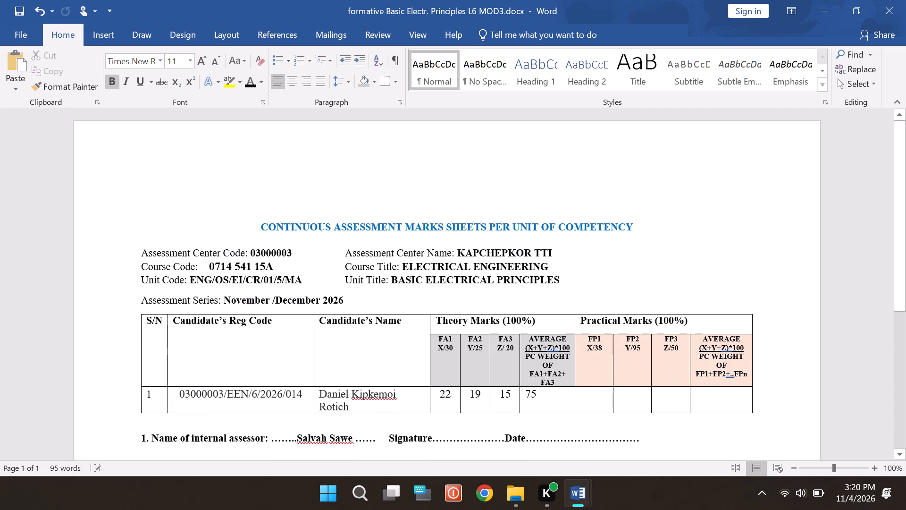
key("BackSpace")
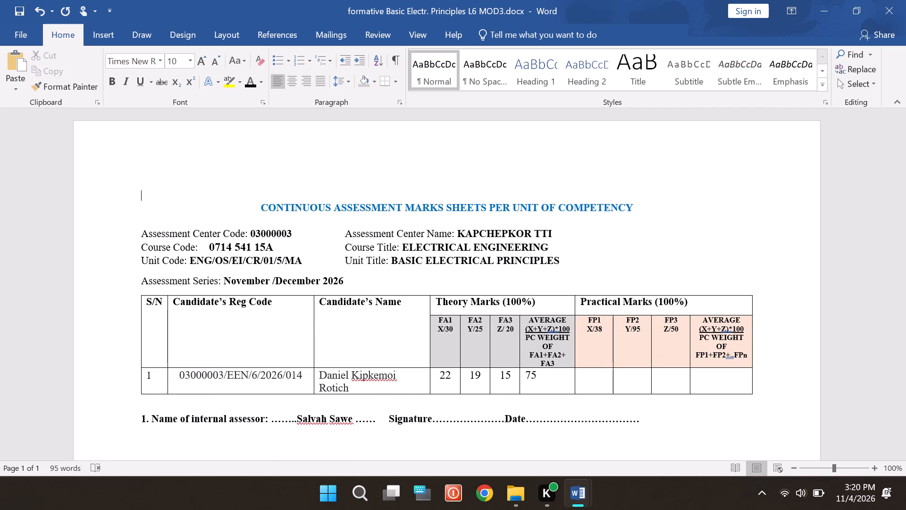
key("ctrl+v")
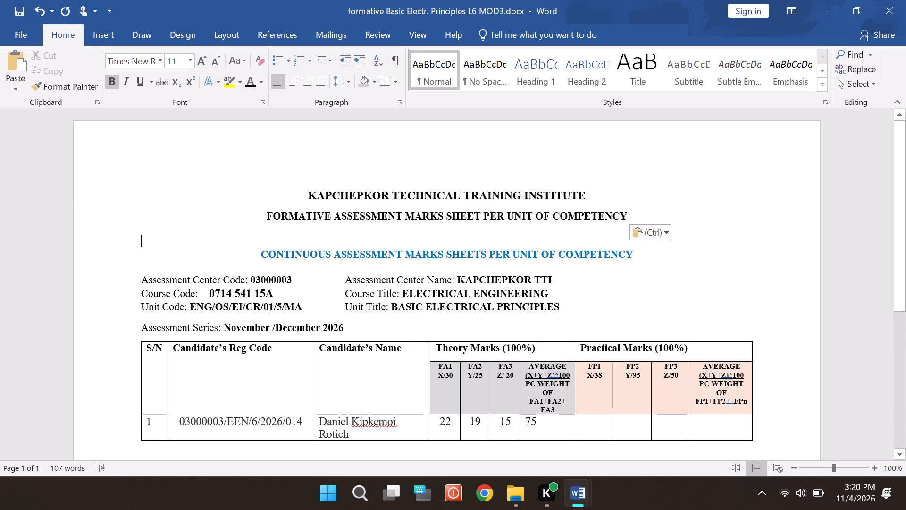
key("ctrl+s")
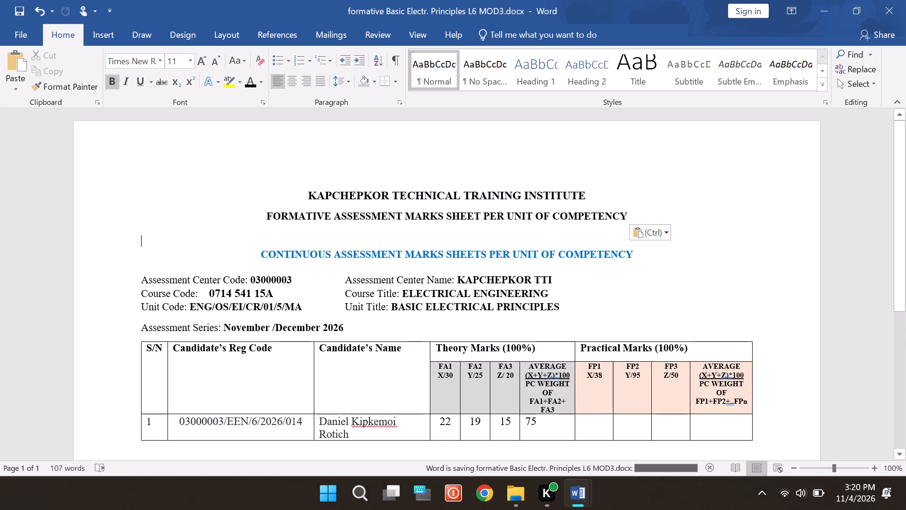
Start a new line numbered "2." below the internal assessor line under the marks table.
scroll(410, 321, "down", 2)
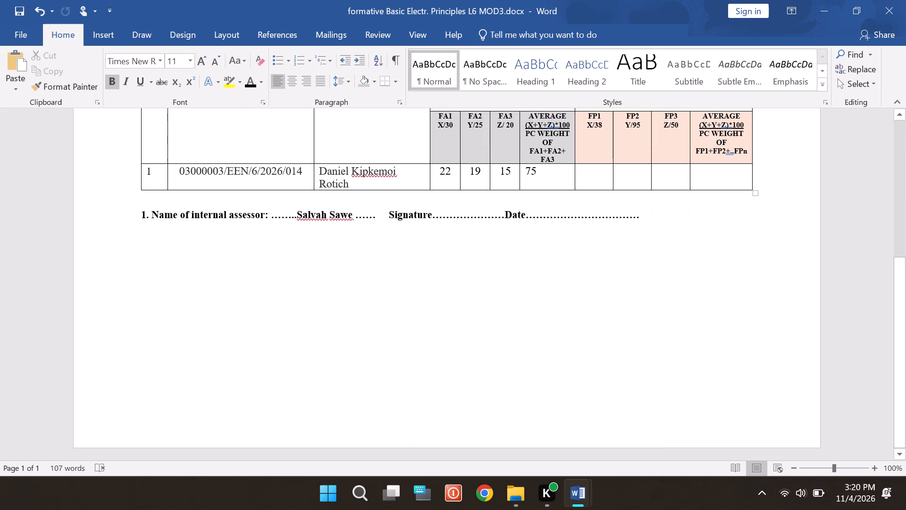
scroll(410, 321, "down", 1)
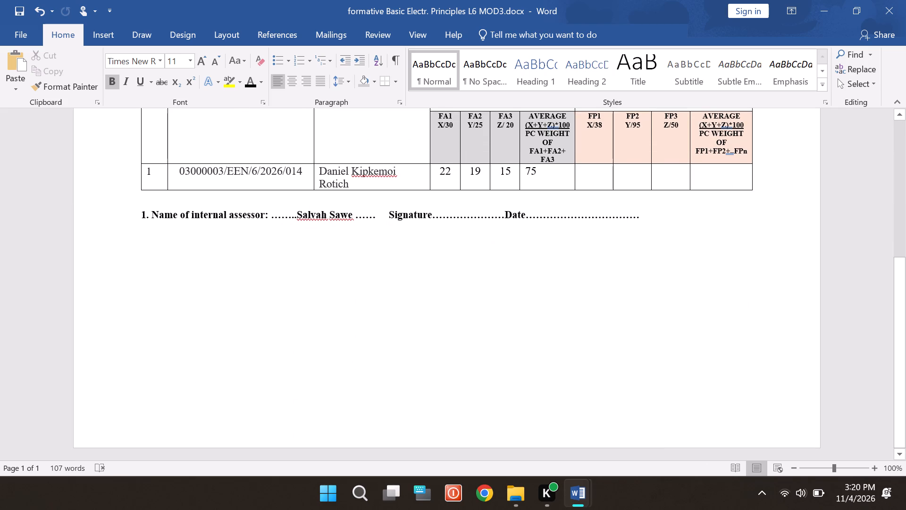
left_click(644, 220)
key("Return")
type("2.")
key("space")
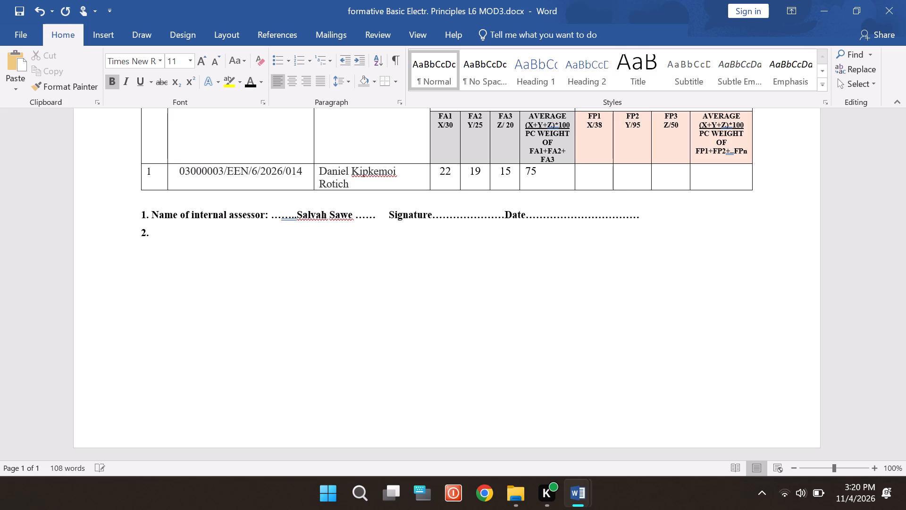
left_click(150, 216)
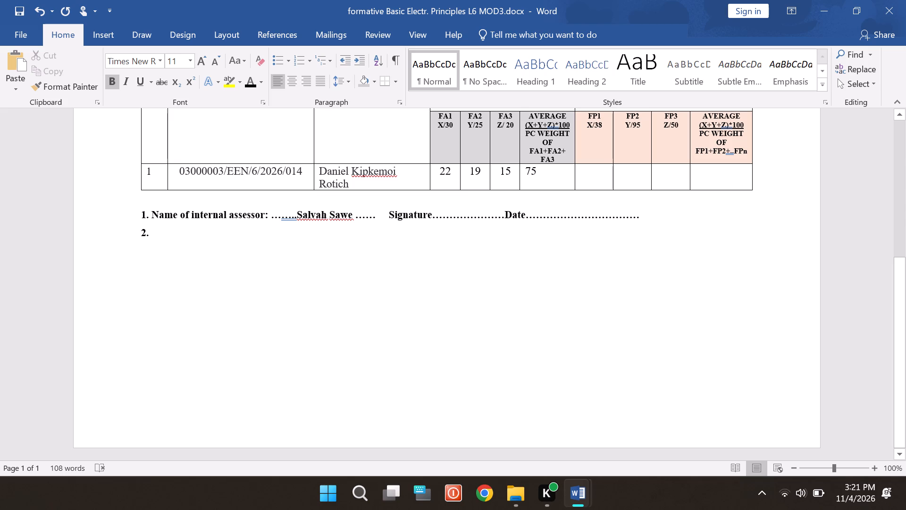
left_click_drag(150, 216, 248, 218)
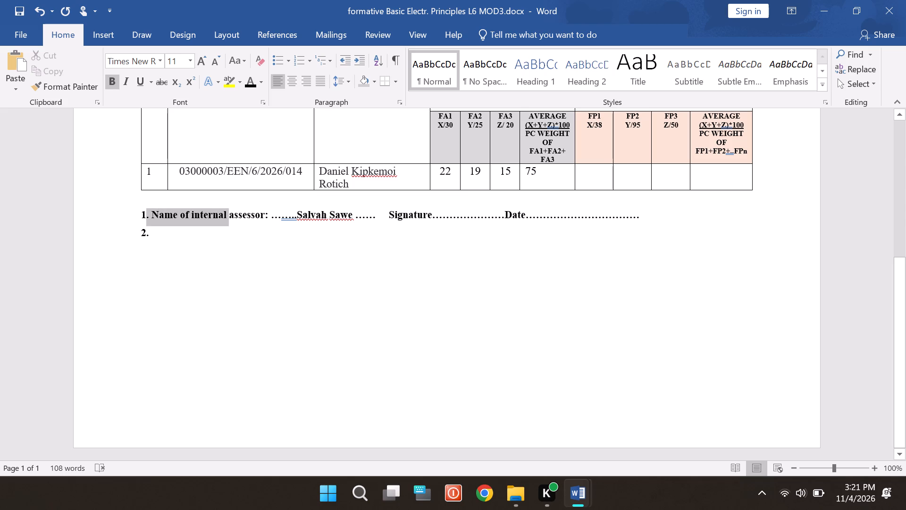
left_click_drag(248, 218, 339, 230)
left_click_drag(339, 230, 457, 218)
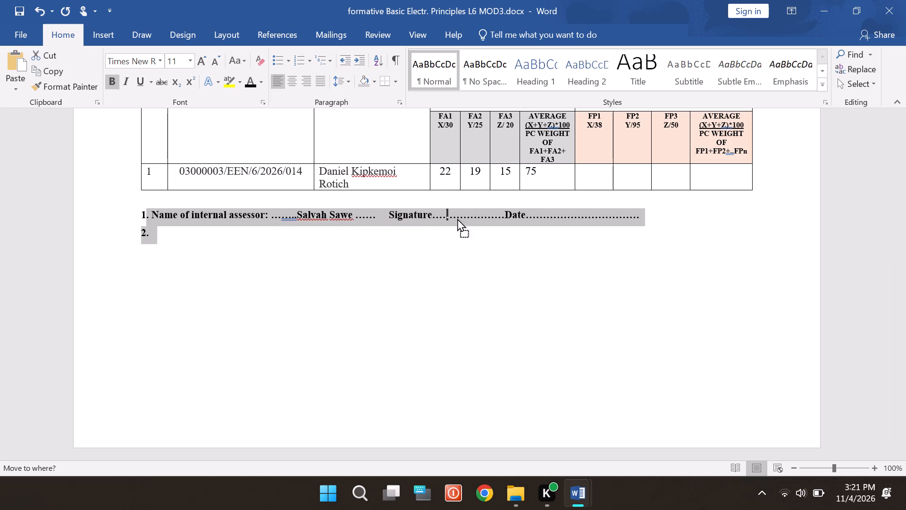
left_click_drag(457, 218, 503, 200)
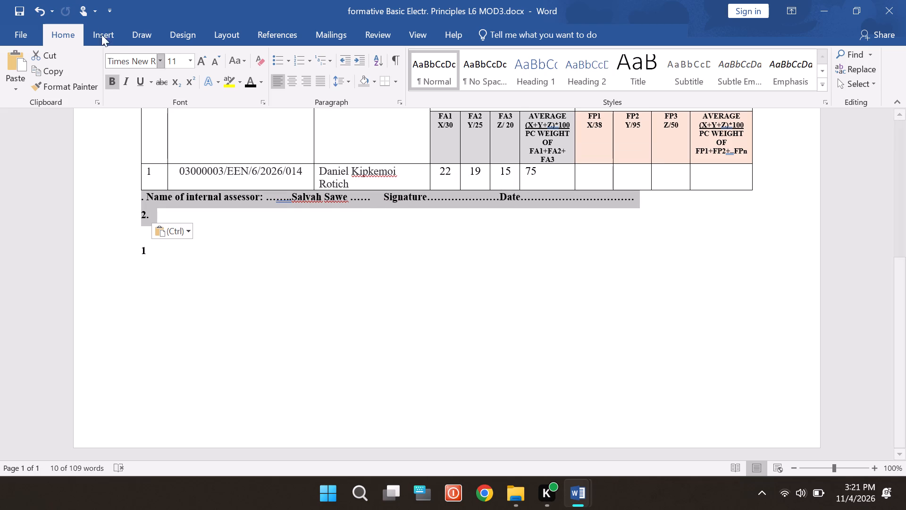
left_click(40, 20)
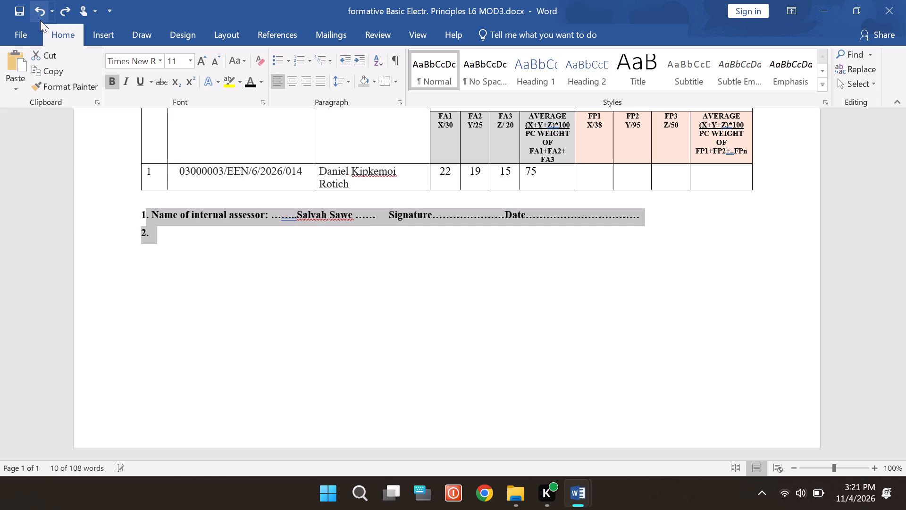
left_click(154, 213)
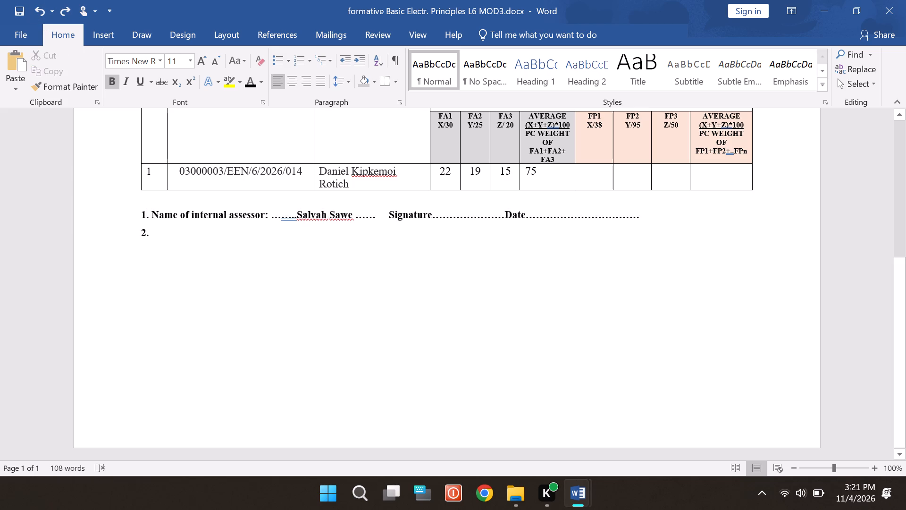
Enter "Name of internal verifier:" followed by a dotted blank on line 2, ending level with the assessor's name blank above.
left_click(154, 233)
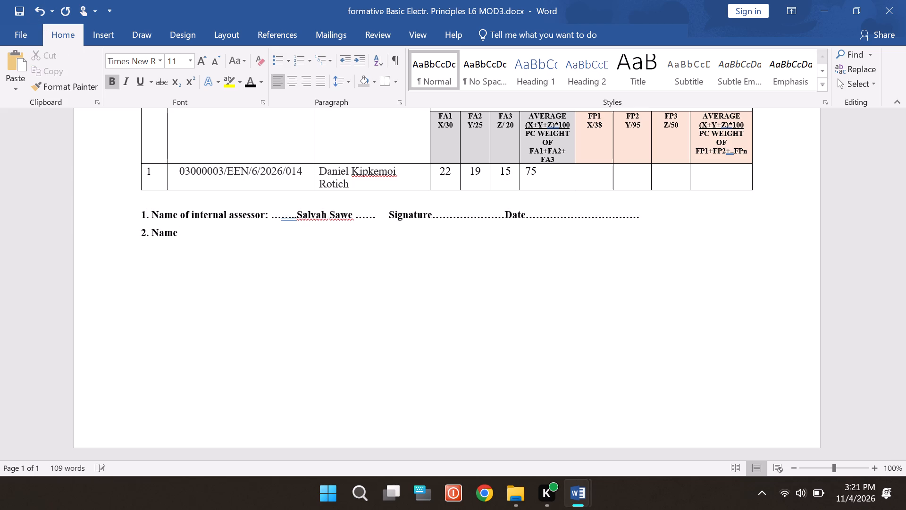
type("of")
key("space")
type("inter")
type("nal verifier")
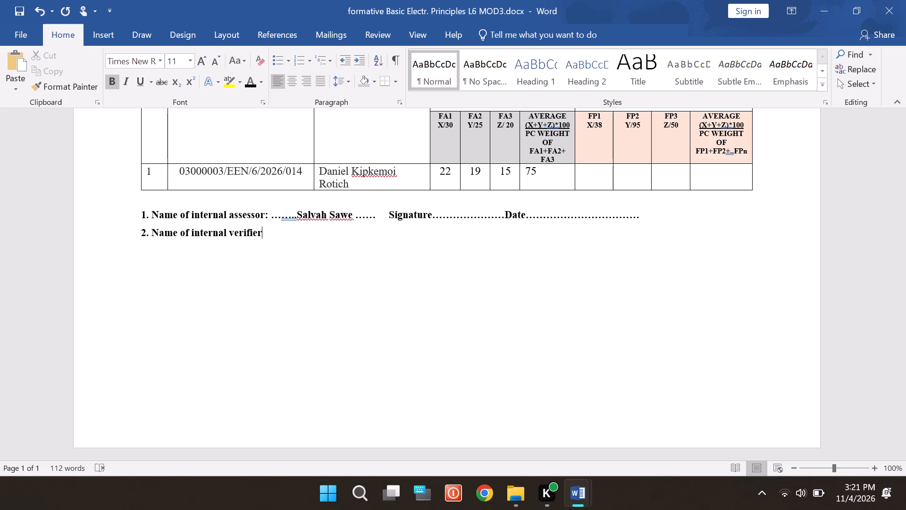
key("shift+colon")
key("space")
key("period")
key("period")
key("period")
key("period")
key("period")
key("period")
key("period")
key("period")
key("period")
key("period")
key("period")
key("period")
key("period")
key("period")
key("period")
key("period")
key("period")
key("period")
key("period")
key("period")
key("BackSpace")
key("BackSpace")
key("period")
Add a "Signature" label with a dotted blank after the internal verifier's name blank, spaced to align with the assessor line.
key("space")
key("space")
key("space")
key("space")
key("space")
type("Signat")
type("ure")
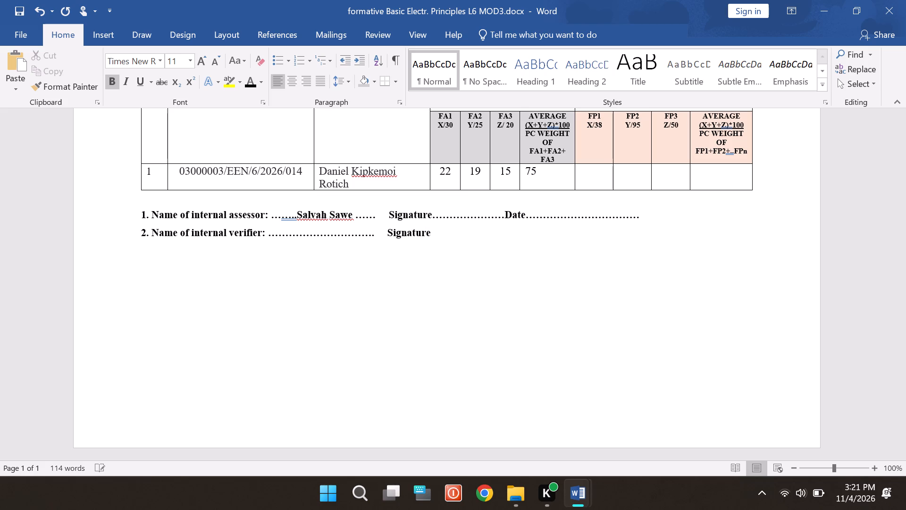
key("space")
key("period")
key("period")
key("period")
key("period")
key("period")
key("period")
key("period")
key("period")
key("period")
key("period")
key("period")
key("period")
key("period")
key("period")
key("period")
key("period")
key("period")
key("period")
key("period")
key("period")
key("period")
key("space")
Add a "Date" label with a dotted blank ending about level with the assessor line's date blank, and save the document.
type("Date")
key("space")
key("period")
key("period")
key("period")
key("period")
key("period")
key("period")
key("period")
key("period")
key("period")
key("period")
key("period")
key("period")
key("period")
key("period")
key("period")
key("period")
key("period")
key("period")
key("period")
key("period")
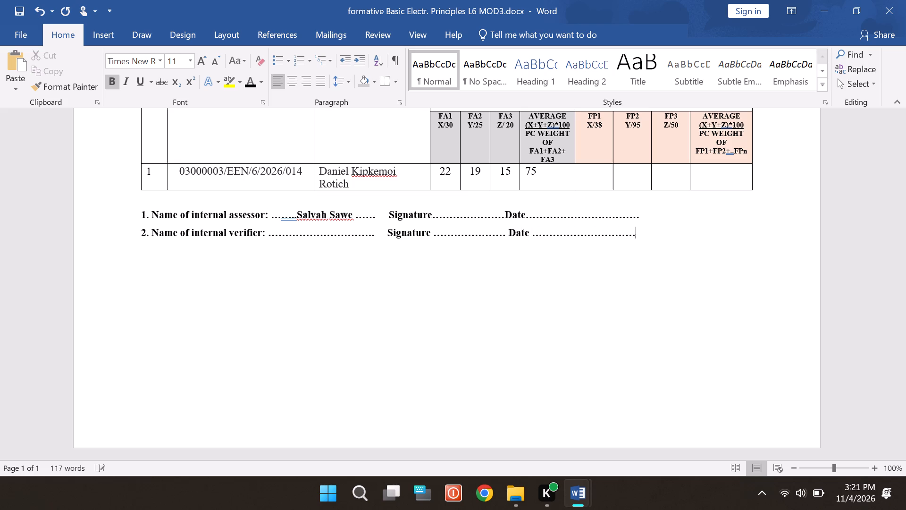
key("ctrl+s")
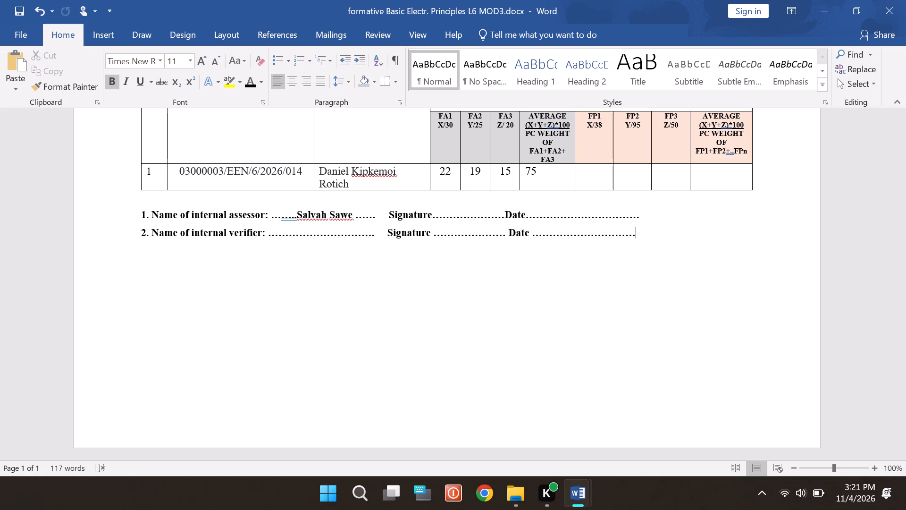
Close the L6 MOD3 marks sheet and open formative Basic Electrical Principles L5 MOD3 from the formative nov 2026 folder.
left_click(154, 233)
scroll(154, 233, "up", 6)
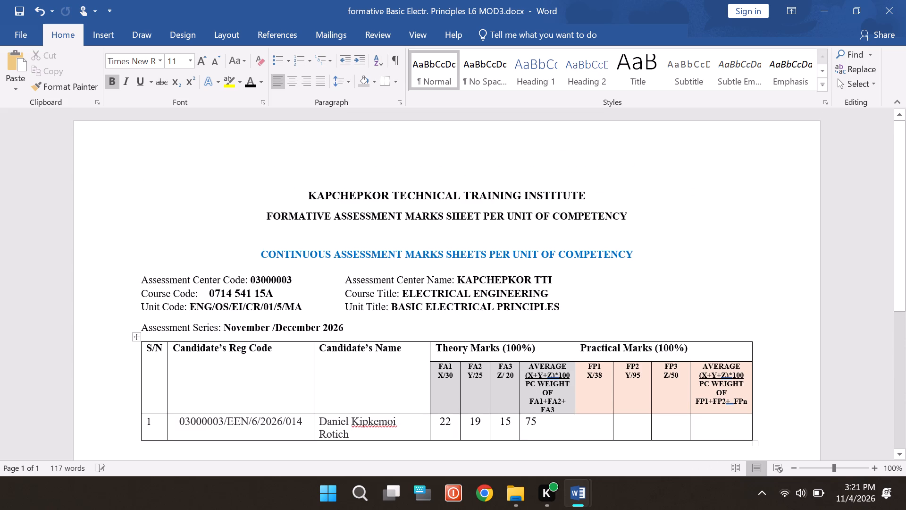
scroll(154, 233, "up", 1)
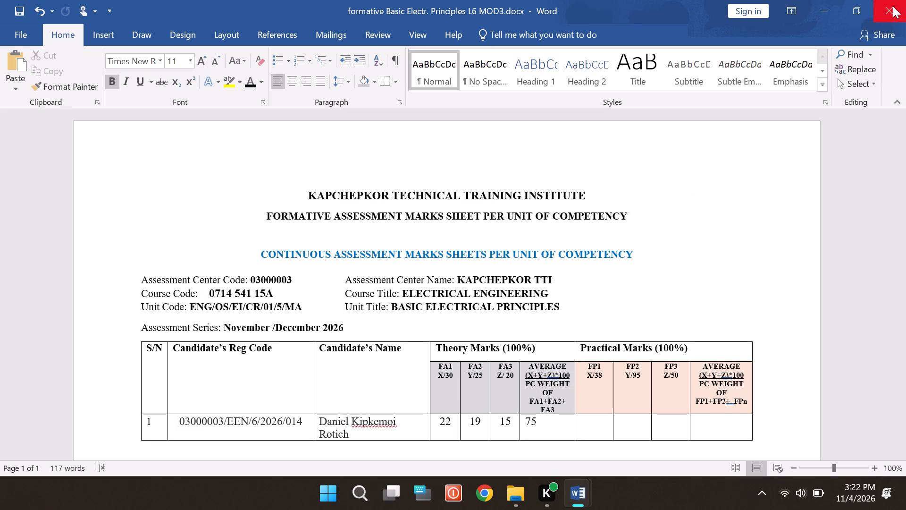
left_click(893, 6)
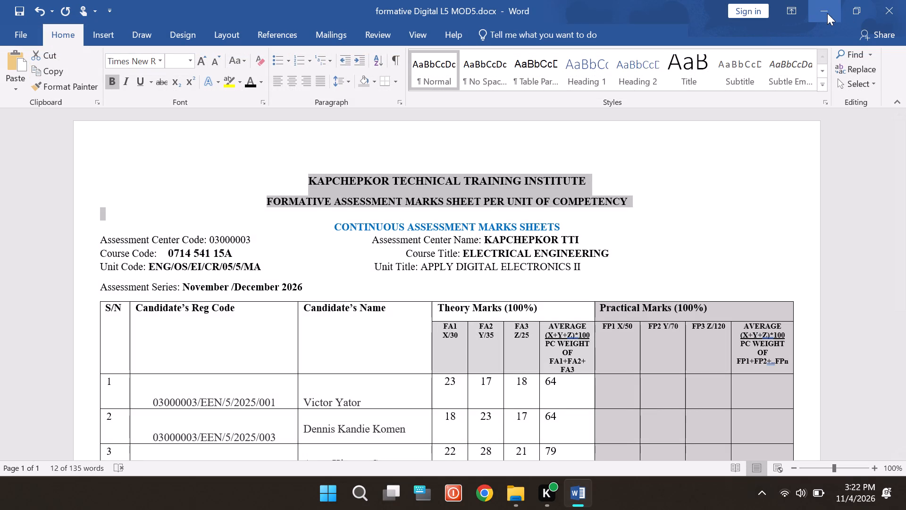
left_click(827, 13)
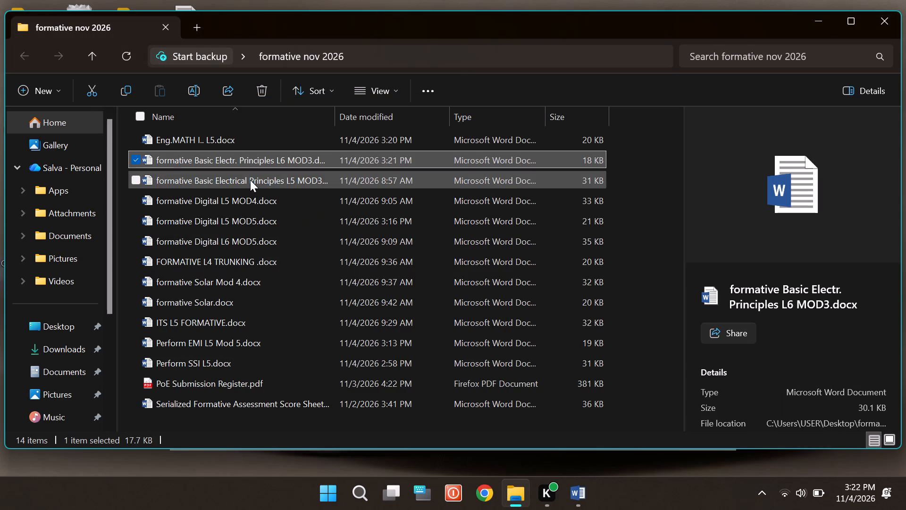
double_click(250, 180)
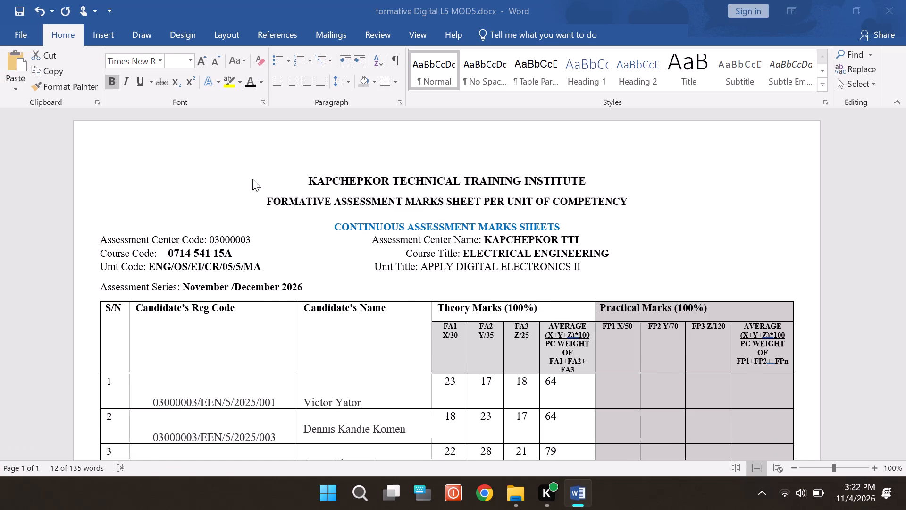
Delete the graphic above the TVET CDACC council heading.
left_click(470, 156)
key("BackSpace")
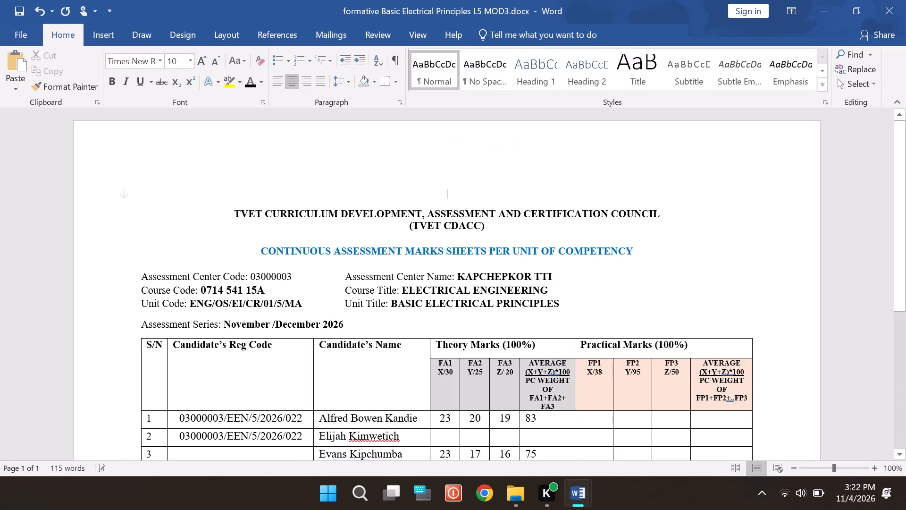
Replace the two-line TVET CDACC council heading with the copied institute and formative assessment headings.
left_click(234, 215)
left_click_drag(234, 215, 376, 210)
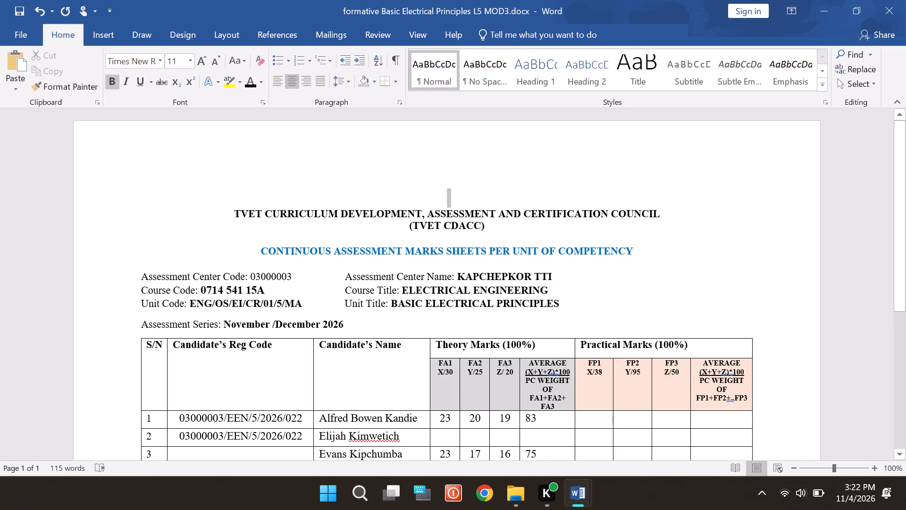
left_click_drag(376, 210, 485, 227)
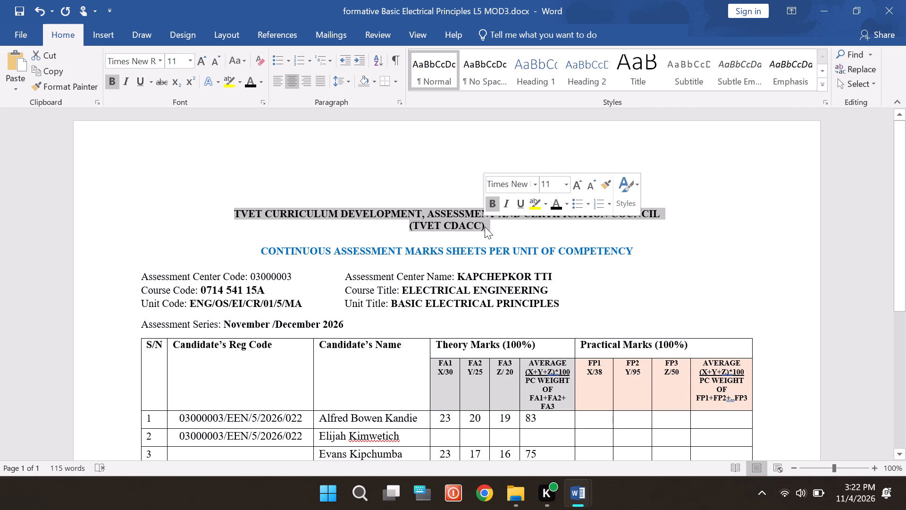
key("ctrl+v")
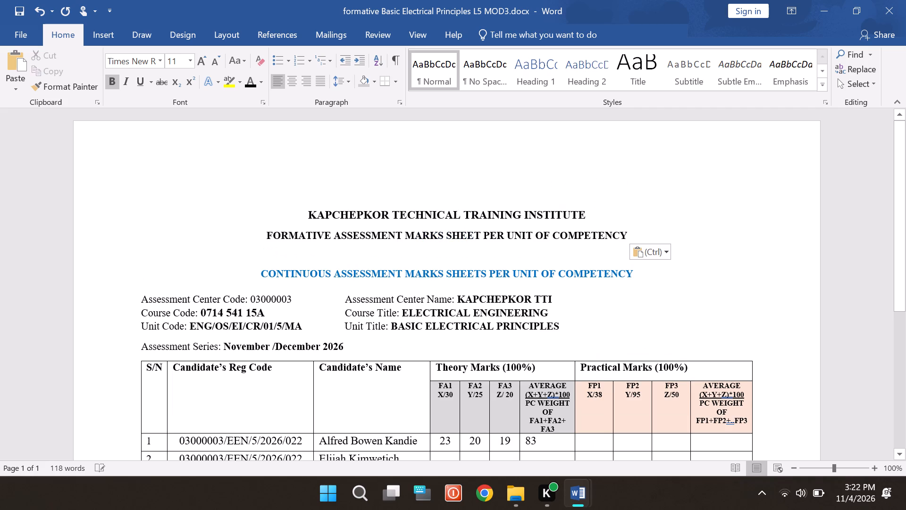
Add a line below the internal assessor line under the marks table reading "2. Name of internal verifier:".
scroll(433, 331, "down", 2)
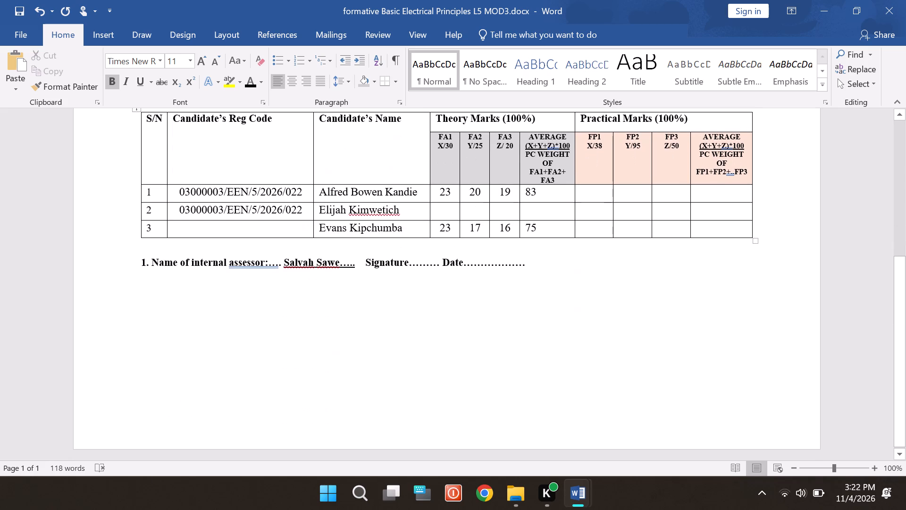
scroll(433, 331, "down", 2)
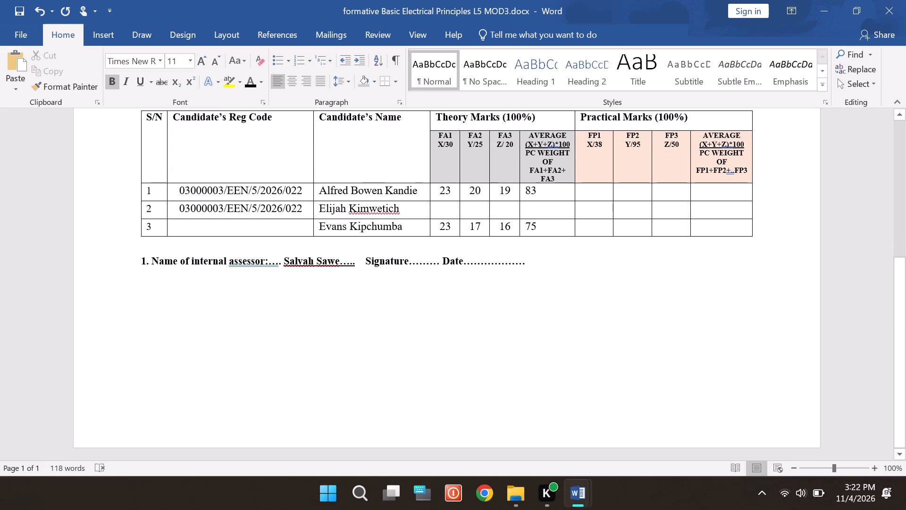
left_click(534, 268)
key("Return")
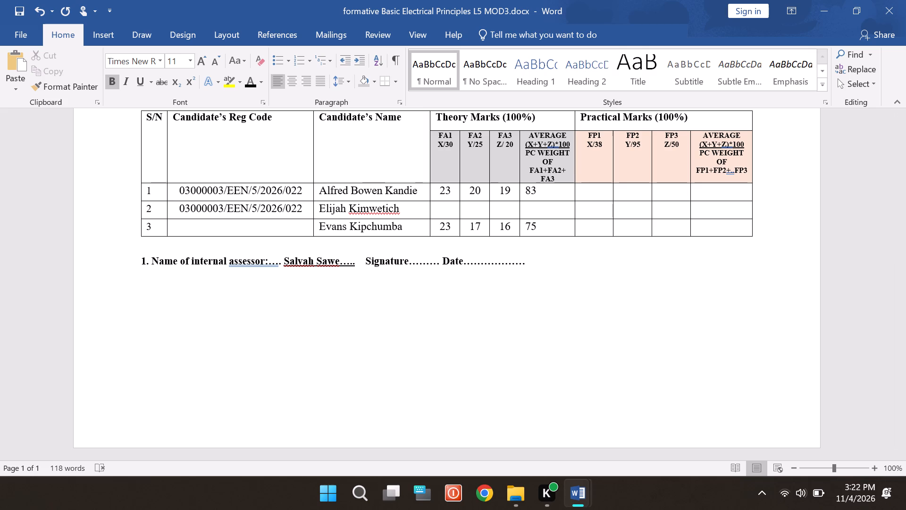
type("2.")
key("space")
type("Name")
key("space")
type("of")
key("space")
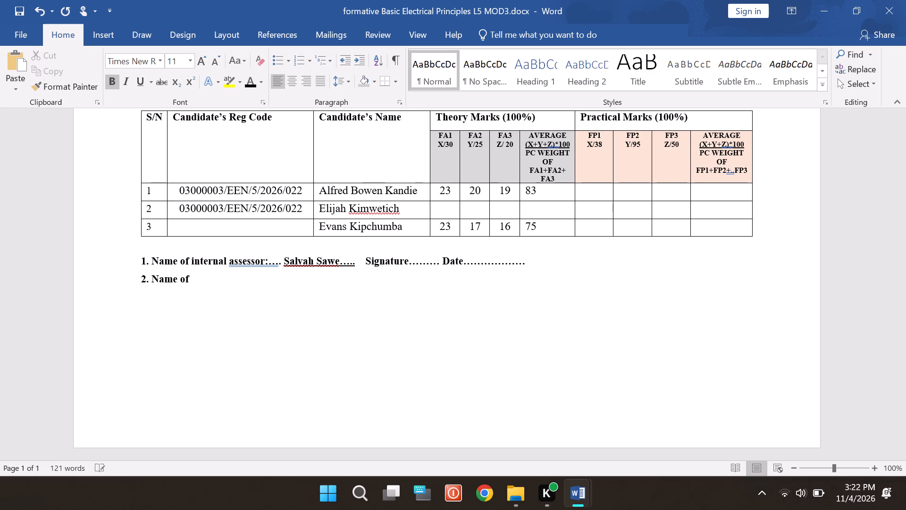
type("inter")
type("nal")
key("space")
type("verif")
key("i")
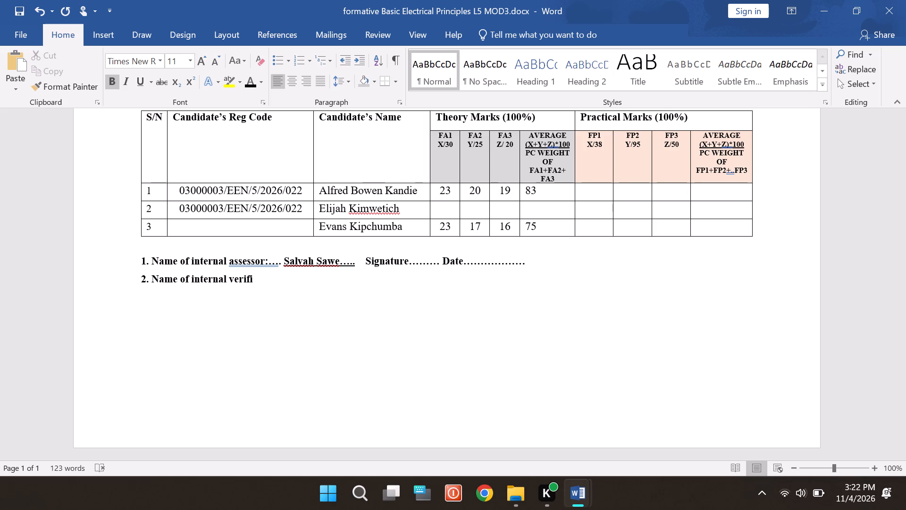
type("er")
key("ctrl+semicolon")
key("shift+colon")
Add a dotted blank after the internal verifier label, ending just past the assessor's name blank above.
key("space")
key("period")
key("period")
key("period")
key("period")
key("period")
key("period")
key("period")
key("period")
key("period")
key("period")
key("period")
key("period")
key("period")
key("period")
key("period")
key("period")
key("period")
key("period")
key("period")
key("period")
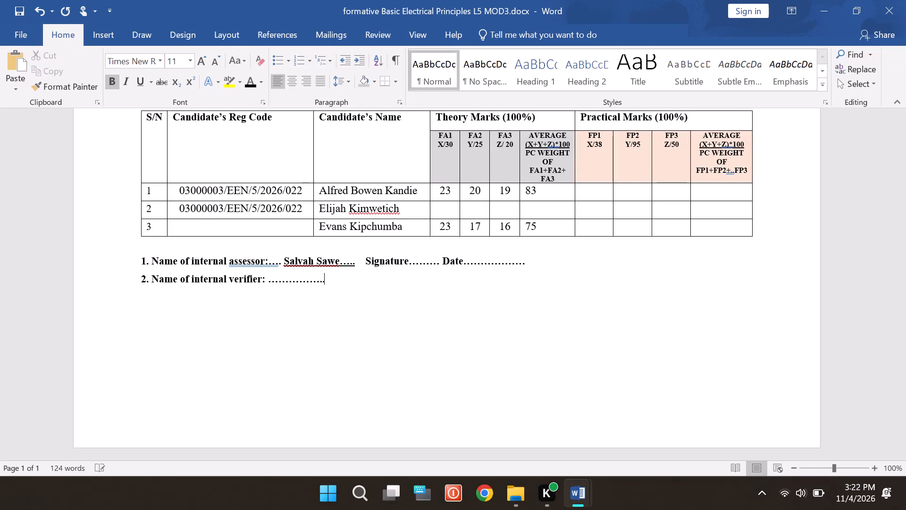
Add a "Signature" label with a short dotted blank after the internal verifier's name blank, matching the assessor line.
key("space")
key("space")
type("Signature")
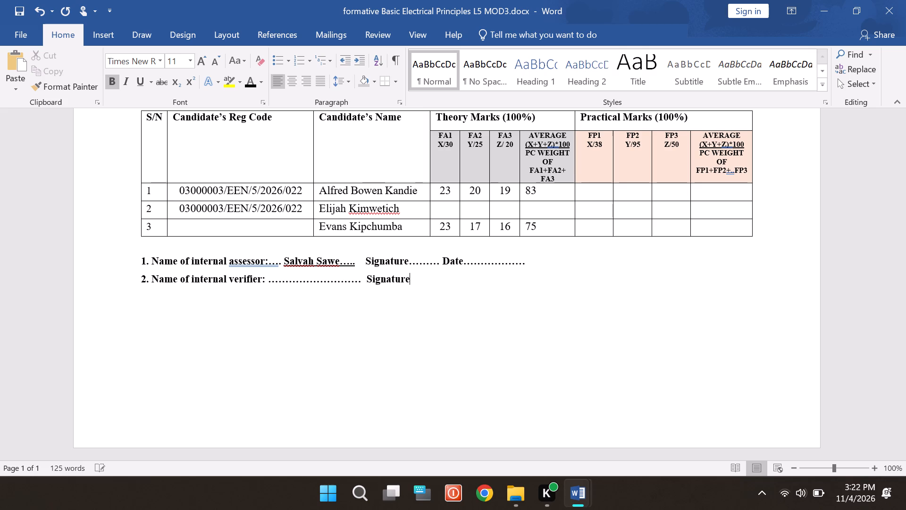
key("space")
type(".")
key("space")
Add a "Date" label with a dotted blank ending level with the assessor line's date blank, and save the document.
type("Date")
key("space")
key("period")
key("period")
key("period")
key("period")
key("period")
key("period")
key("period")
key("period")
key("period")
key("period")
key("period")
key("period")
key("period")
key("period")
key("period")
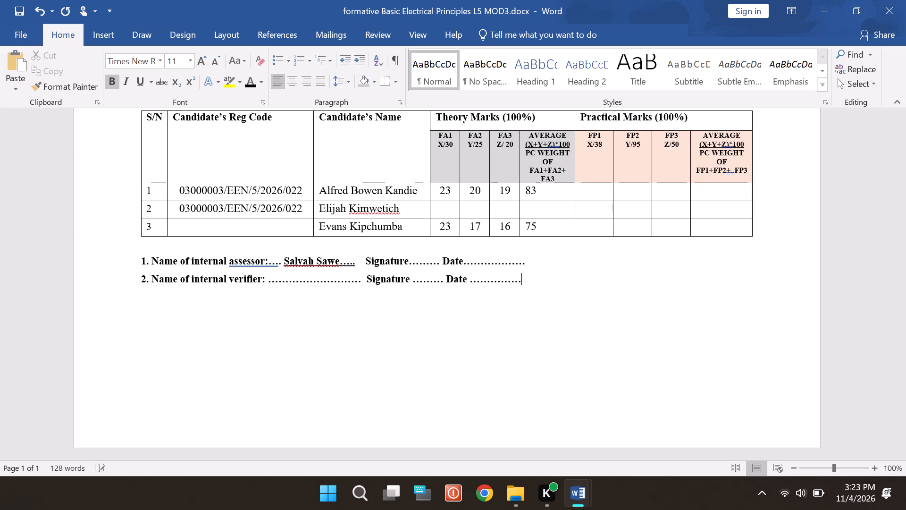
key("period")
key("ctrl+s")
Close the Basic Electrical Principles L5 MOD3 marks sheet and return to the formative nov 2026 folder.
scroll(534, 268, "up", 3)
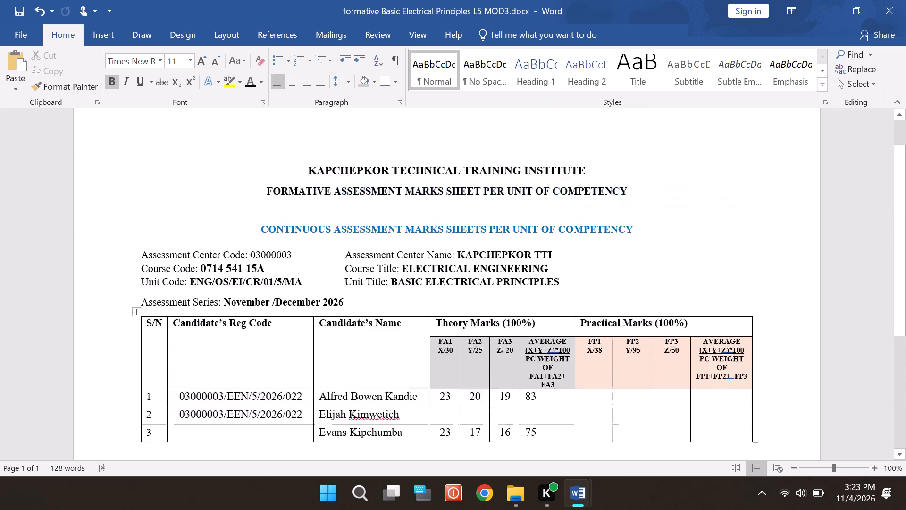
scroll(534, 268, "up", 1)
left_click(889, 13)
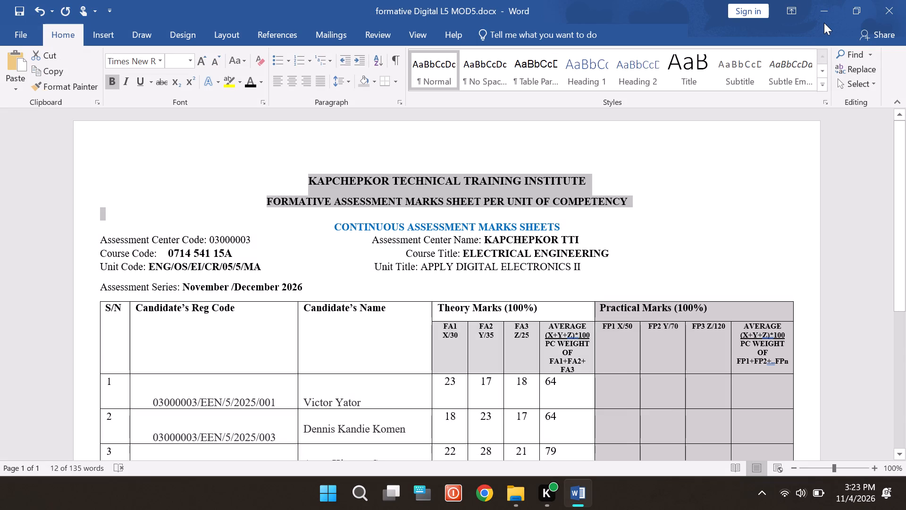
left_click(824, 18)
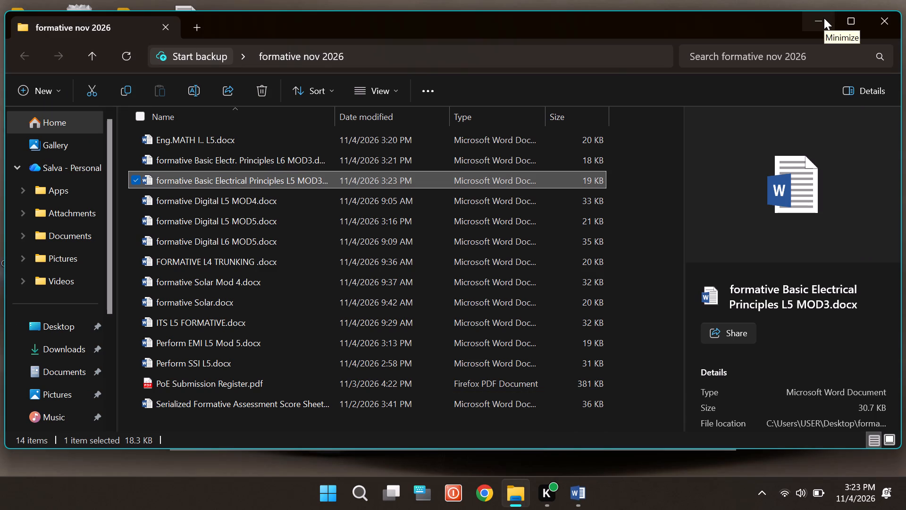
Open the formative Digital L5 MOD4 marks sheet and delete the TVET CDACC logo at the top of the page.
double_click(380, 203)
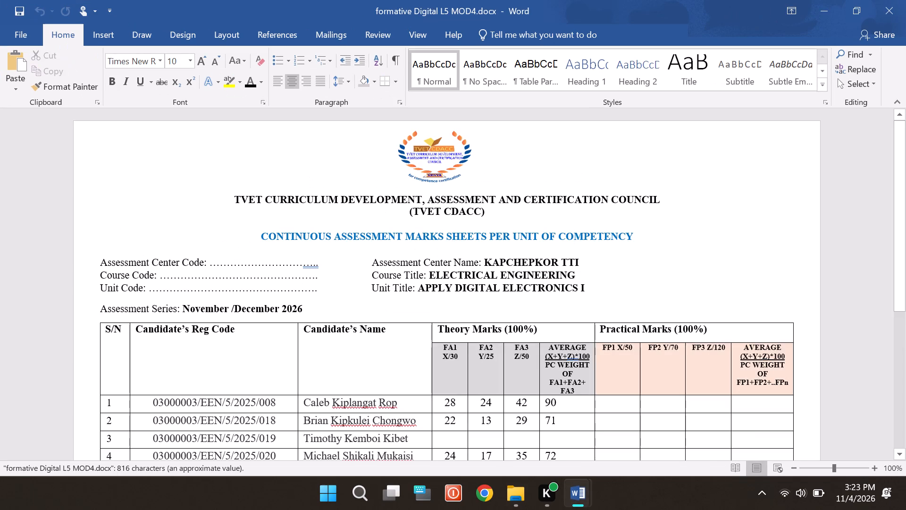
left_click(435, 159)
key("BackSpace")
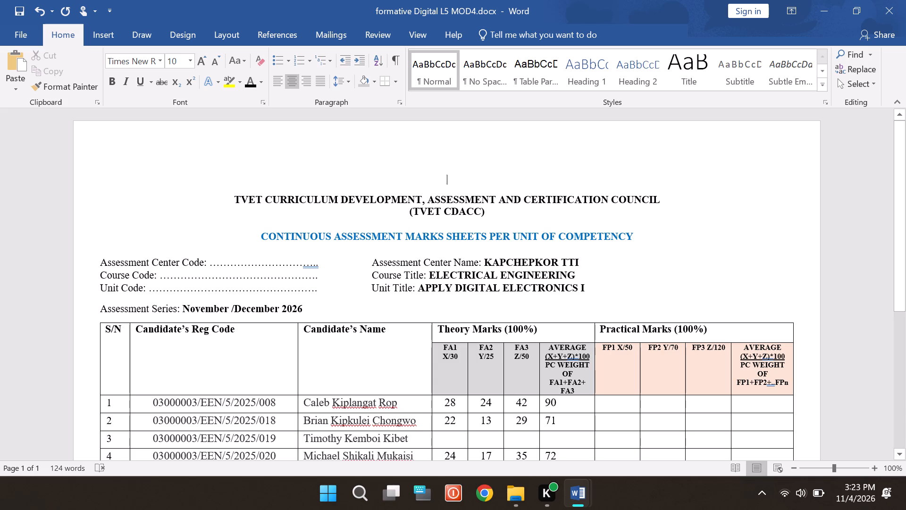
Replace the two-line TVET CDACC council heading with the copied Kapchepkor Technical Training Institute and formative assessment marks sheet heading.
left_click(231, 198)
left_click_drag(231, 198, 469, 215)
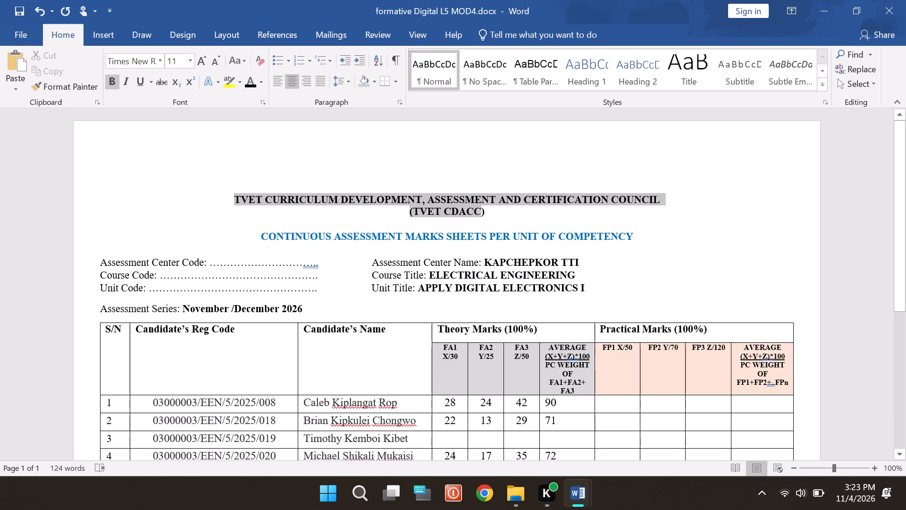
left_click_drag(469, 215, 484, 215)
key("BackSpace")
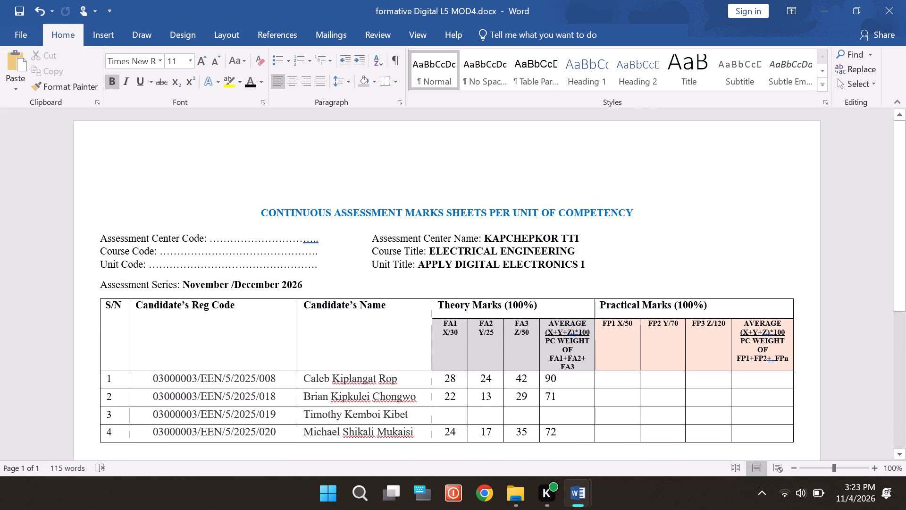
key("ctrl+v")
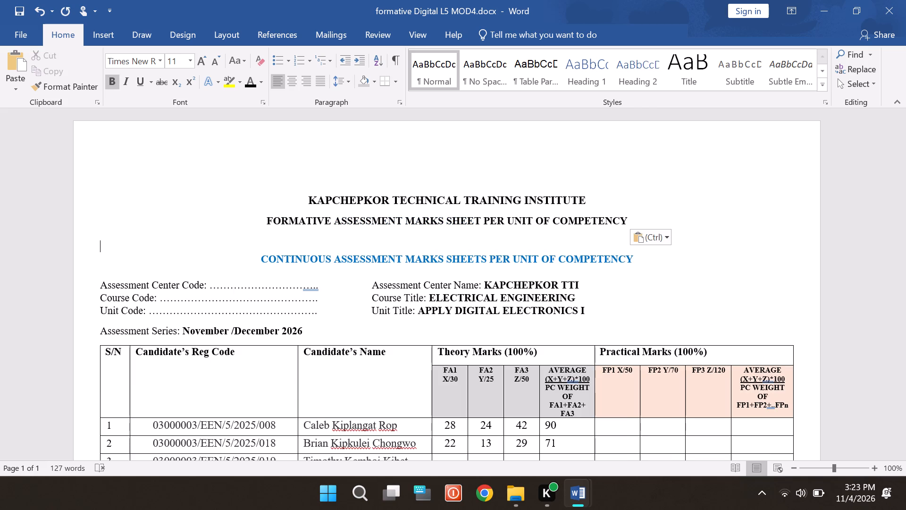
Add a new line reading "2. Name of internal verifier:" below the internal assessor line under the marks table.
scroll(461, 290, "down", 5)
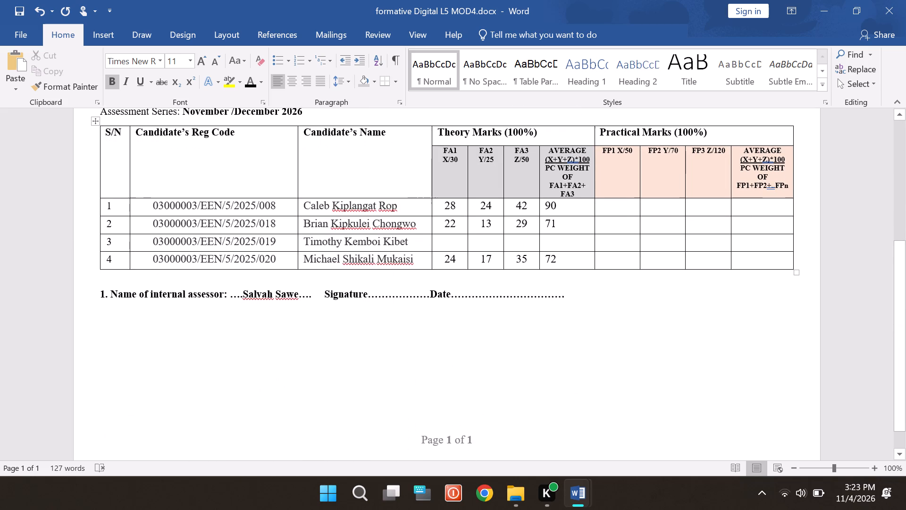
left_click(567, 299)
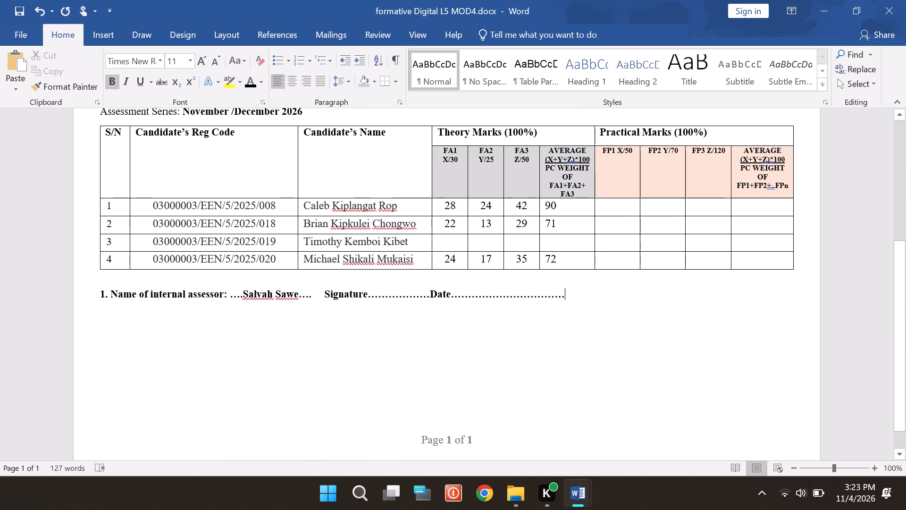
key("Return")
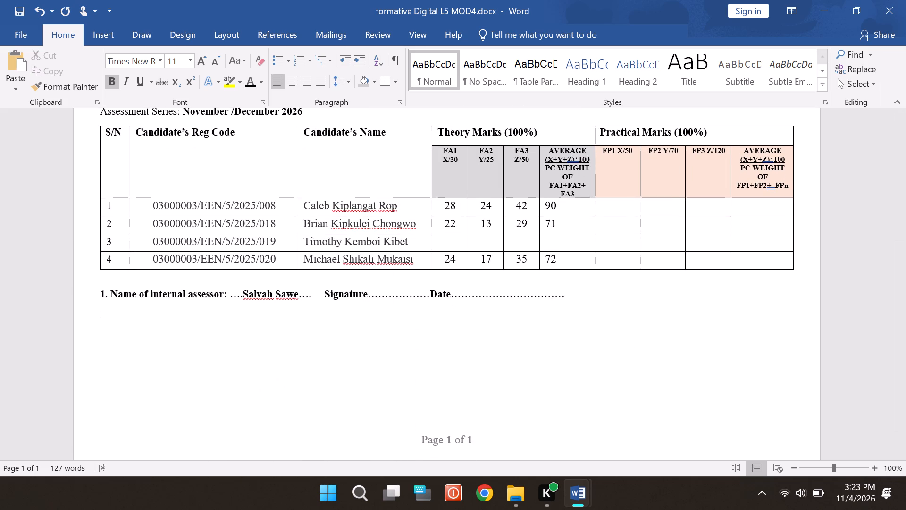
key("2")
key("period")
key("space")
key("shift+n")
type("ame")
key("space")
type("of")
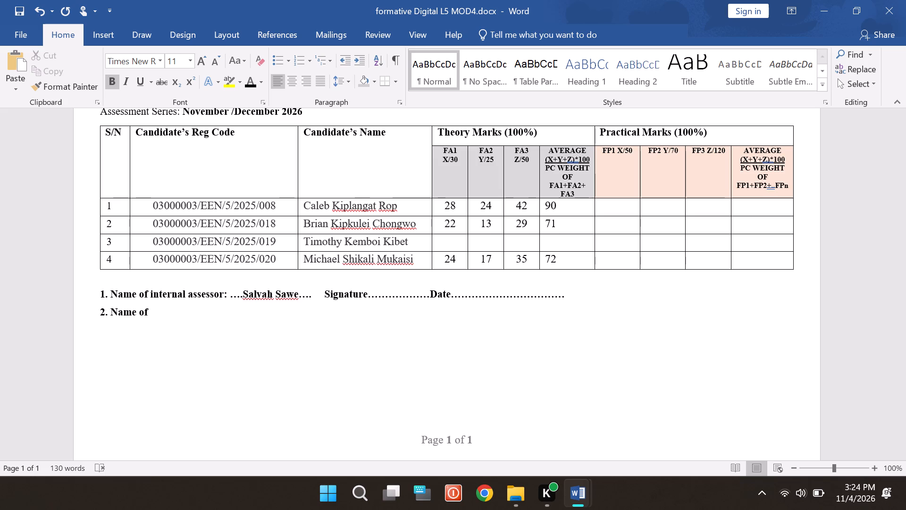
key("space")
type("inter")
type("nal")
key("space")
type("veru")
key("BackSpace")
type("ifier")
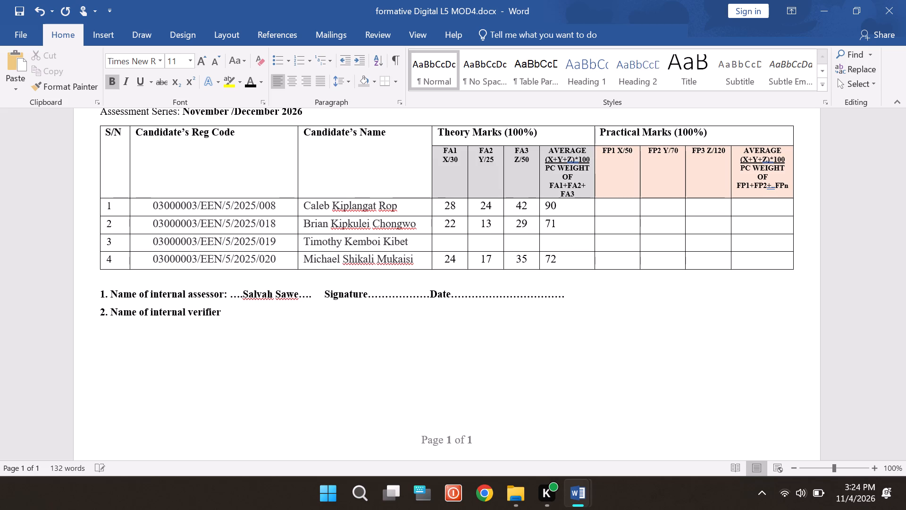
type(":")
Add a dotted blank after the internal verifier label, ending about level with the assessor's name blank above.
key("space")
key("period")
key("period")
key("period")
key("period")
key("period")
key("period")
key("period")
key("period")
key("period")
key("period")
key("period")
key("period")
key("period")
key("period")
key("period")
type(".........")
Add a spaced "Signature" label with a short dotted blank after the internal verifier's name blank, matching the assessor line.
key("space")
key("space")
key("space")
key("space")
key("space")
key("shift+s")
key("i")
key("g")
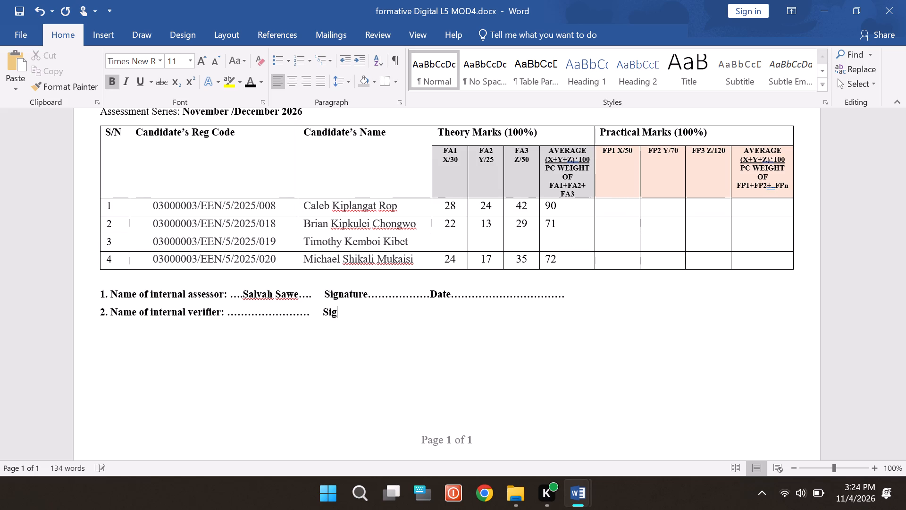
type("nature")
key("space")
type("..")
type("........")
Add a "Date" label with a dotted blank ending about level with the assessor line's date blank, and save the document.
key("space")
type("Date")
key("space")
type("....")
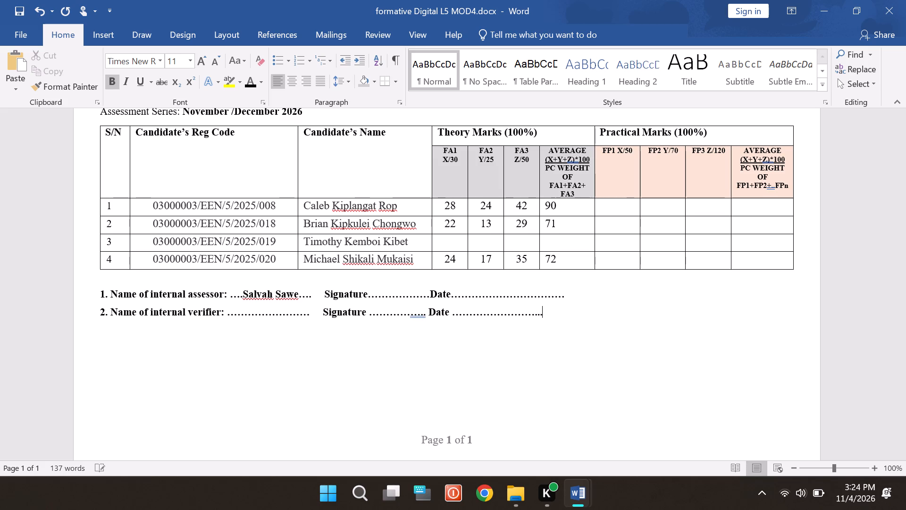
type(".....")
scroll(567, 299, "up", 1)
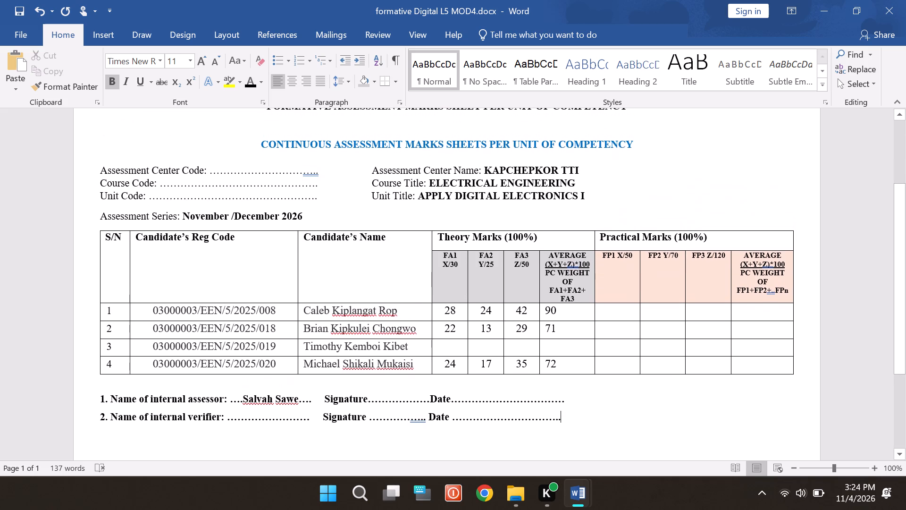
scroll(567, 299, "up", 1)
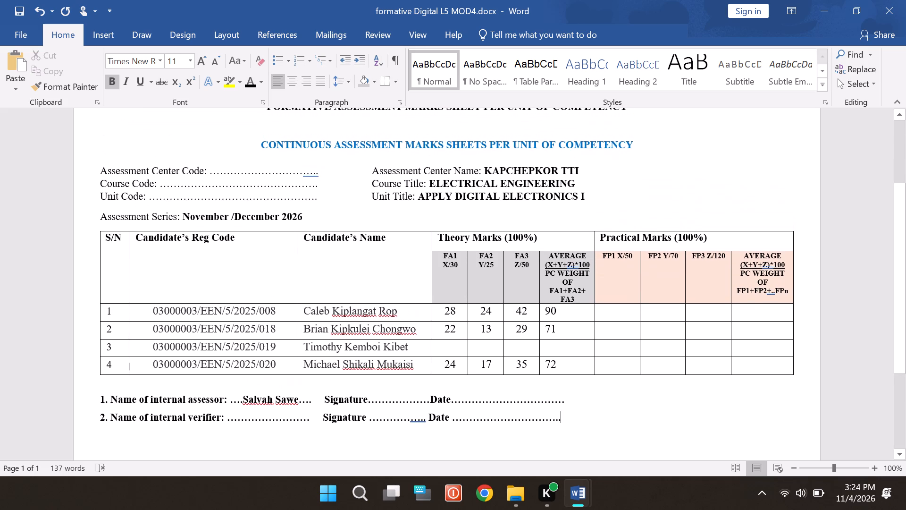
scroll(567, 299, "up", 1)
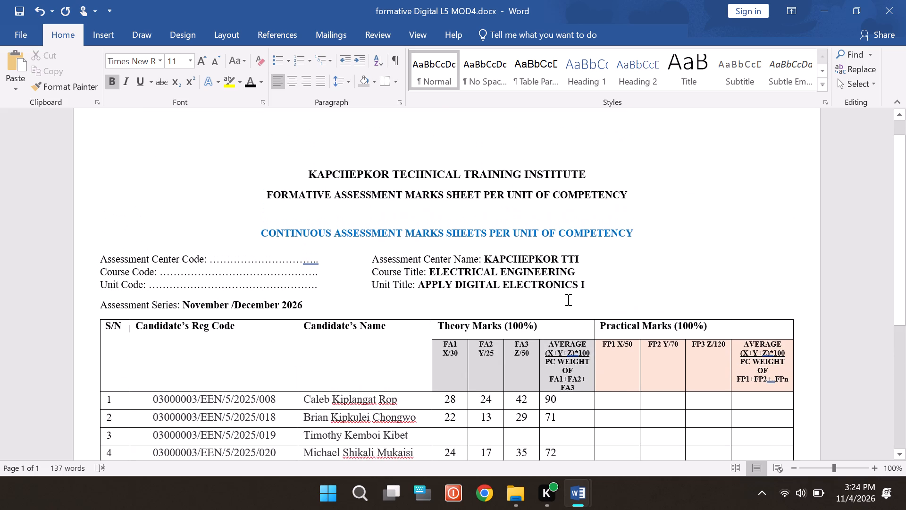
key("ctrl+s")
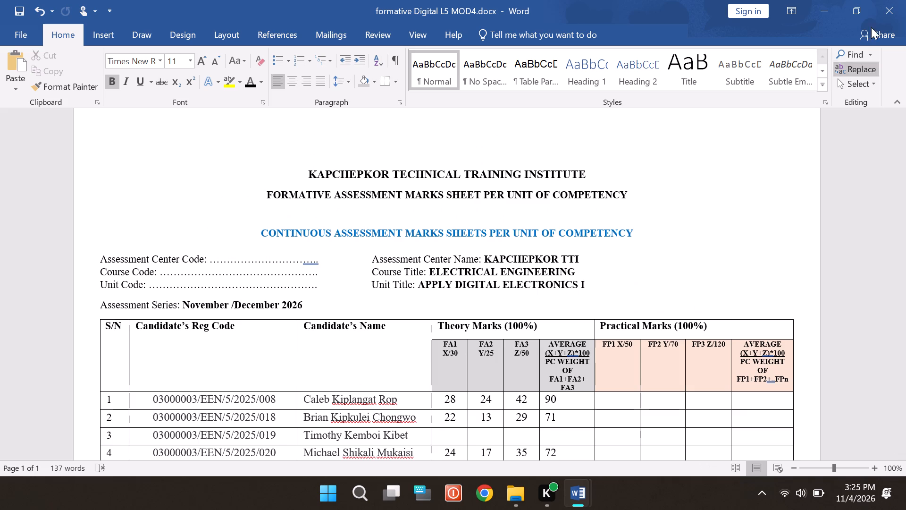
Close the Digital L5 MOD4 marks sheet and return to the formative nov 2026 folder.
left_click(894, 4)
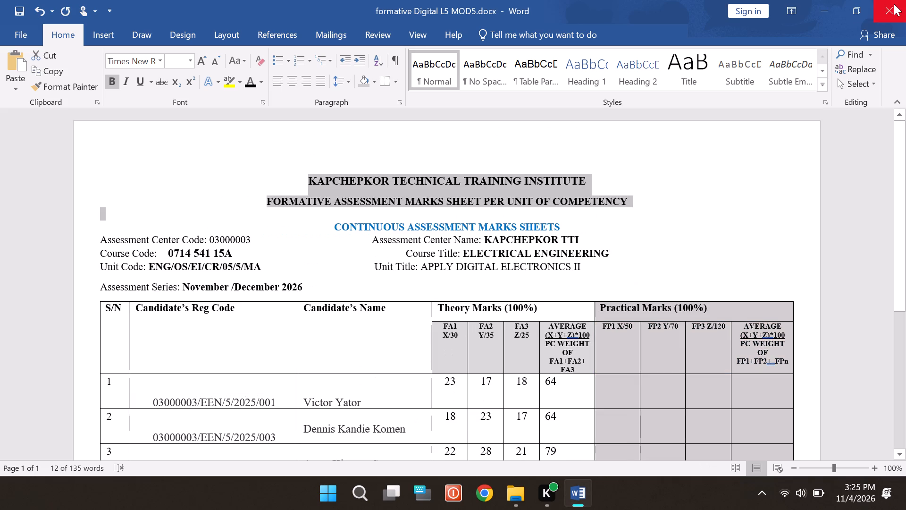
left_click(826, 10)
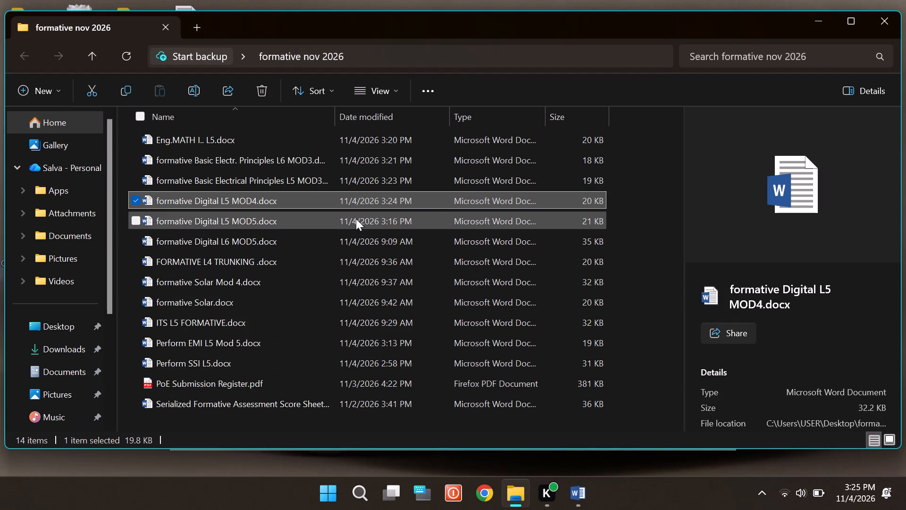
Check the heading of the formative Digital L5 MOD5 marks sheet, and return to the formative nov 2026 folder.
double_click(356, 219)
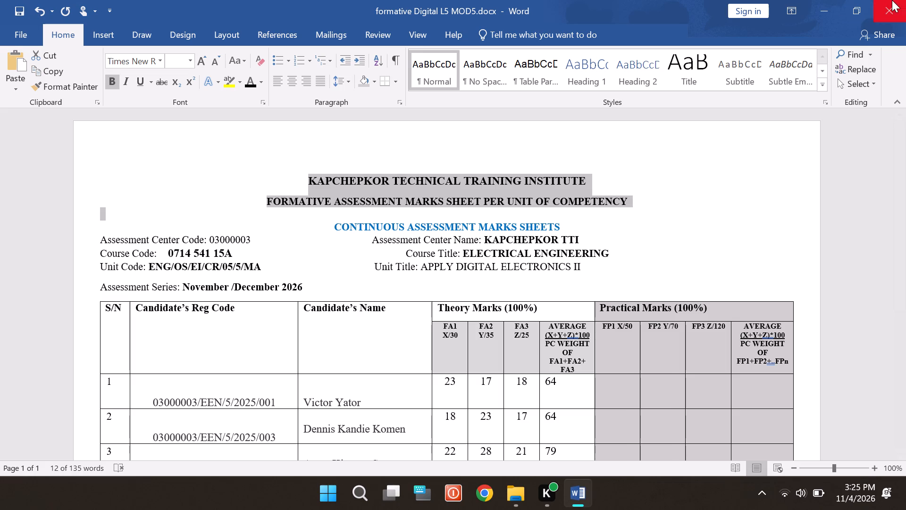
left_click(821, 11)
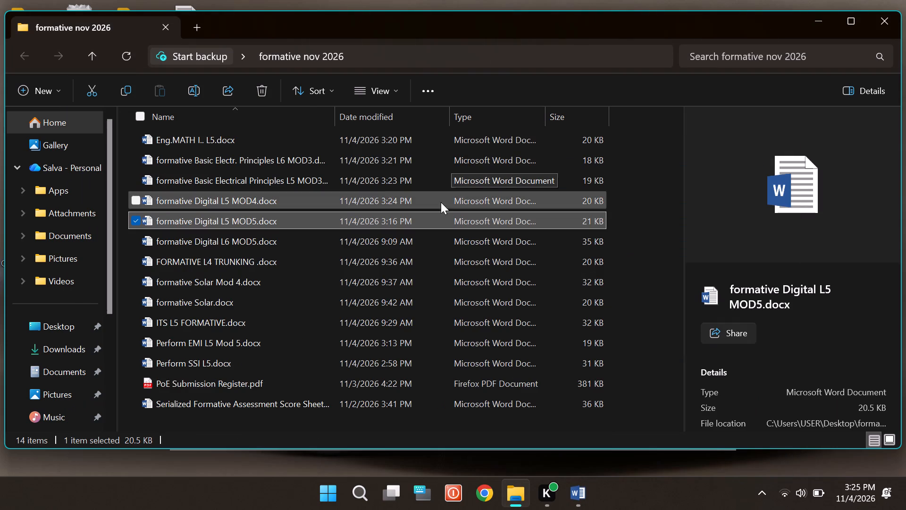
Open the formative Digital L6 MOD5 marks sheet and delete the TVET CDACC logo above its heading.
double_click(337, 245)
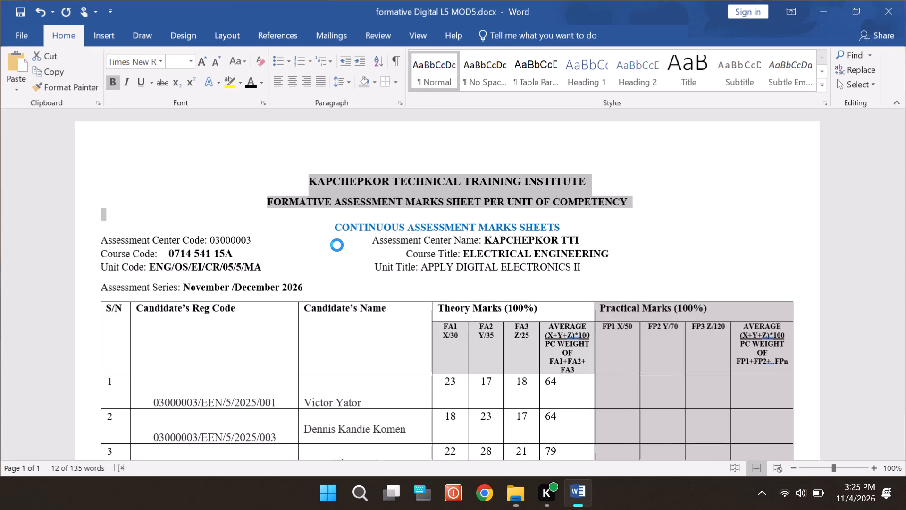
left_click(438, 158)
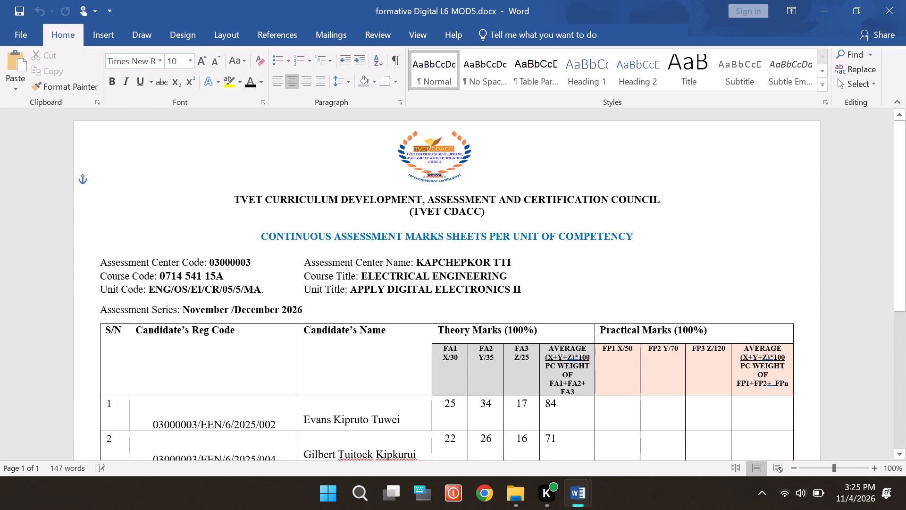
key("BackSpace")
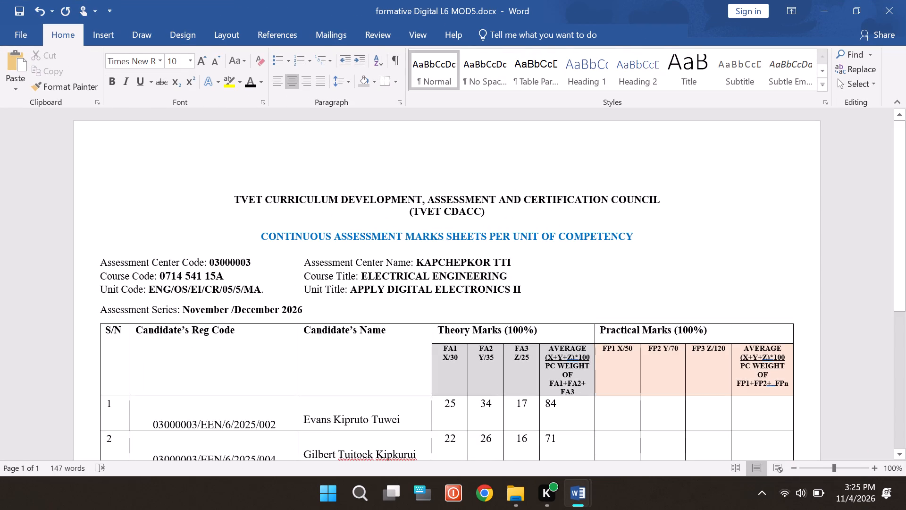
Replace the two-line TVET CDACC heading with the copied "KAPCHEPKOR TECHNICAL TRAINING INSTITUTE" and "FORMATIVE ASSESSMENT MARKS SHEET PER UNIT OF COMPETENCY" headings.
left_click(236, 197)
left_click_drag(236, 197, 486, 210)
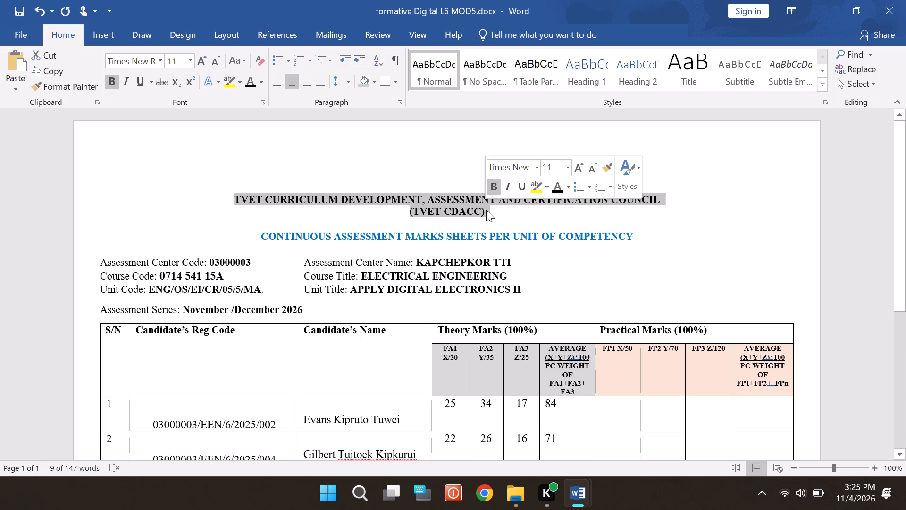
key("ctrl+v")
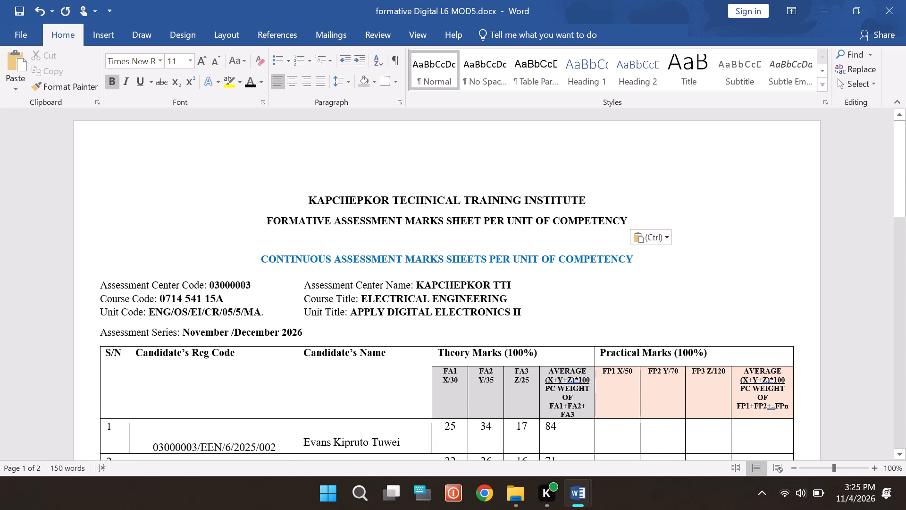
Remove the empty line left above the institute name heading.
scroll(486, 210, "down", 4)
scroll(486, 210, "up", 1)
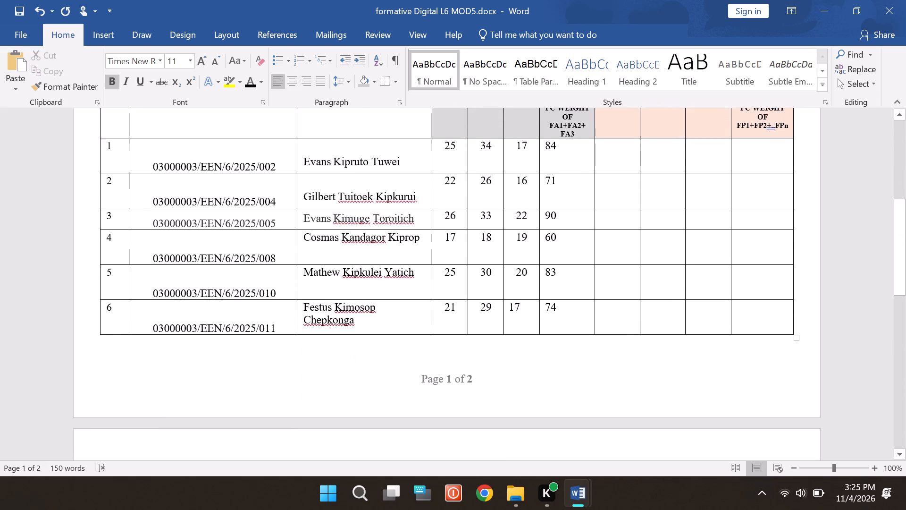
scroll(486, 210, "up", 1)
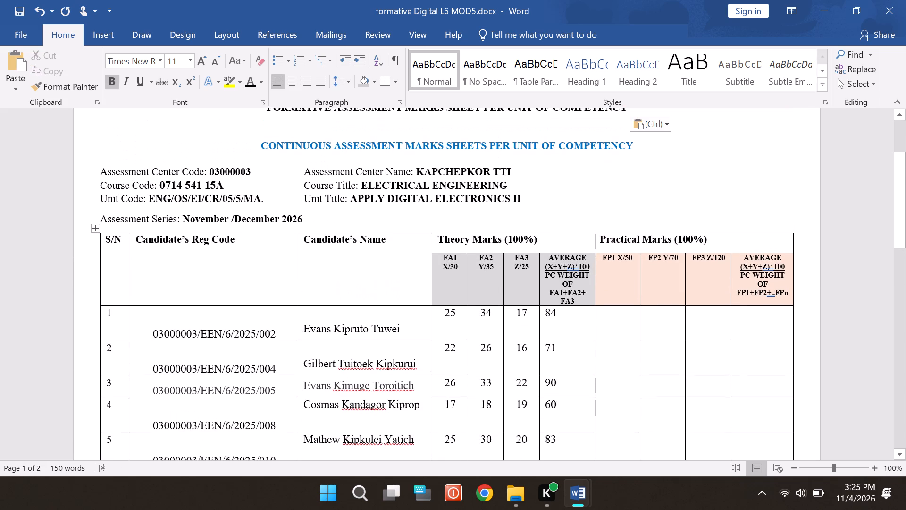
scroll(455, 173, "up", 1)
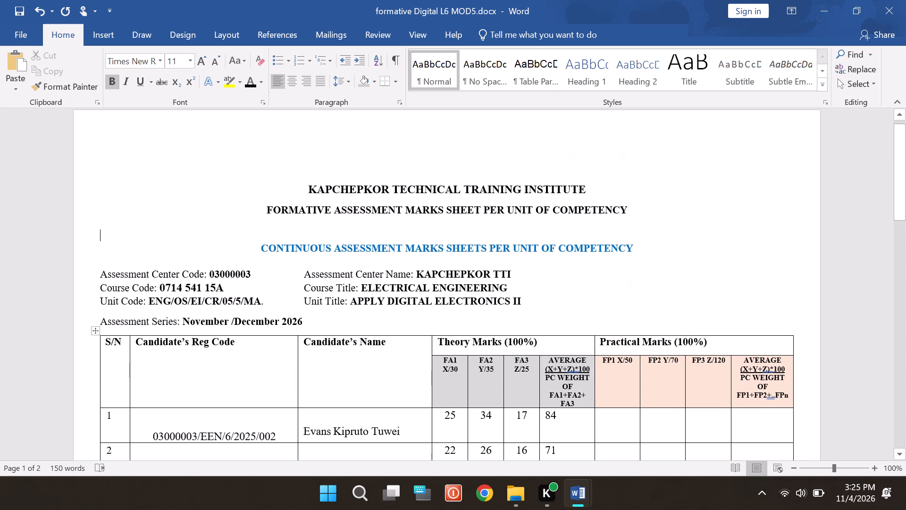
scroll(455, 173, "up", 1)
left_click(322, 177)
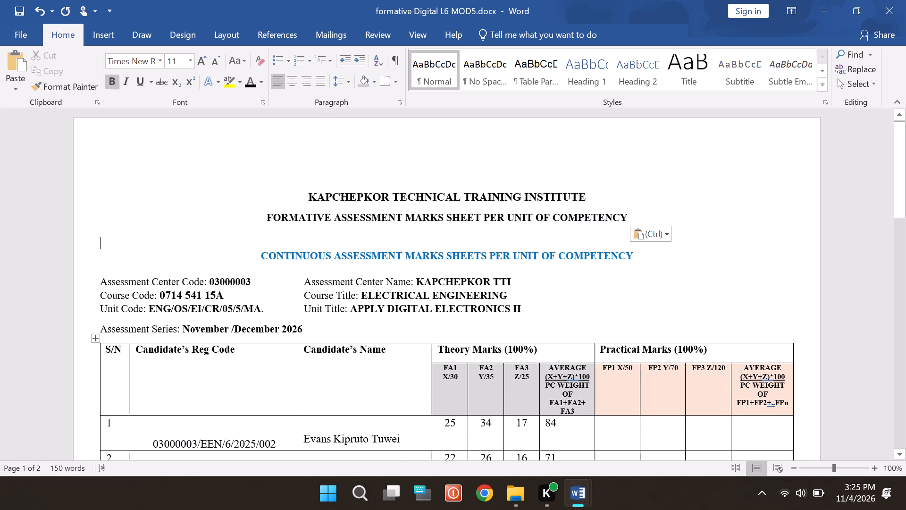
key("BackSpace")
key("BackSpace")
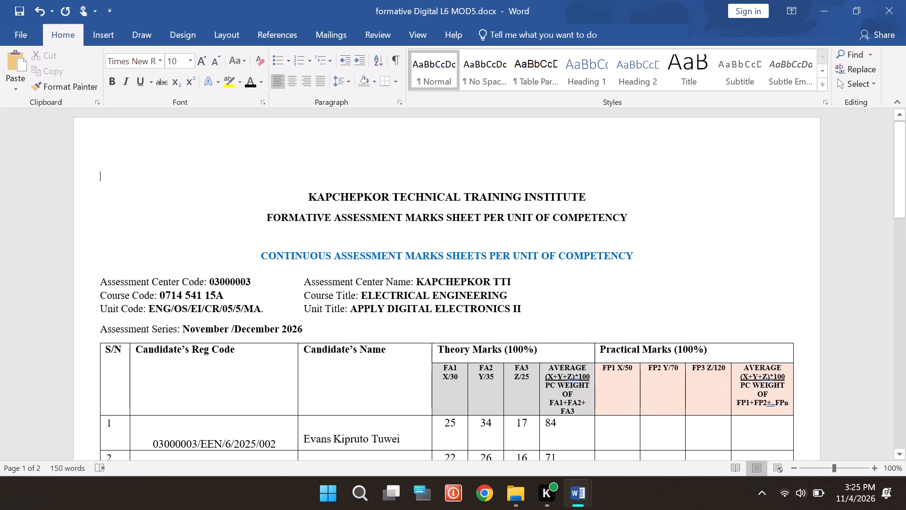
key("BackSpace")
left_click(302, 192)
key("BackSpace")
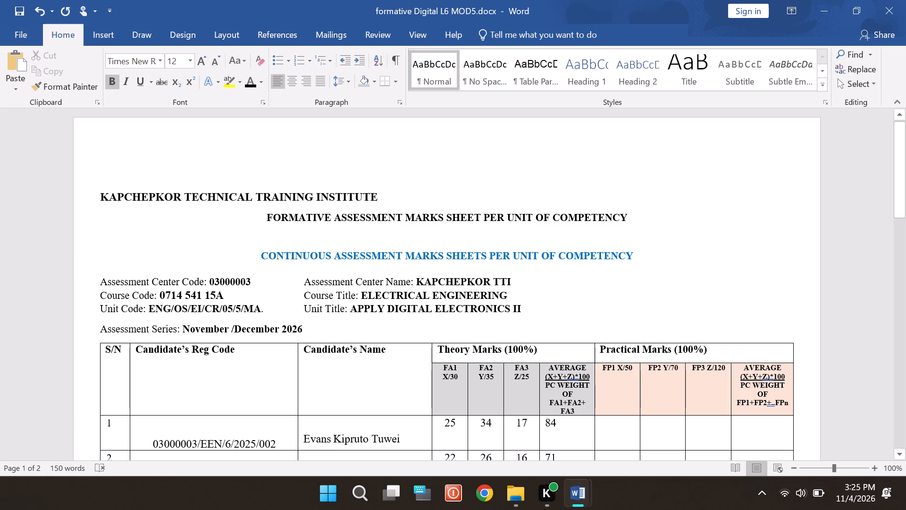
key("BackSpace")
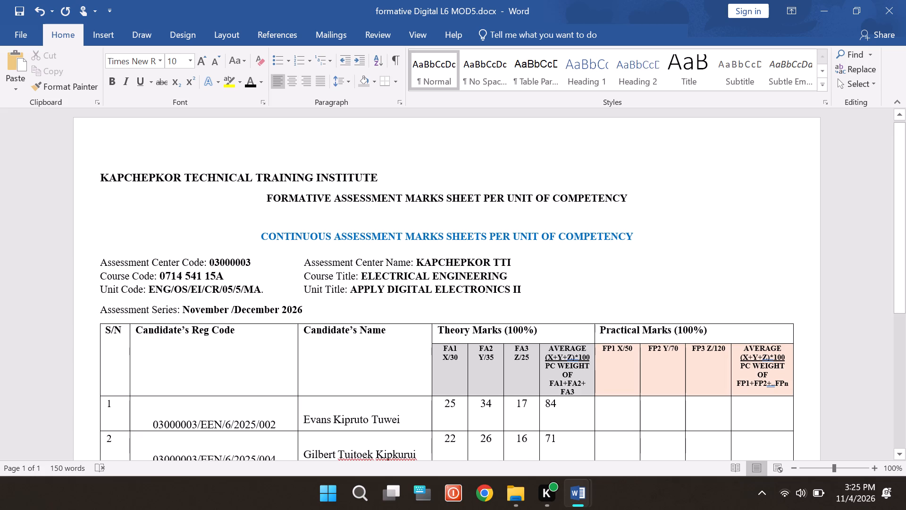
Centre the "KAPCHEPKOR TECHNICAL TRAINING INSTITUTE" heading line.
left_click_drag(99, 180, 106, 180)
left_click_drag(106, 180, 369, 188)
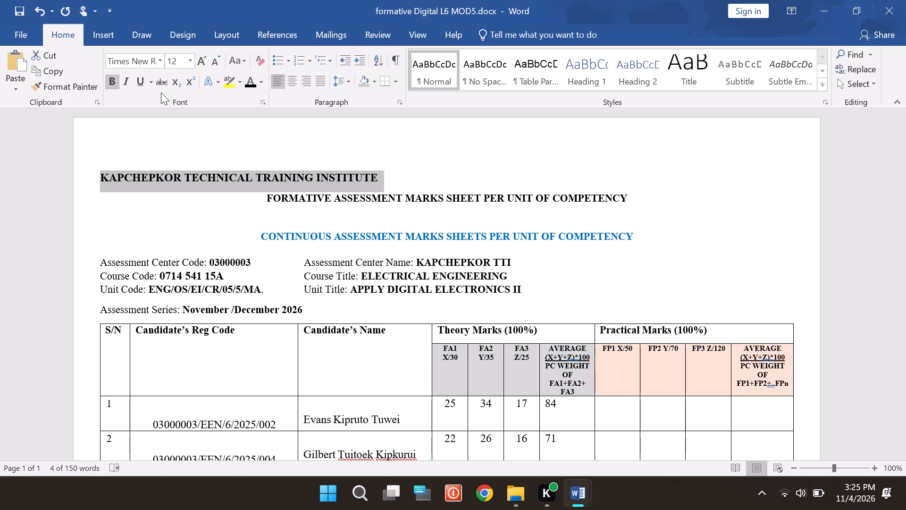
left_click(292, 85)
Check the marks sheet's layout from the heading down to the internal assessor line.
scroll(392, 246, "down", 3)
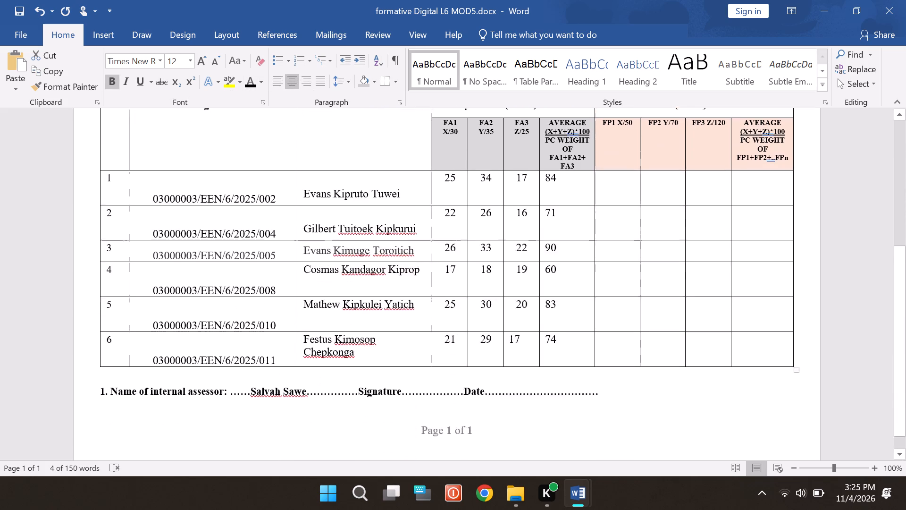
scroll(392, 246, "down", 1)
scroll(392, 246, "up", 1)
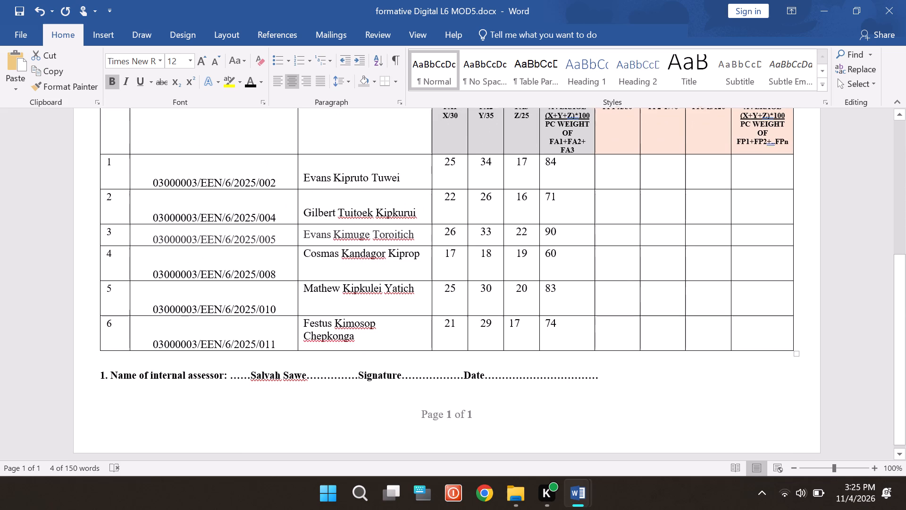
scroll(392, 246, "up", 2)
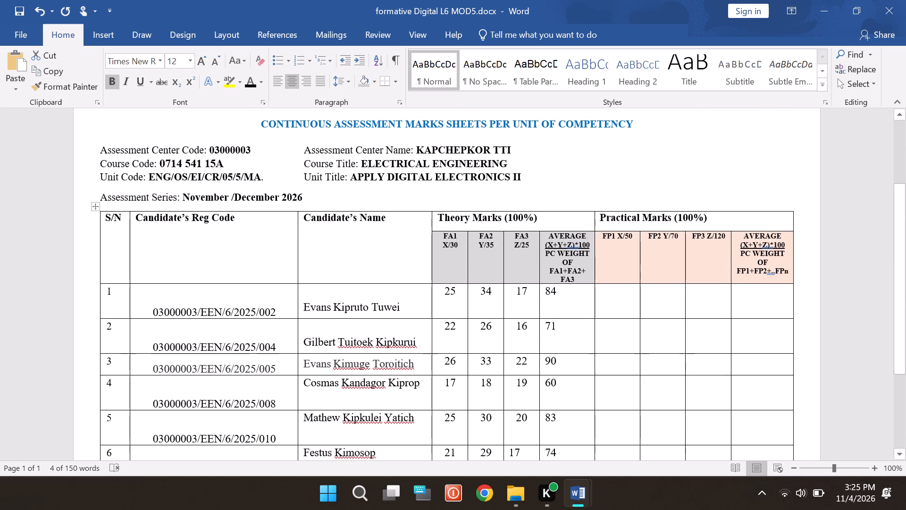
scroll(392, 246, "up", 1)
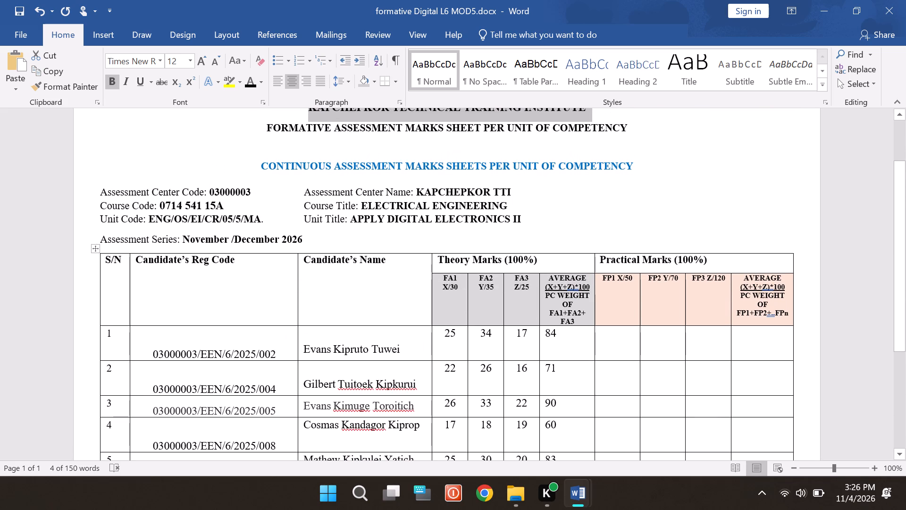
scroll(291, 214, "down", 1)
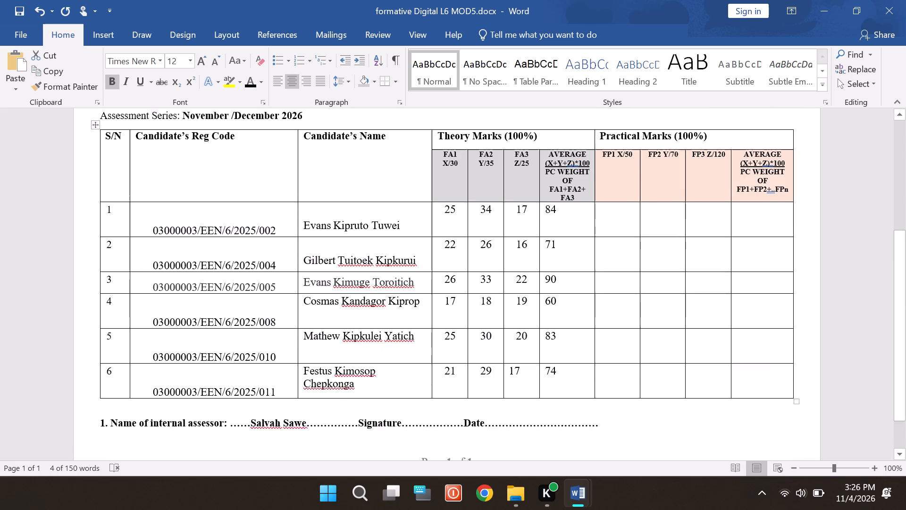
scroll(291, 214, "down", 2)
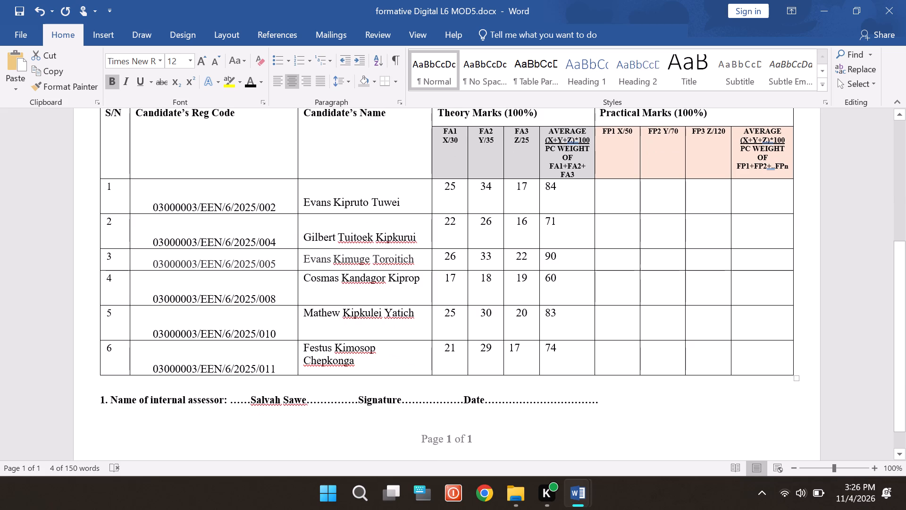
Remove the blank line above the registration code in row 5 and indent the code with spaces to match the other rows.
left_click(150, 335)
key("BackSpace")
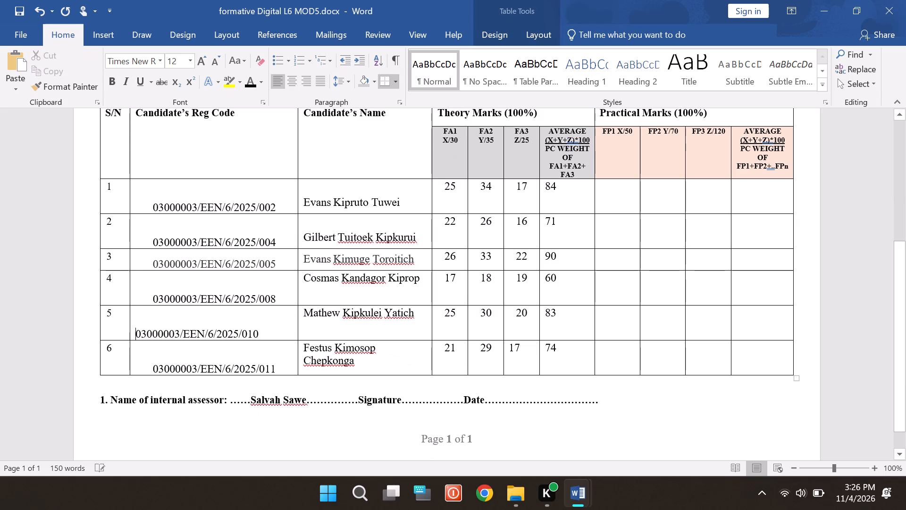
key("BackSpace")
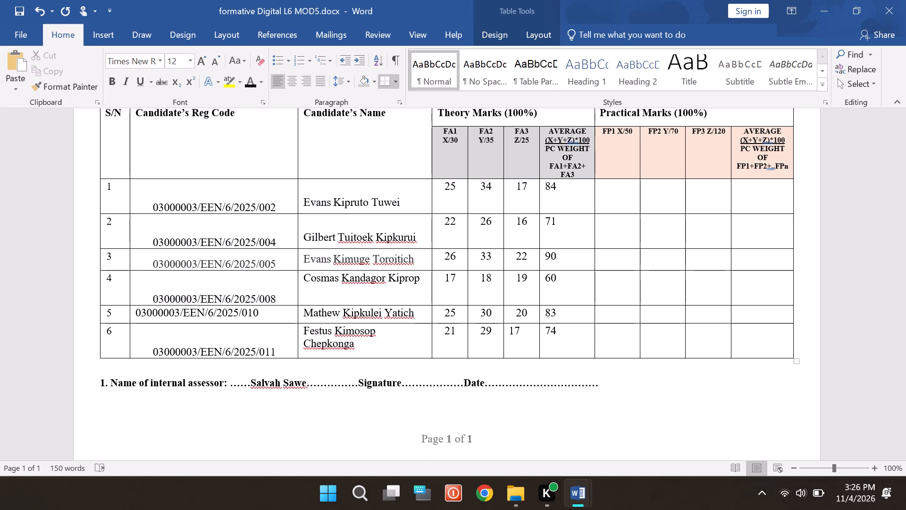
key("space")
key("space")
key("space")
key("space")
key("space")
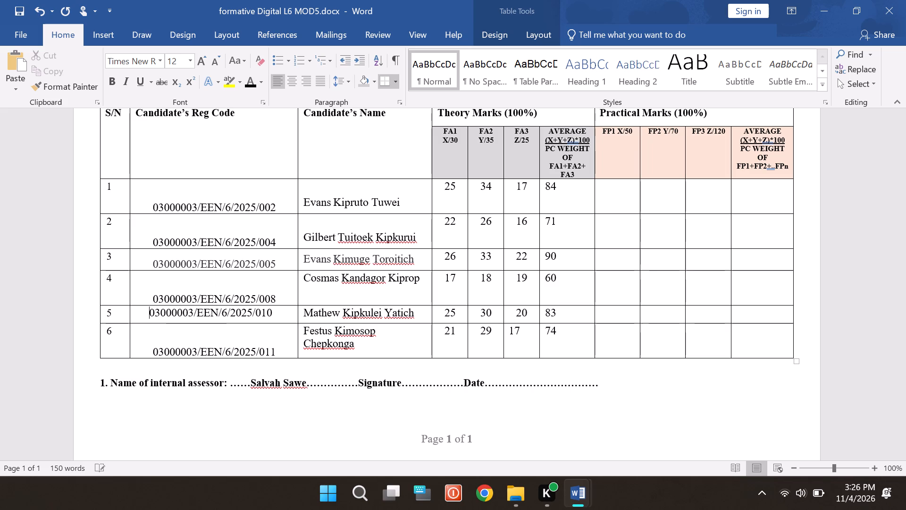
key("space")
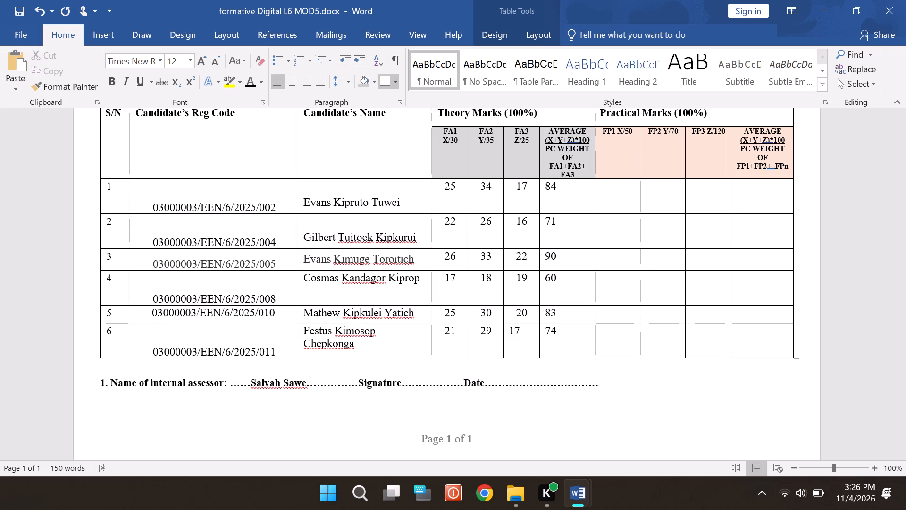
Add a numbered line 2 "Name of internal verifier:" below the assessor line, with a dotted blank ending just before the assessor line's Signature label.
scroll(150, 335, "down", 1)
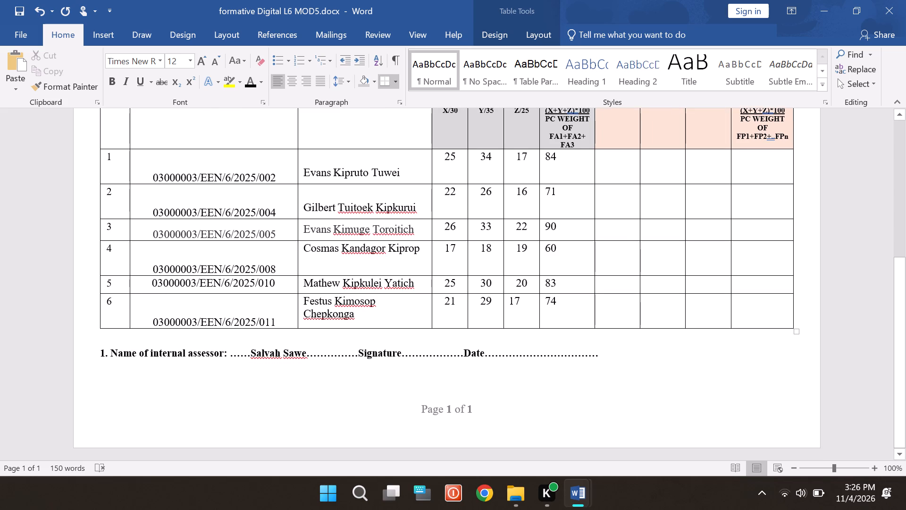
left_click(602, 355)
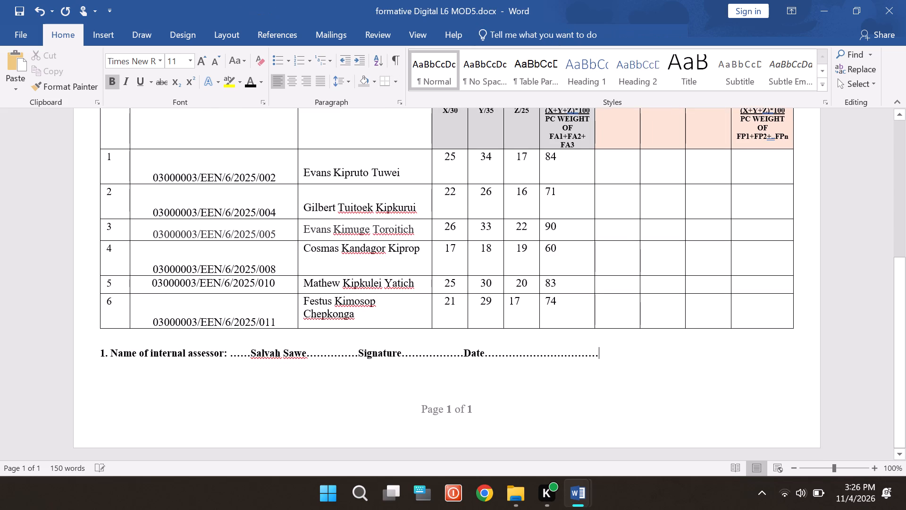
key("Return")
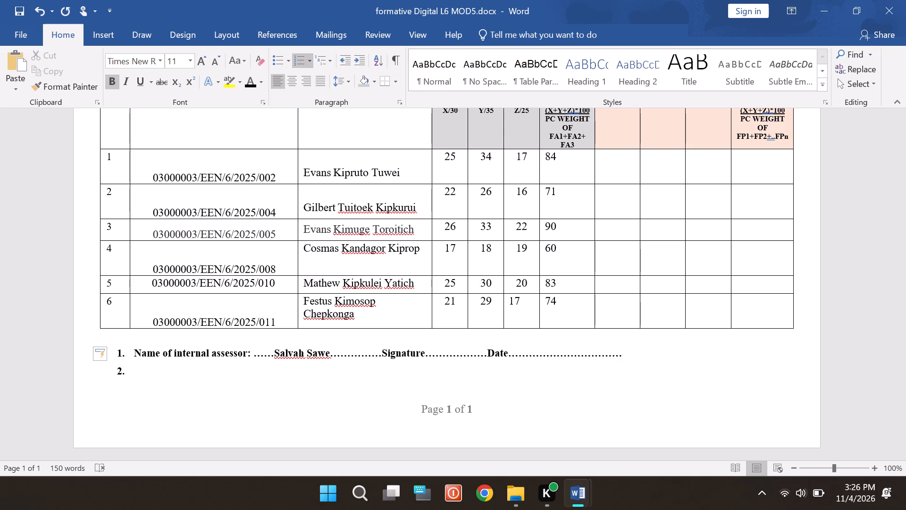
key("shift+n")
key("a")
type("me o")
type("f internal")
key("space")
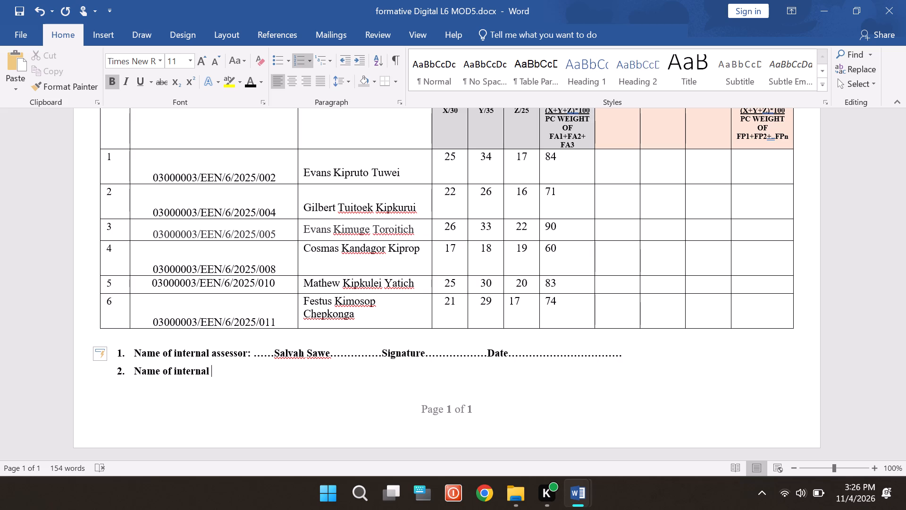
type("ver")
type("ifier")
type(":")
key("space")
type("........")
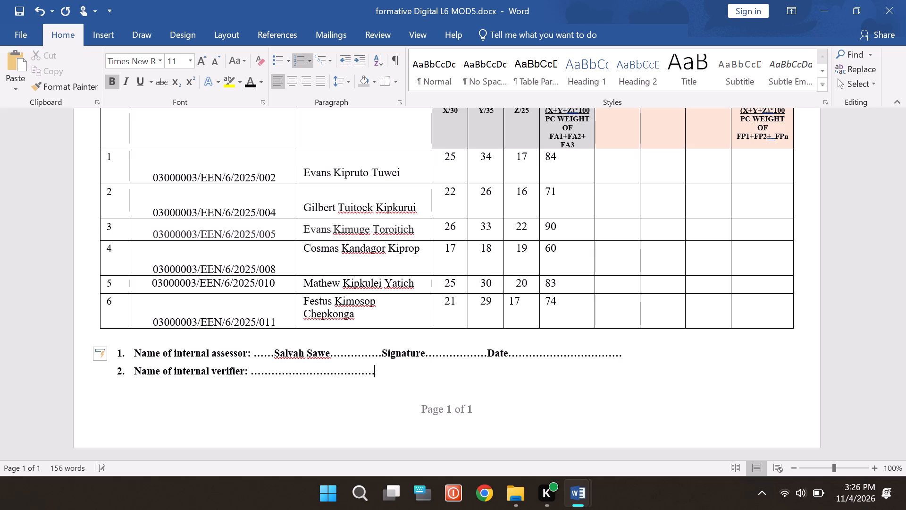
Complete the internal verifier line with "Signature" and "Date" labels, each followed by a dotted blank matching the assessor line's blanks.
key("space")
key("space")
type("Signature")
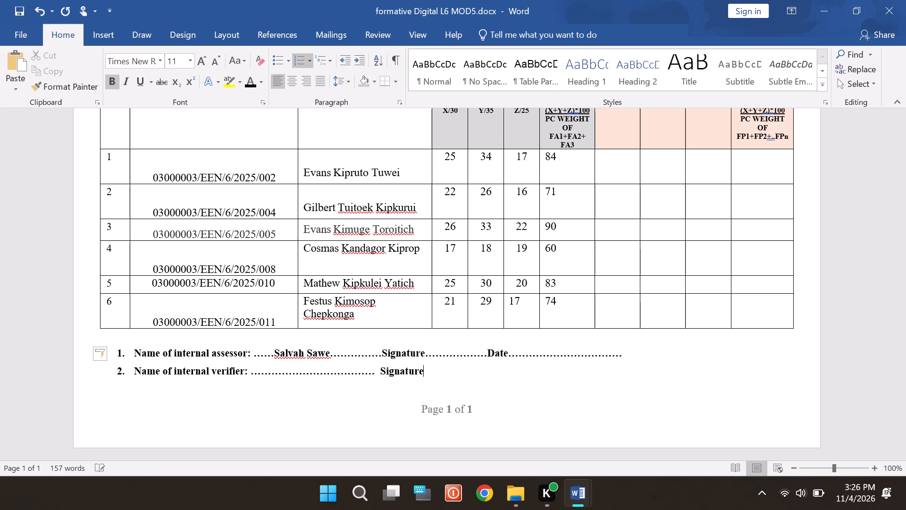
key("space")
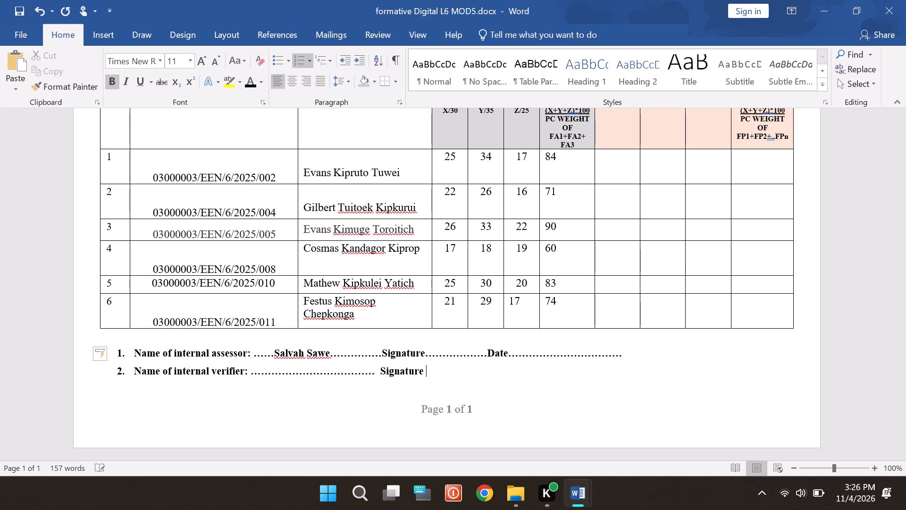
type("..")
key("space")
type("Date")
key("space")
type(".")
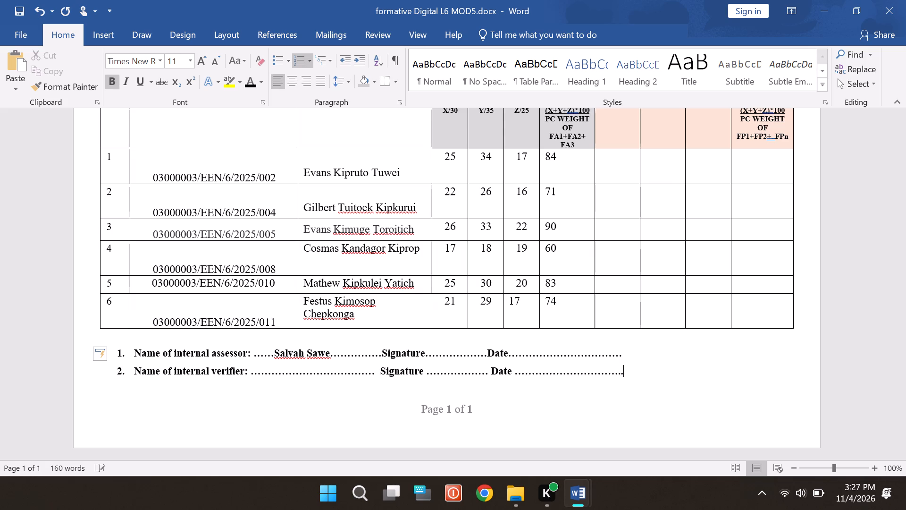
Save the Digital L6 MOD5 marks sheet and close it.
key("ctrl+s")
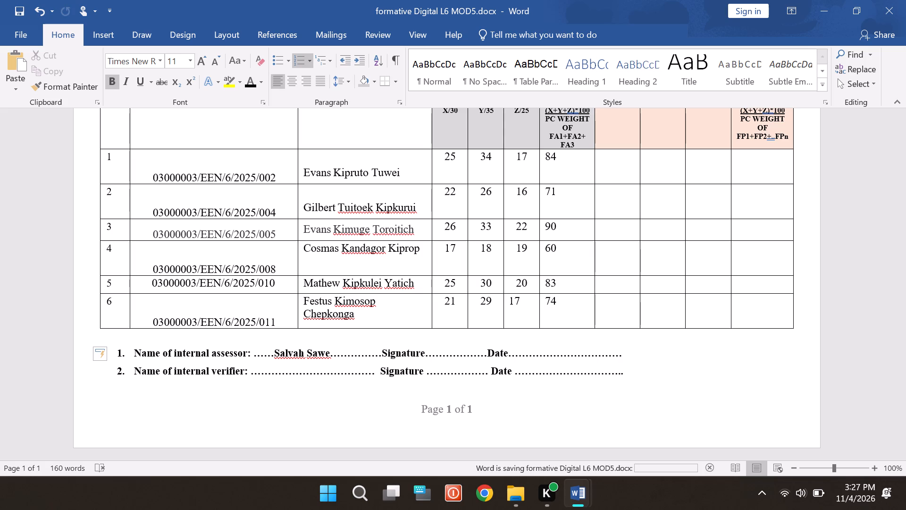
scroll(602, 355, "up", 4)
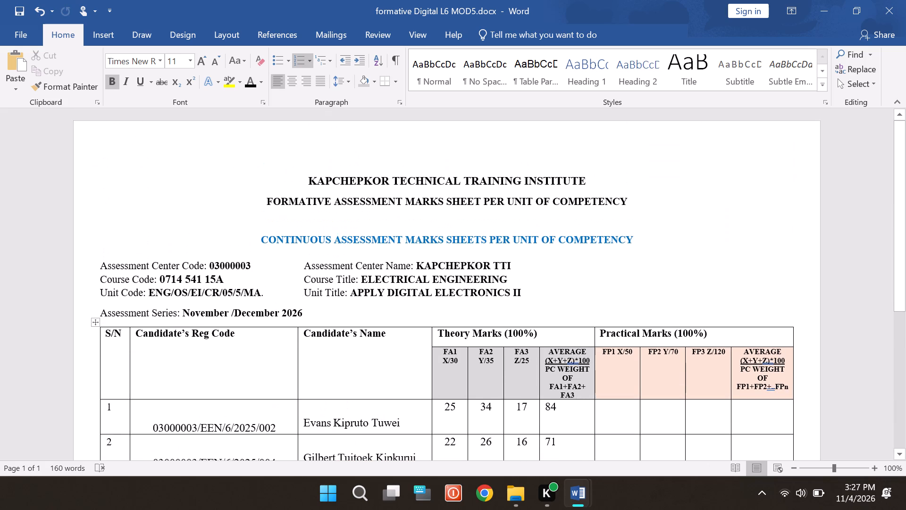
left_click(887, 17)
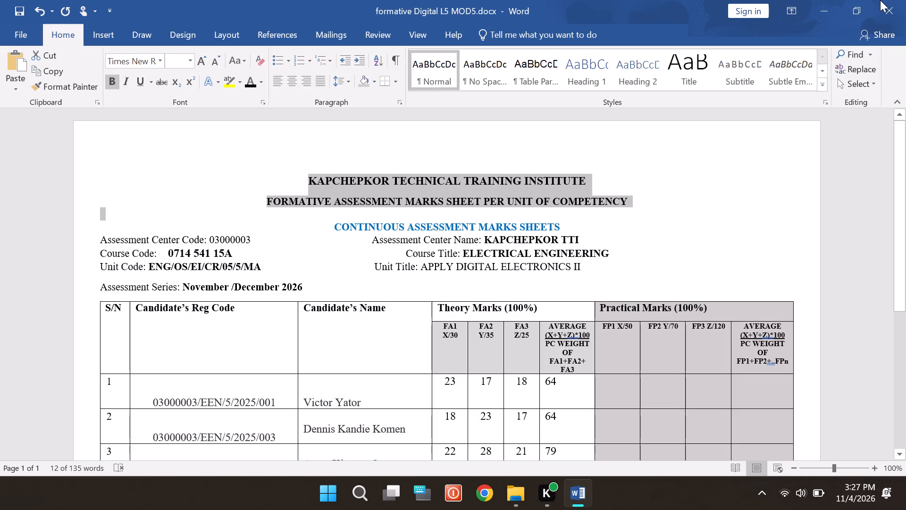
Open formative Solar Mod 4.docx from the formative nov 2026 folder.
left_click(825, 15)
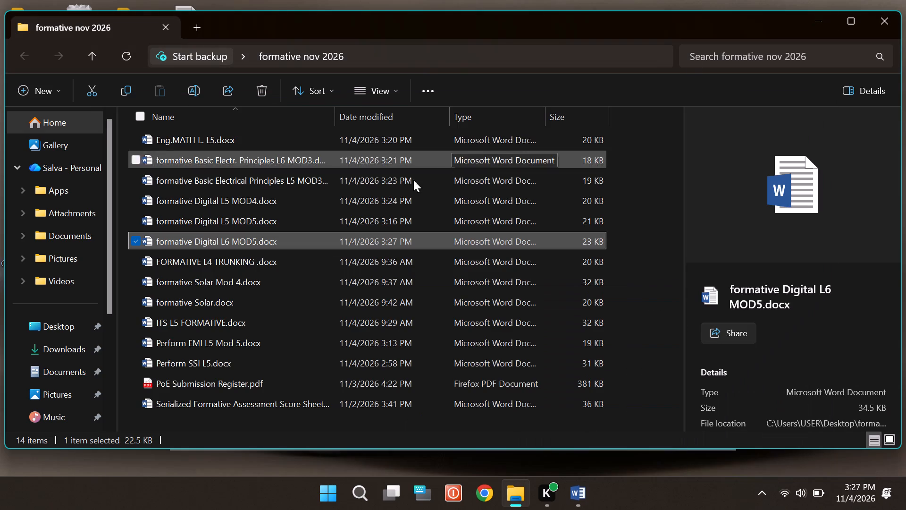
double_click(270, 284)
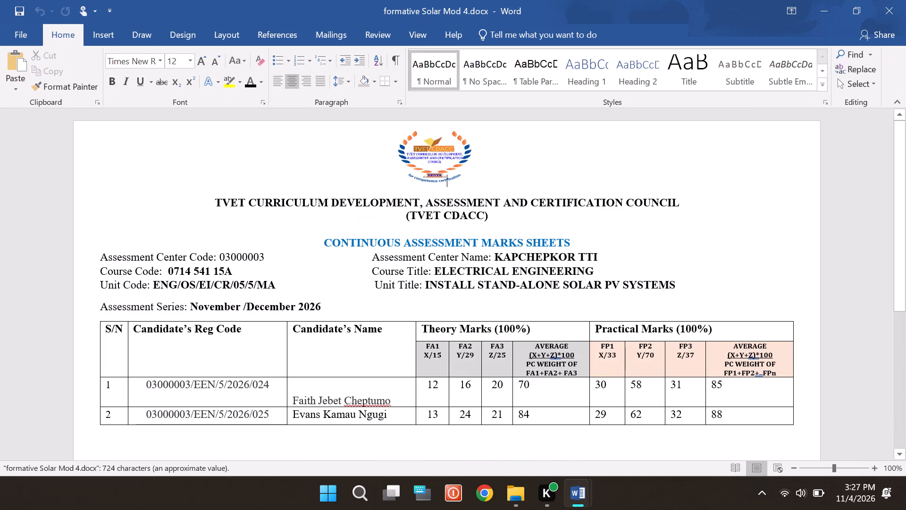
Delete the TVET CDACC logo and replace the council heading with the copied KAPCHEPKOR TECHNICAL TRAINING INSTITUTE and formative assessment marks sheet heading.
left_click(437, 141)
key("BackSpace")
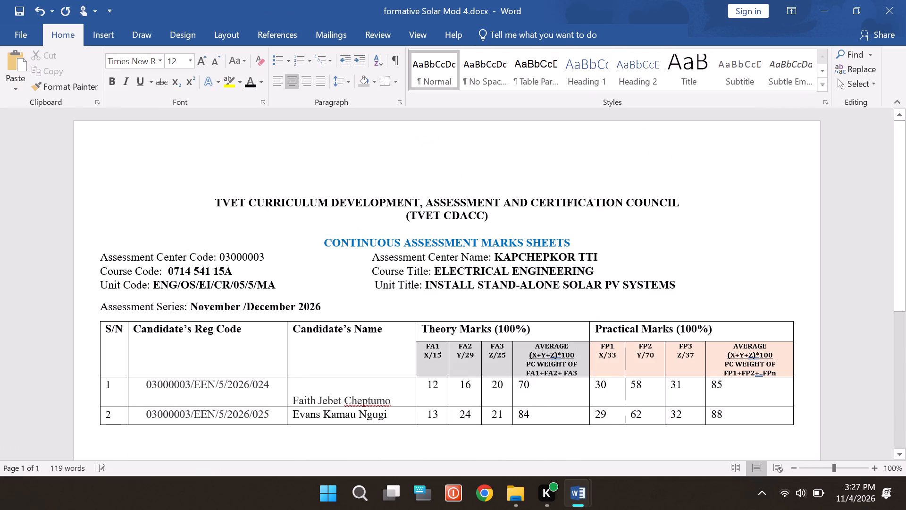
left_click(216, 204)
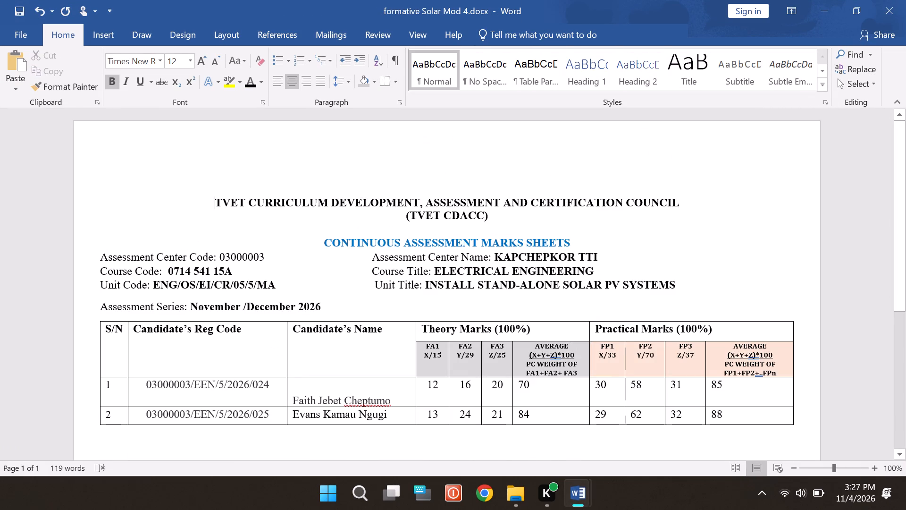
left_click_drag(216, 204, 442, 216)
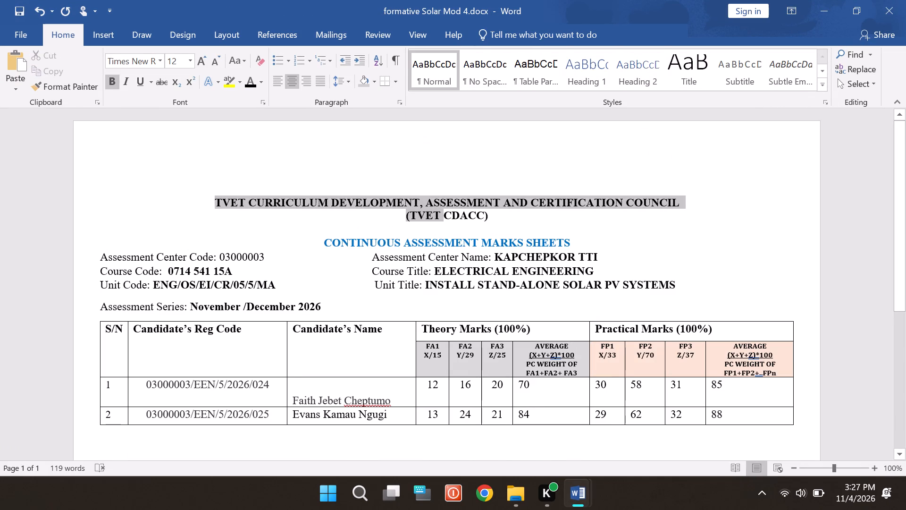
left_click_drag(442, 216, 488, 217)
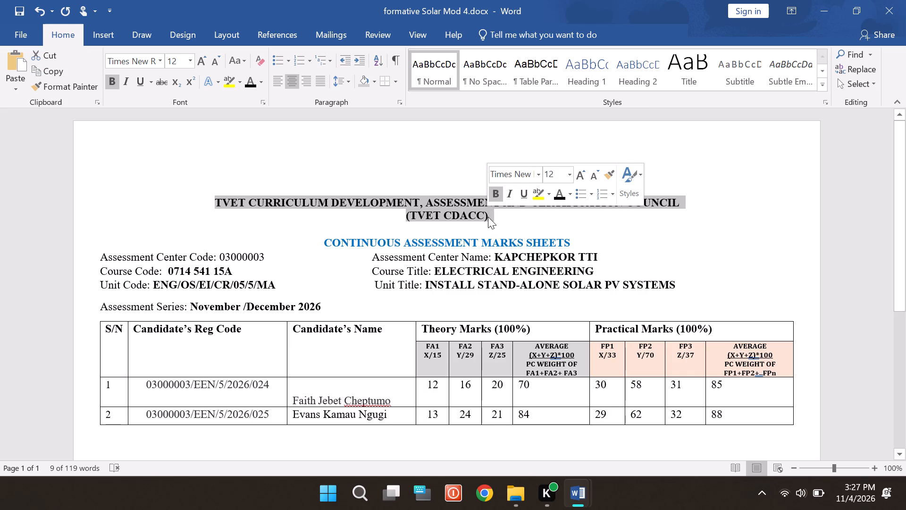
key("ctrl+v")
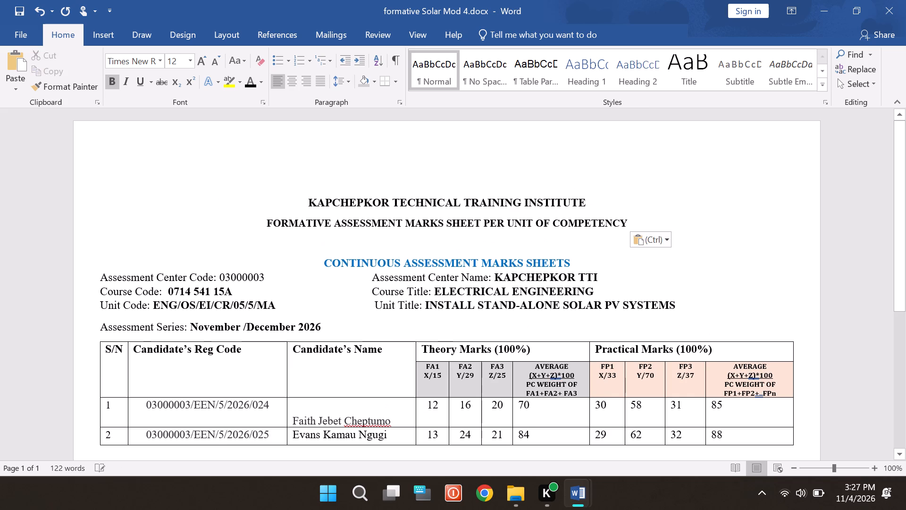
Add a line "2. Name of internal verifier:" below the assessor line, with a dotted blank ending just before the assessor line's Signature label.
scroll(488, 217, "down", 4)
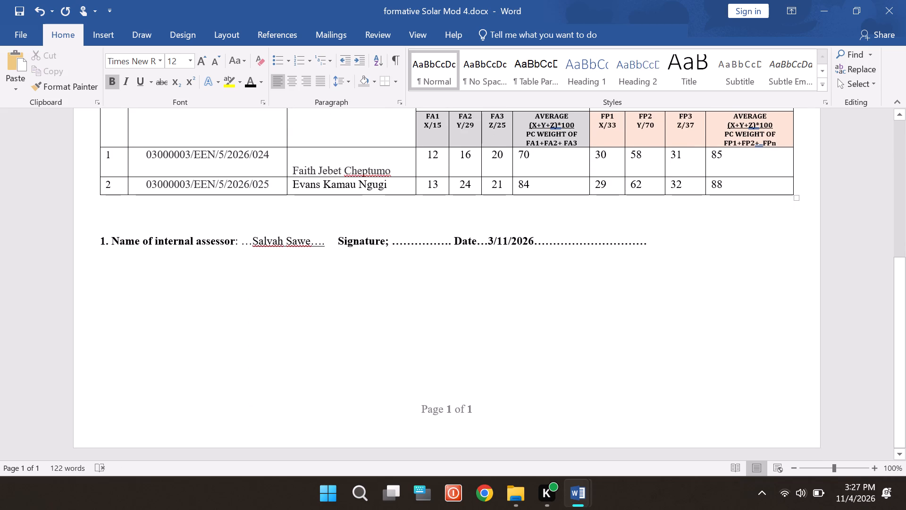
left_click(652, 246)
key("Return")
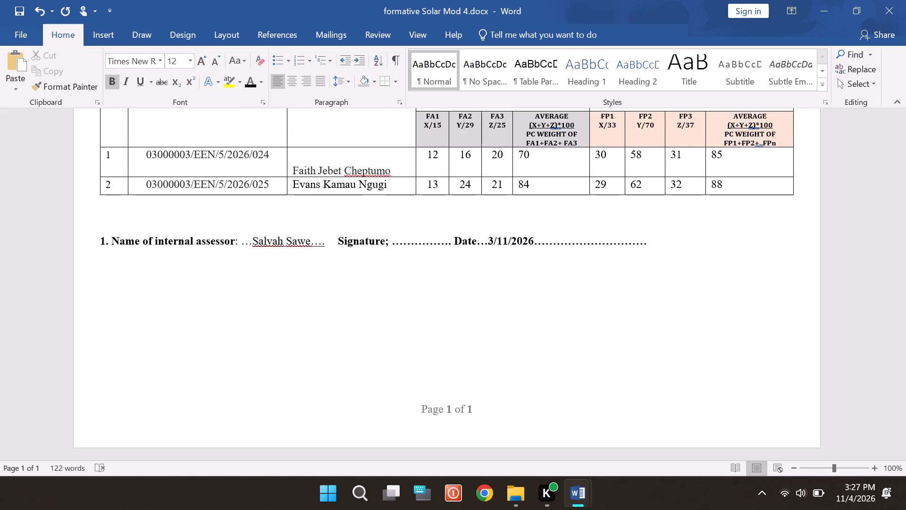
type("2.")
key("space")
key("shift+m")
key("BackSpace")
key("shift+n")
type("ame of in")
type("ter")
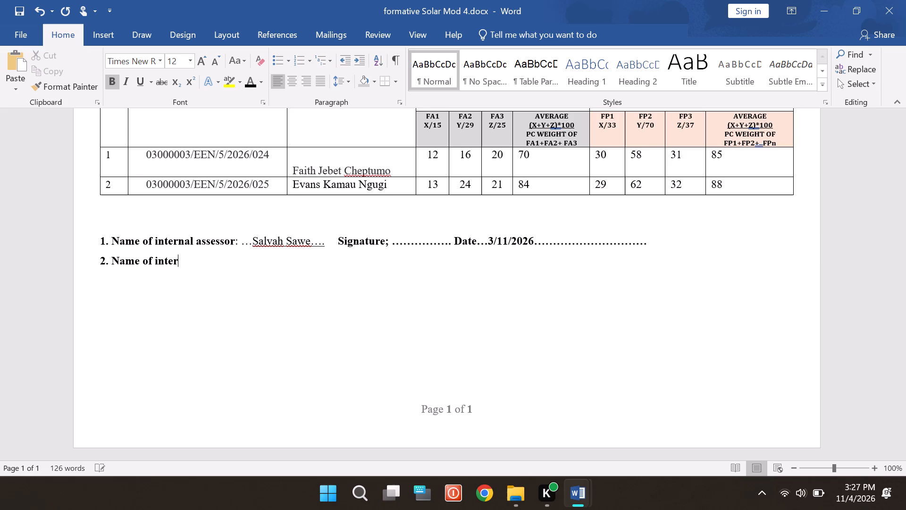
type("nal verifier")
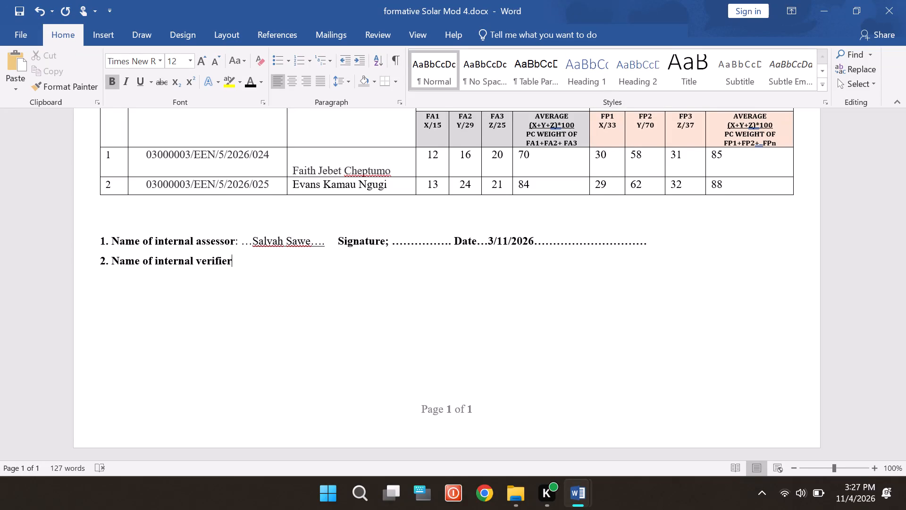
type(":")
key("space")
key("period")
key("period")
key("period")
key("period")
key("period")
key("period")
key("period")
key("period")
key("period")
key("period")
key("period")
key("period")
key("period")
key("period")
key("period")
key("period")
key("period")
key("period")
key("period")
key("period")
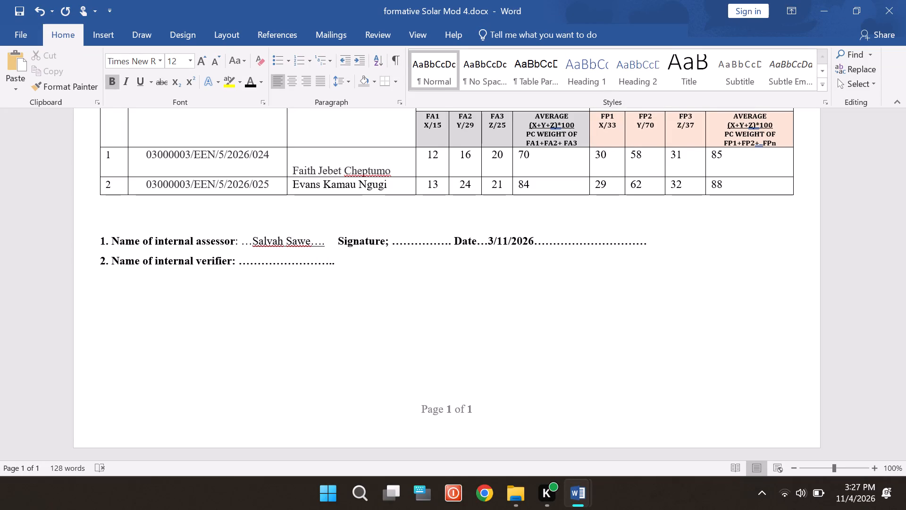
key("BackSpace")
key("BackSpace")
Add "Signature:" to the verifier line, aligned under the assessor's Signature label, followed by a dotted blank of matching length.
key("space")
key("space")
key("space")
key("shift+s")
key("i")
type("gnature")
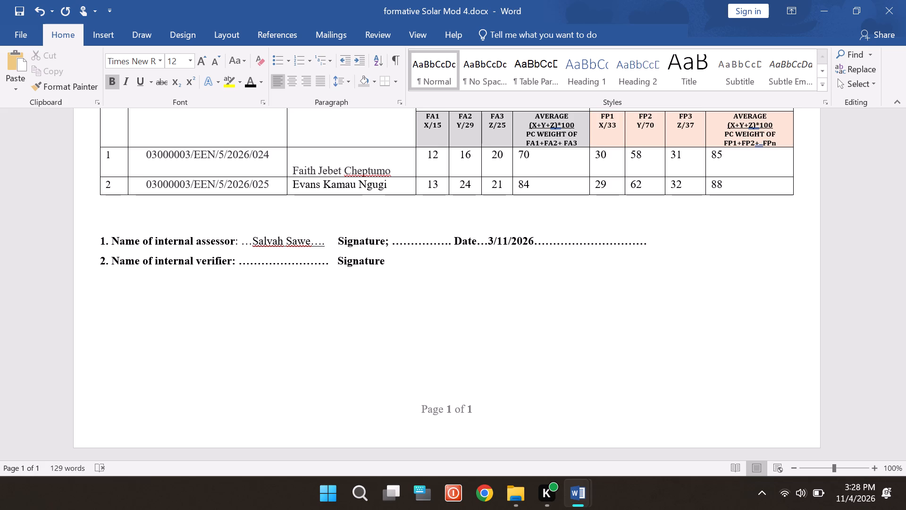
key("shift+colon")
key("space")
key("period")
key("period")
key("period")
key("period")
key("period")
key("period")
key("period")
key("period")
key("period")
key("period")
key("period")
key("period")
key("period")
key("period")
type("..")
Add "Date" to the end of the verifier line, followed by a dotted blank reaching about the end of the assessor line.
key("space")
type("Date")
key("space")
key("period")
key("period")
key("period")
key("period")
key("period")
key("period")
key("period")
key("period")
key("period")
key("period")
key("period")
key("period")
key("period")
key("period")
key("period")
key("period")
key("period")
key("period")
key("period")
key("period")
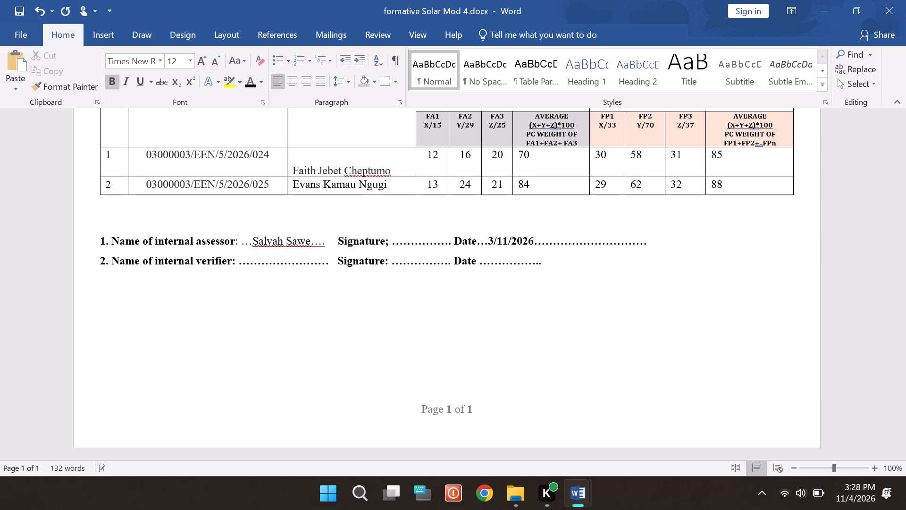
type("...")
Save the Solar Mod 4 marks sheet, look over its layout up to the heading, and close it.
key("ctrl+s")
scroll(652, 246, "up", 1)
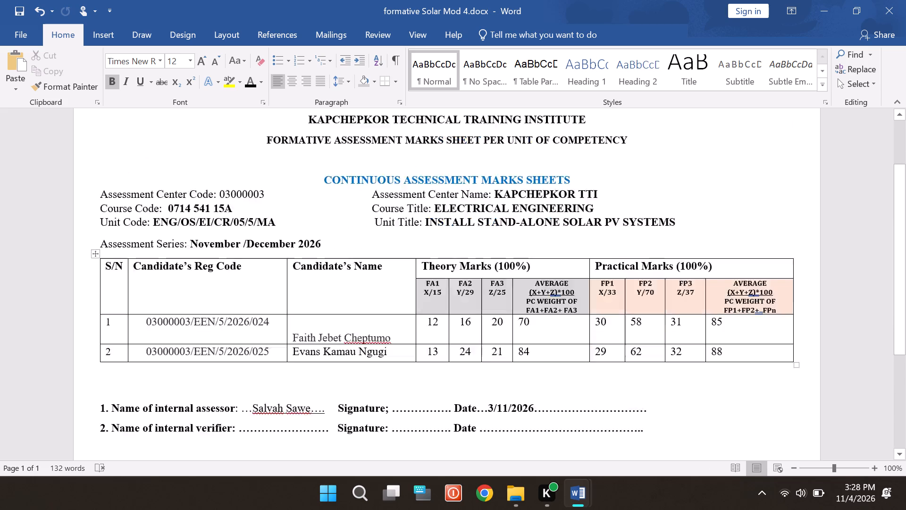
scroll(652, 246, "up", 2)
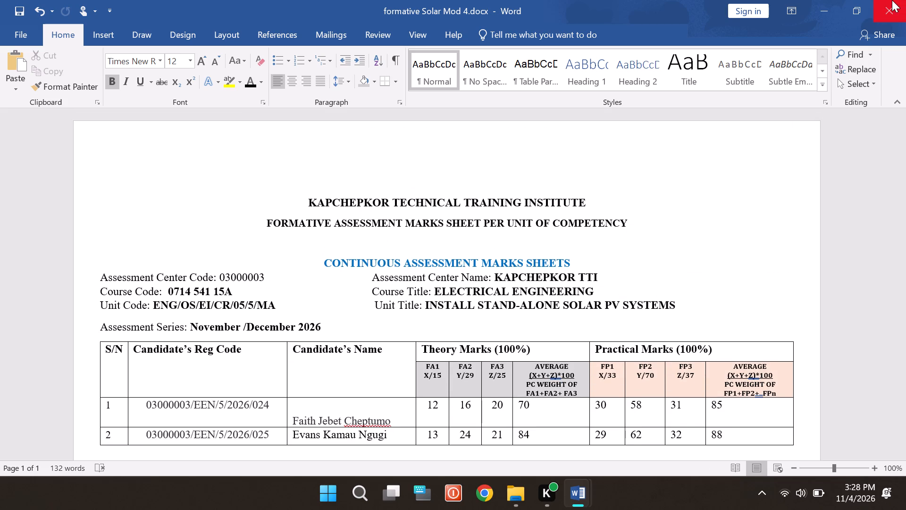
left_click(888, 4)
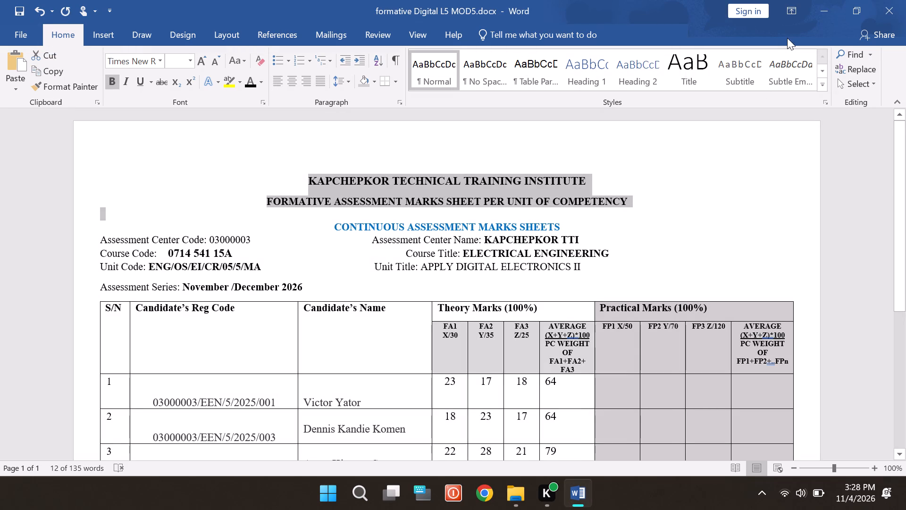
Open the formative Solar marks sheet to check its heading and sign-off lines, and close it.
left_click(823, 14)
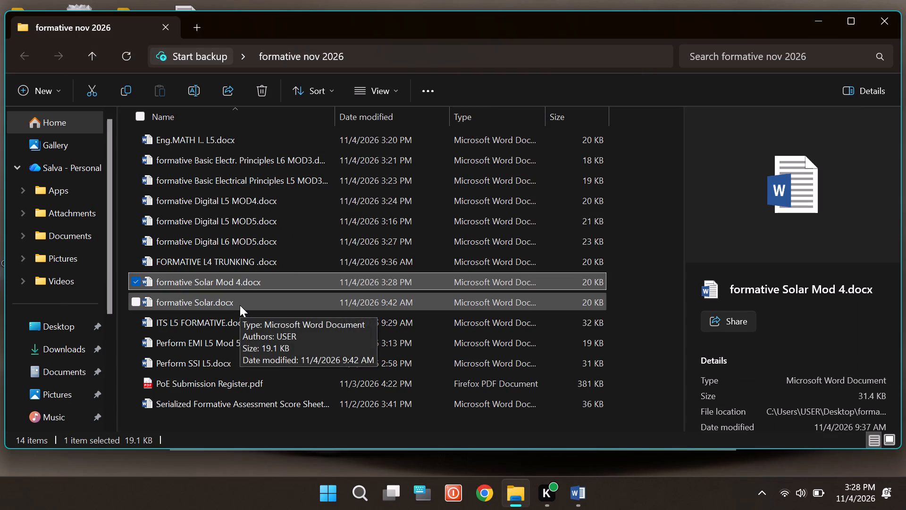
double_click(240, 305)
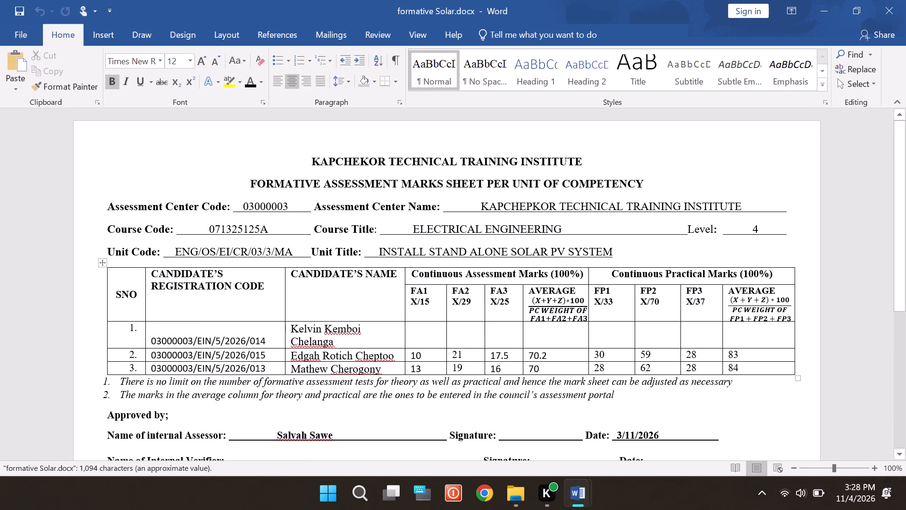
left_click(894, 14)
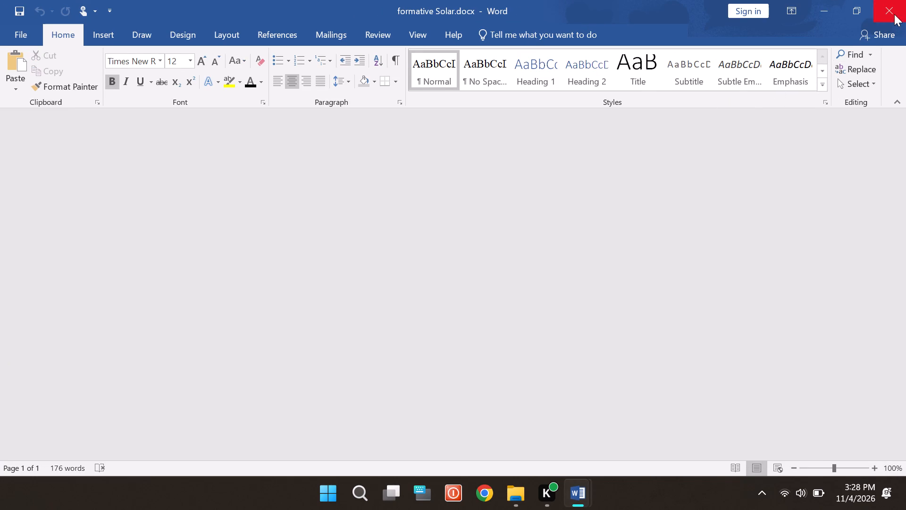
Open the ITS L5 FORMATIVE marks sheet and delete the TVET CDACC logo at the top of the page.
left_click(825, 6)
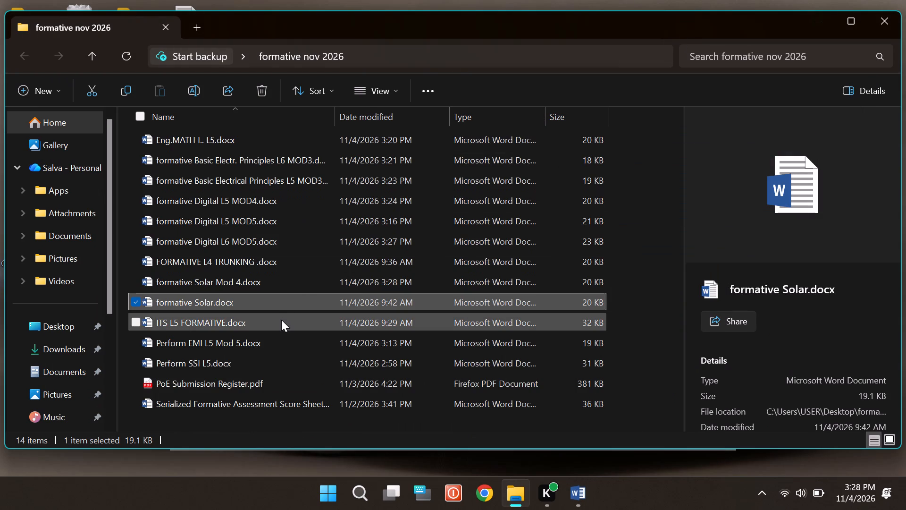
double_click(281, 320)
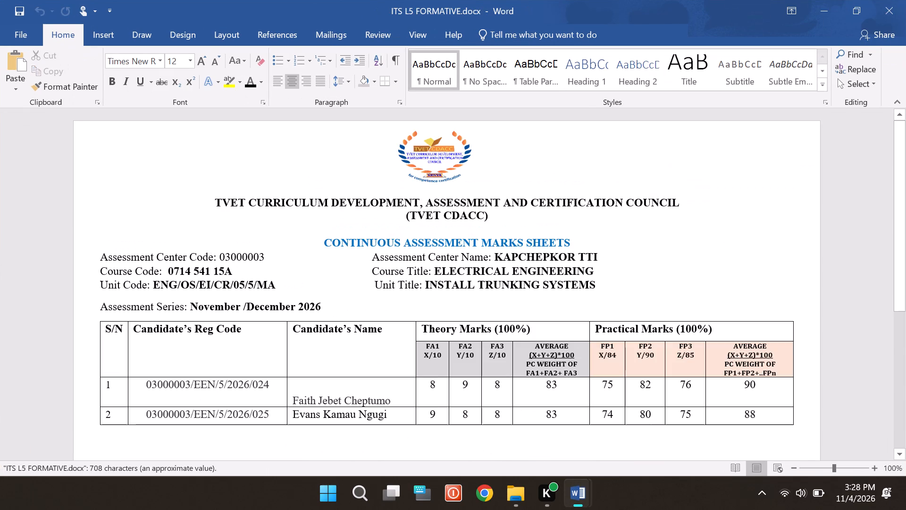
left_click(455, 153)
key("BackSpace")
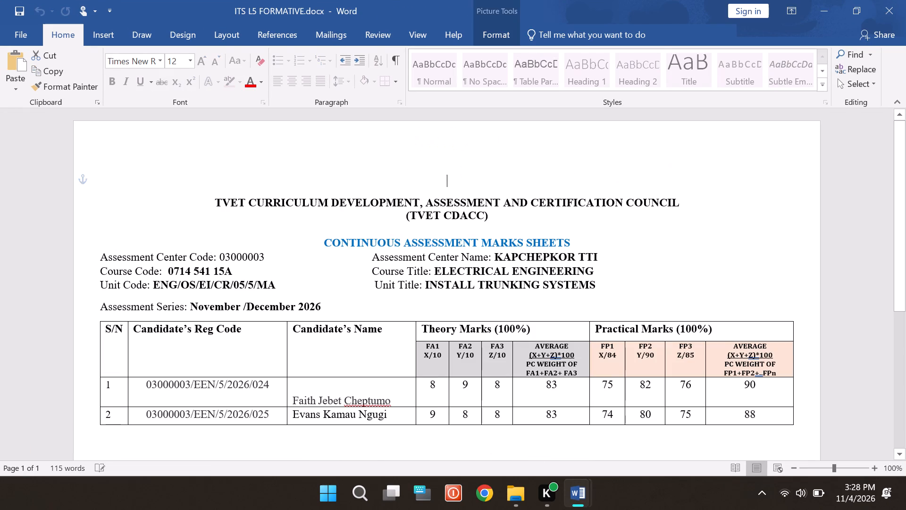
Replace the TVET CDACC council heading with the copied KAPCHEPKOR TECHNICAL TRAINING INSTITUTE and FORMATIVE ASSESSMENT MARKS SHEET PER UNIT OF COMPETENCY lines.
left_click(218, 200)
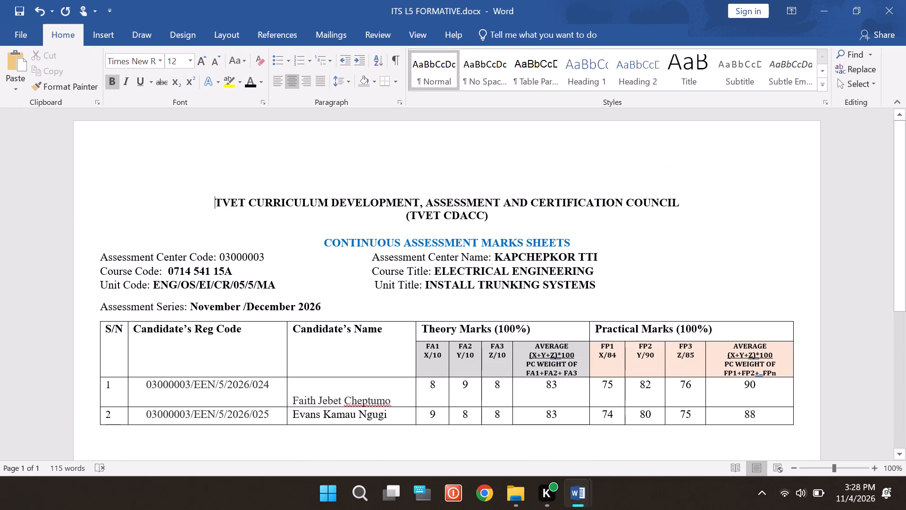
left_click_drag(218, 200, 459, 222)
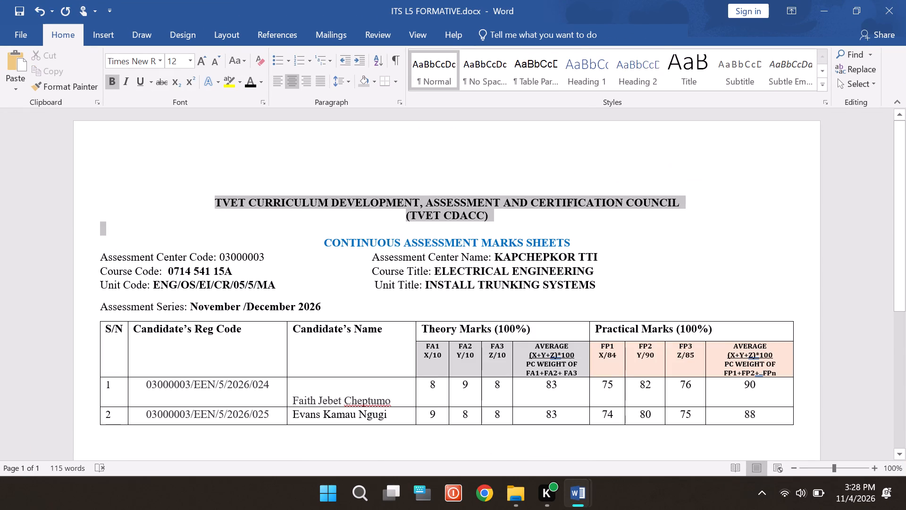
left_click_drag(459, 222, 491, 213)
key("BackSpace")
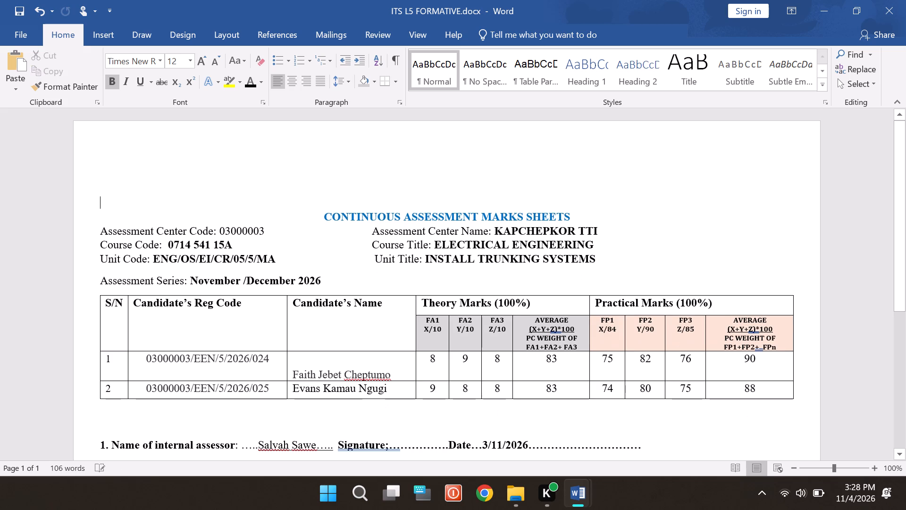
key("ctrl+v")
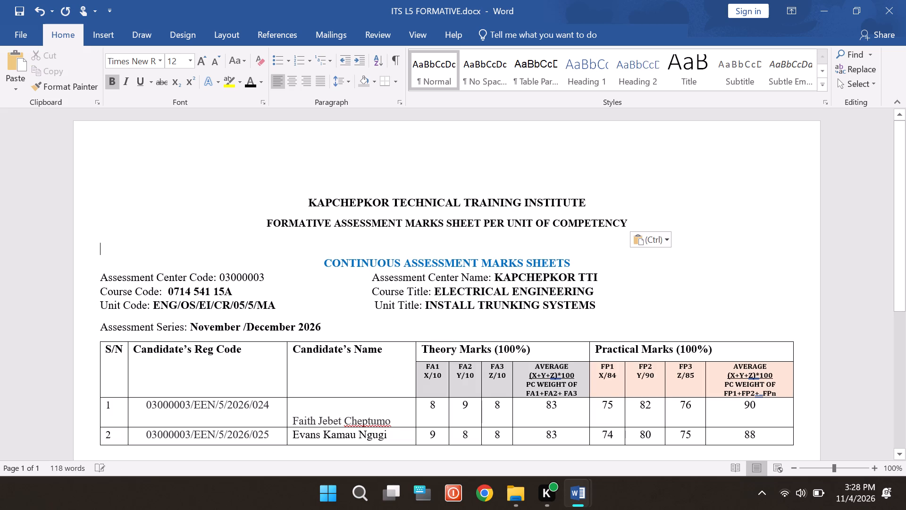
Add a line "2. Name of internal verifier:" below the assessor line, with a dotted blank ending just before the assessor line's Signature label.
scroll(487, 365, "down", 4)
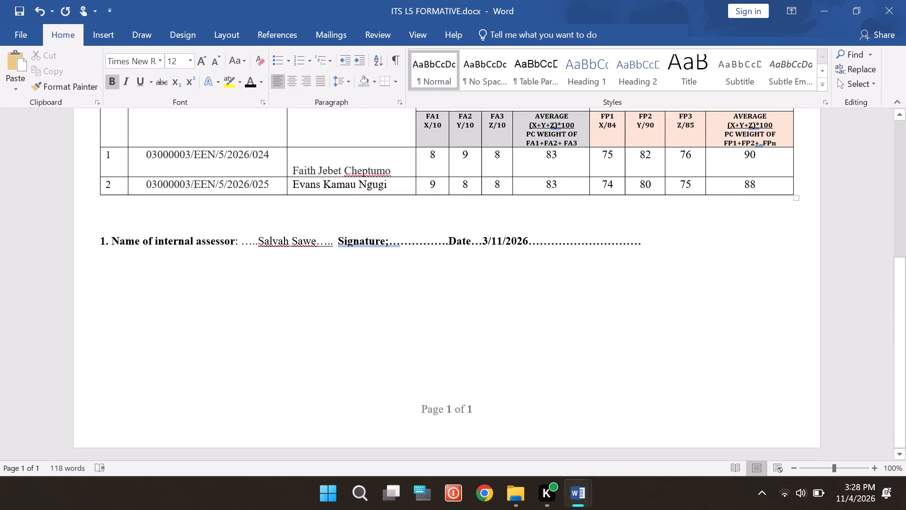
left_click(642, 239)
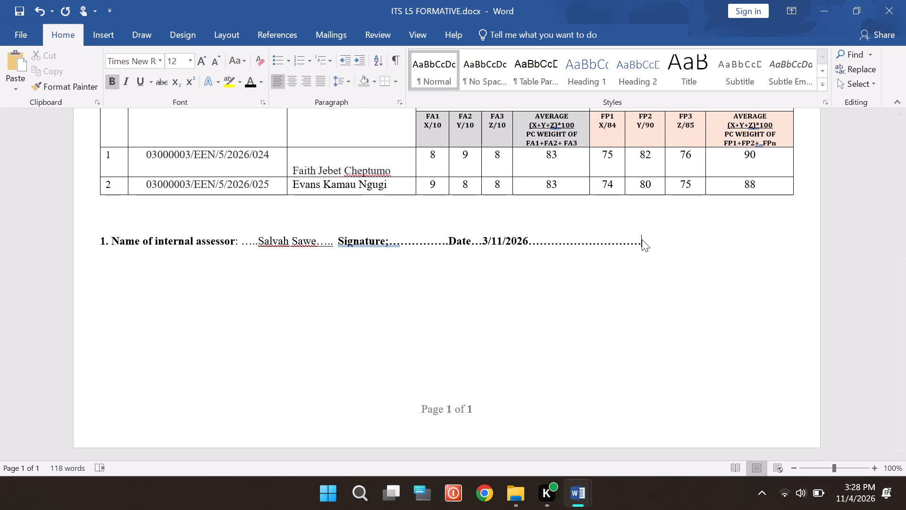
key("Return")
key("2")
key("period")
key("space")
key("shift+n")
type("ame o")
type("f in")
type("te")
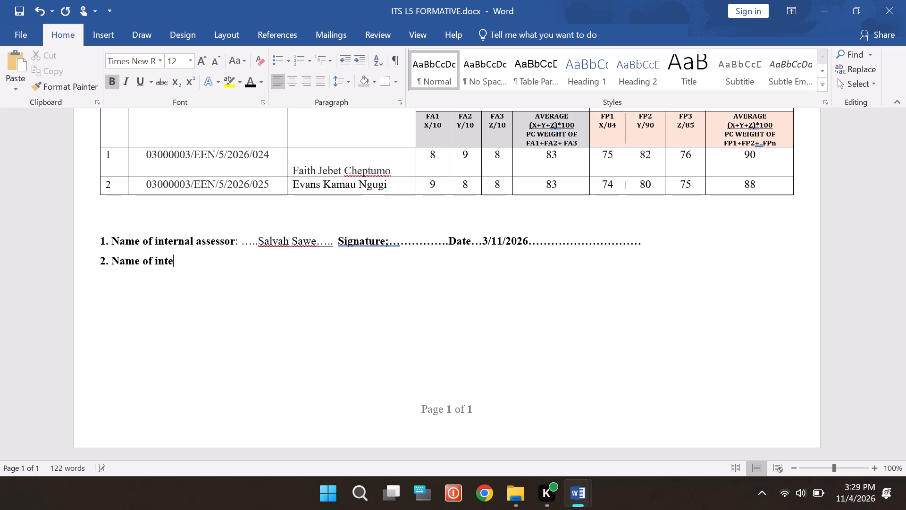
key("e")
key("BackSpace")
key("r")
type("na")
key("l")
key("space")
type("verifier")
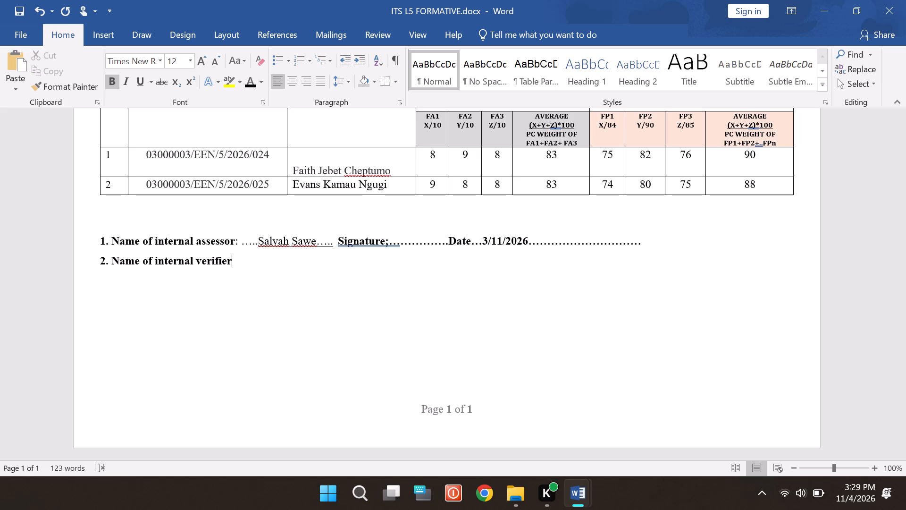
key("shift+colon")
key("space")
key("period")
key("period")
key("period")
key("period")
key("period")
key("period")
key("period")
key("period")
key("period")
key("period")
key("period")
key("period")
key("period")
key("period")
key("period")
key("period")
key("period")
key("period")
key("period")
key("period")
key("period")
Add "Signature:" to the verifier line, aligned under the assessor's Signature label, followed by a dotted blank ending about where the assessor's Date begins.
key("space")
key("space")
key("shift+s")
type("ignature")
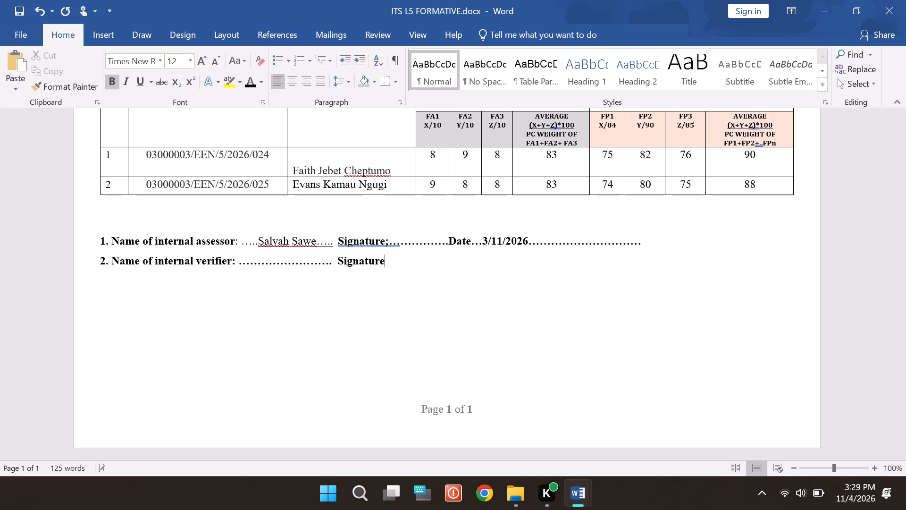
type(": .")
type("..")
Add "Date" to the end of the verifier line, followed by a dotted blank reaching the end of the assessor line.
key("space")
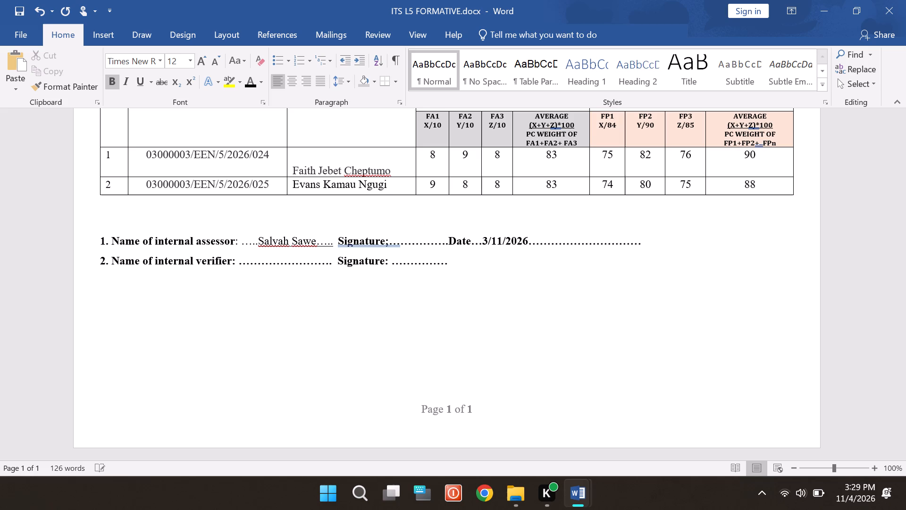
type("Date")
key("space")
key("period")
key("period")
key("period")
key("period")
key("period")
key("period")
key("period")
key("period")
key("period")
key("period")
key("period")
key("period")
key("period")
key("period")
key("period")
key("period")
key("period")
key("period")
key("period")
key("period")
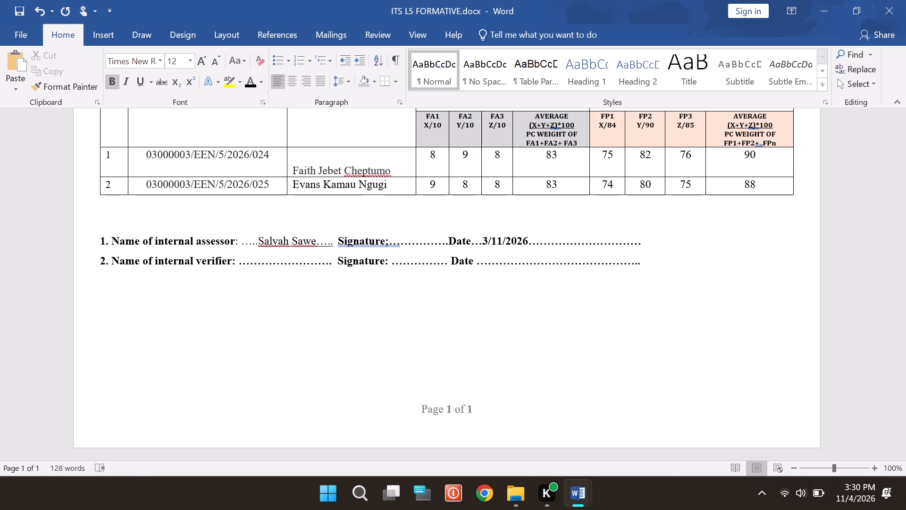
Save the ITS L5 FORMATIVE marks sheet, look back over its heading, and close it.
key("ctrl+s")
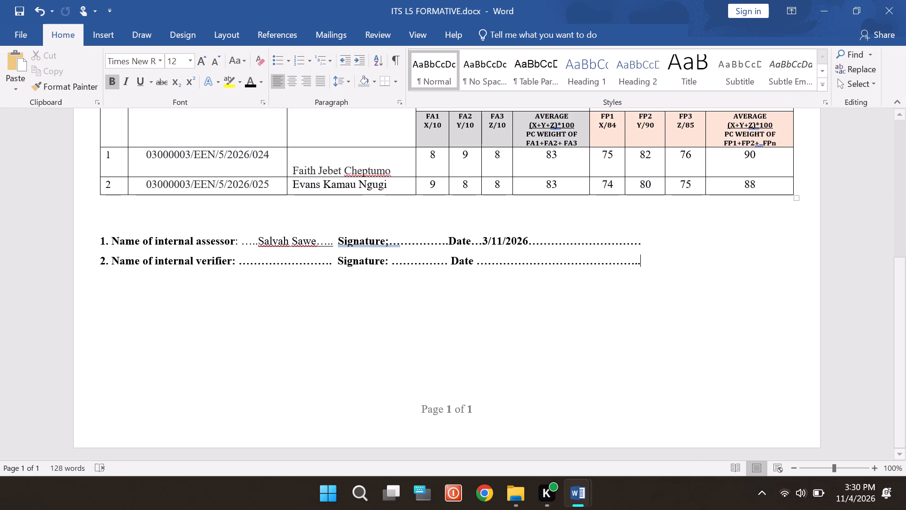
scroll(517, 270, "up", 5)
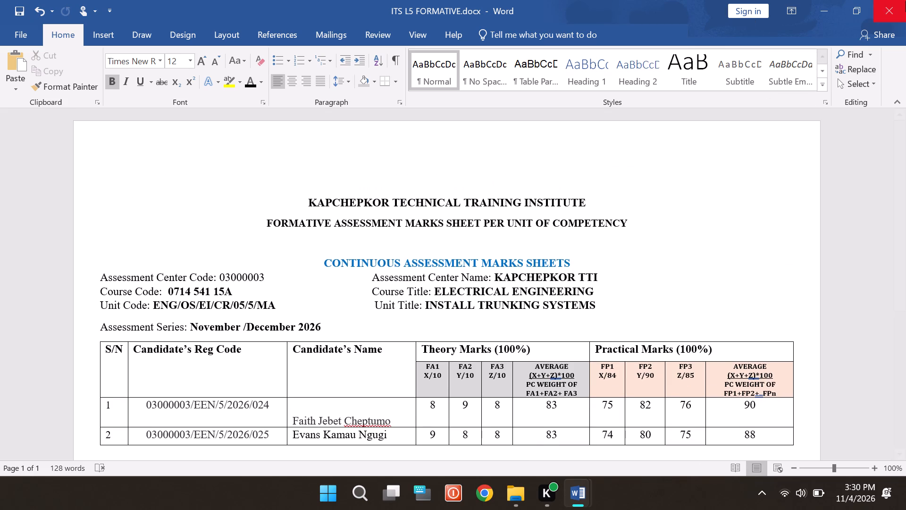
left_click(897, 1)
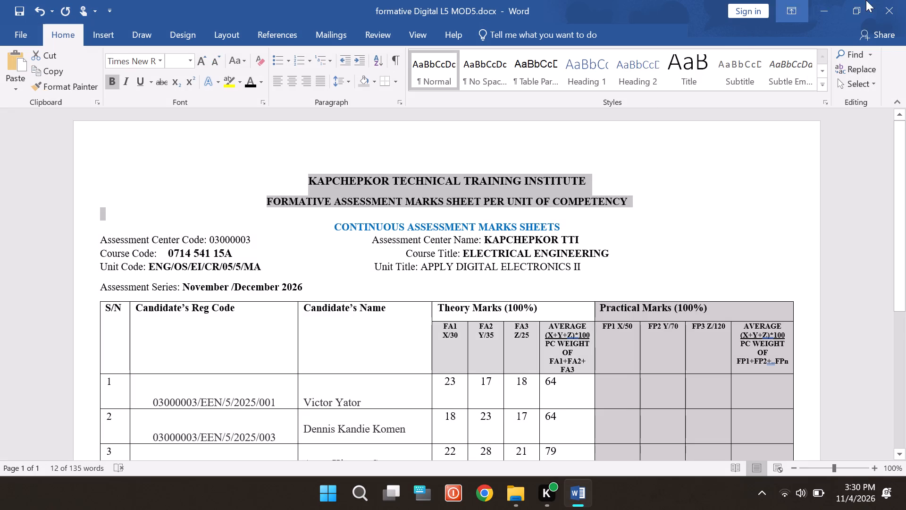
Open the Perform EMI L5 Mod 5 marks sheet from the formative nov 2026 folder.
left_click(824, 11)
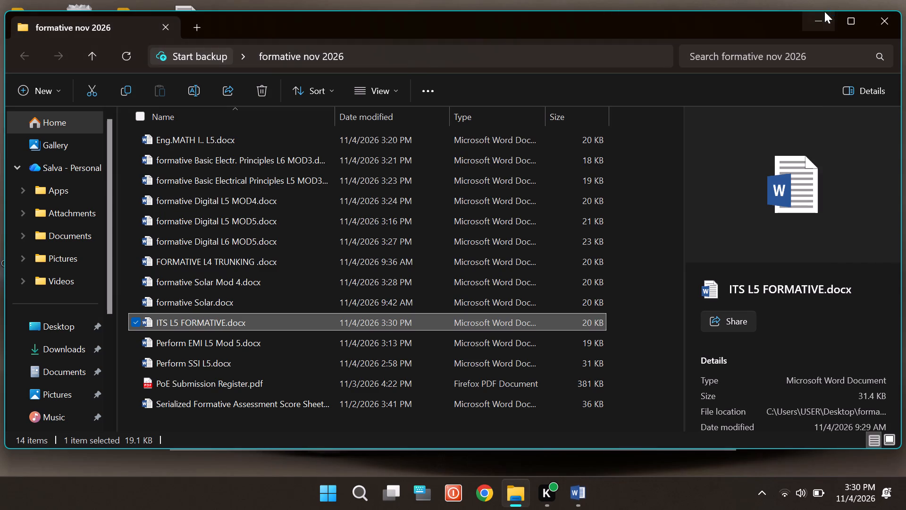
double_click(303, 343)
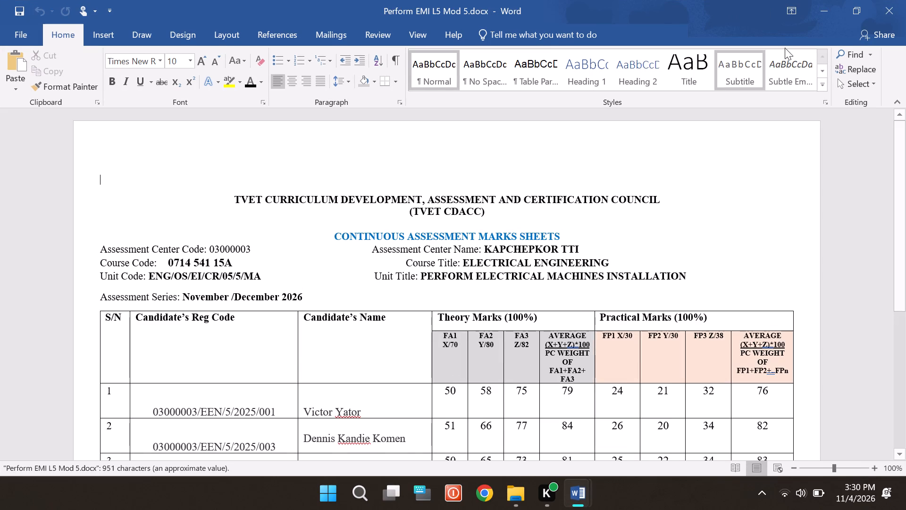
Look over the Perform EMI L5 Mod 5 marks sheet down to its verifier line and close it.
scroll(281, 341, "down", 3)
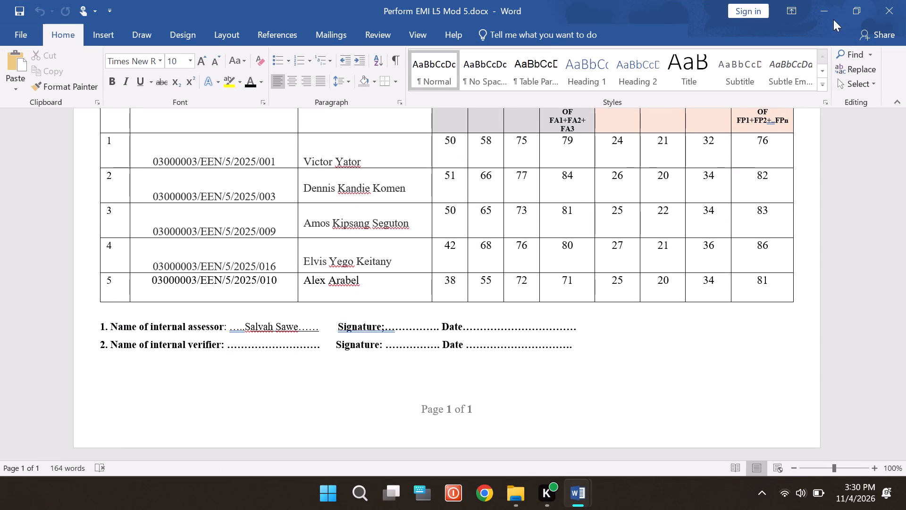
left_click(905, 0)
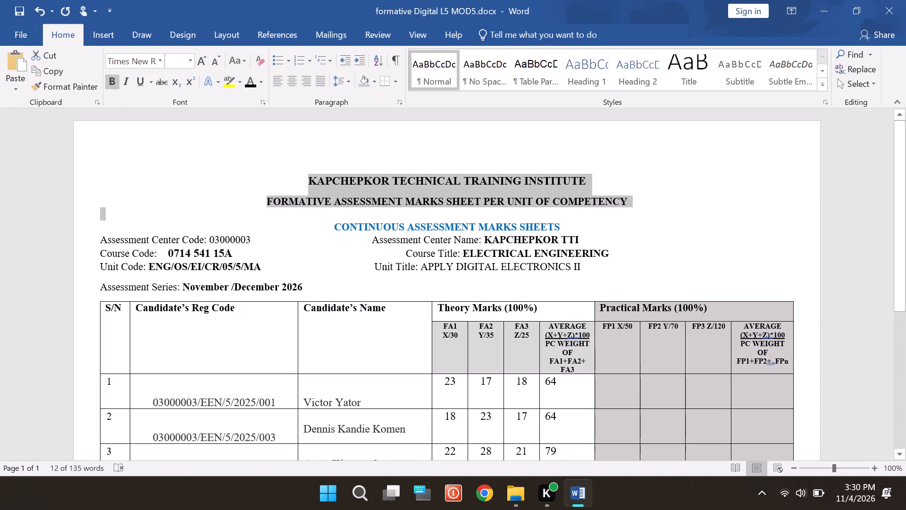
Open the Perform SSI L5 marks sheet from the formative nov 2026 folder and delete the TVET CDACC logo above its heading.
left_click(830, 10)
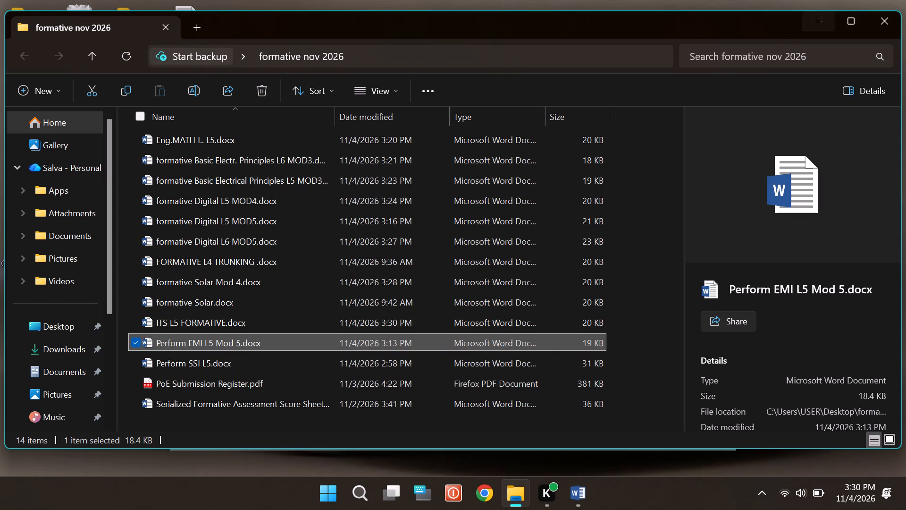
double_click(360, 362)
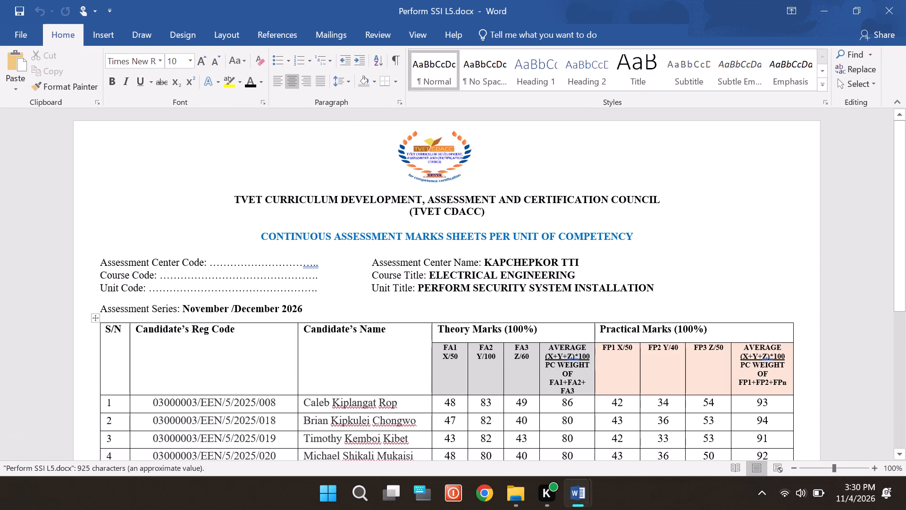
scroll(560, 372, "down", 1)
scroll(476, 235, "up", 1)
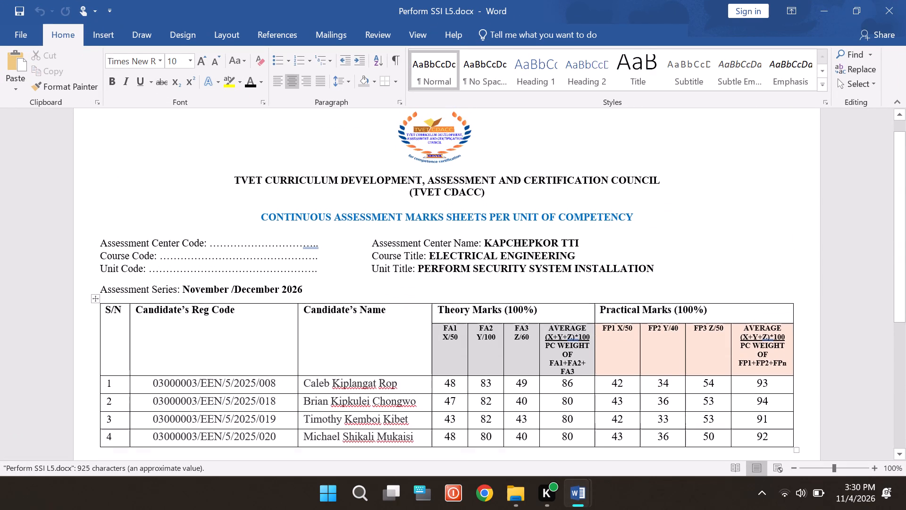
scroll(476, 235, "up", 1)
left_click(418, 144)
key("BackSpace")
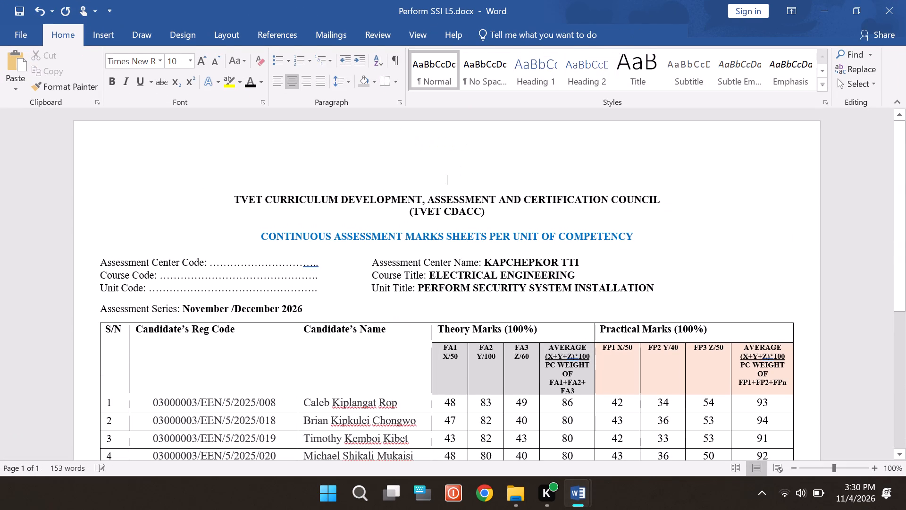
Replace the two-line TVET CDACC council heading with the copied "KAPCHEPKOR TECHNICAL TRAINING INSTITUTE" and "FORMATIVE ASSESSMENT MARKS SHEET PER UNIT OF COMPETENCY" lines.
left_click(230, 199)
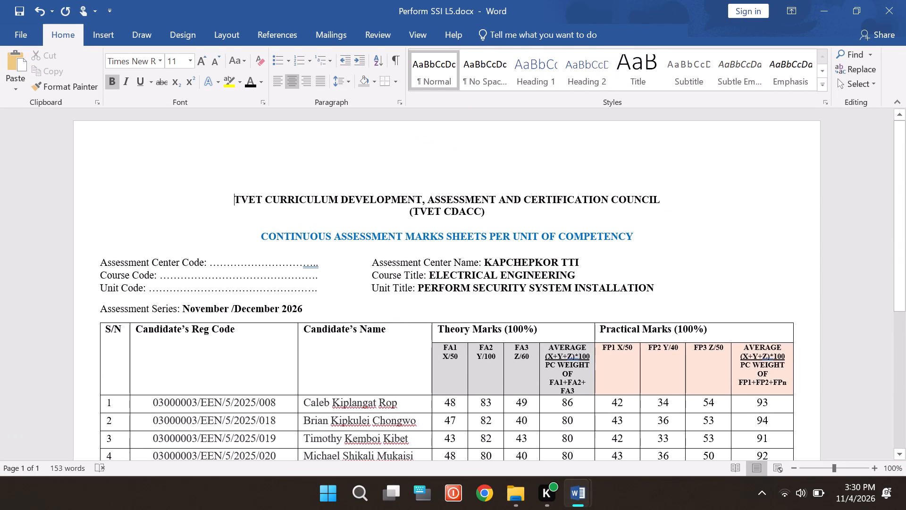
left_click_drag(230, 199, 495, 215)
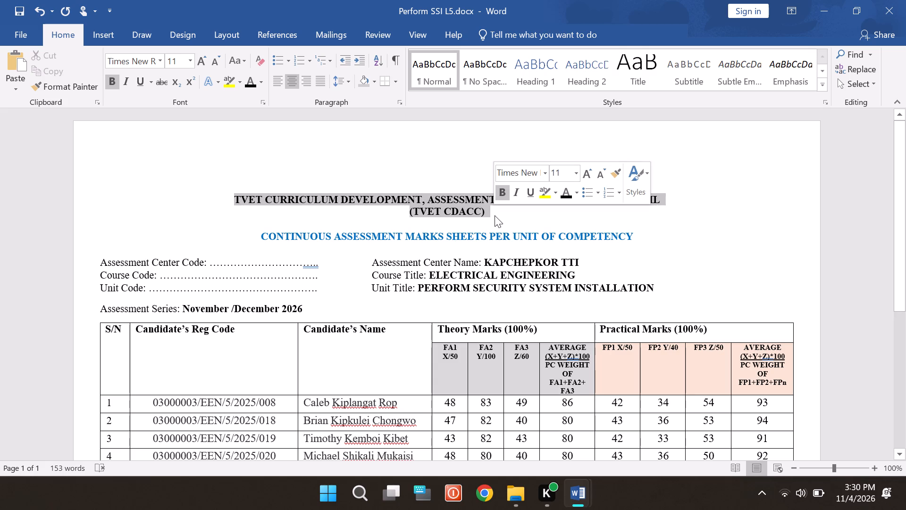
key("ctrl+v")
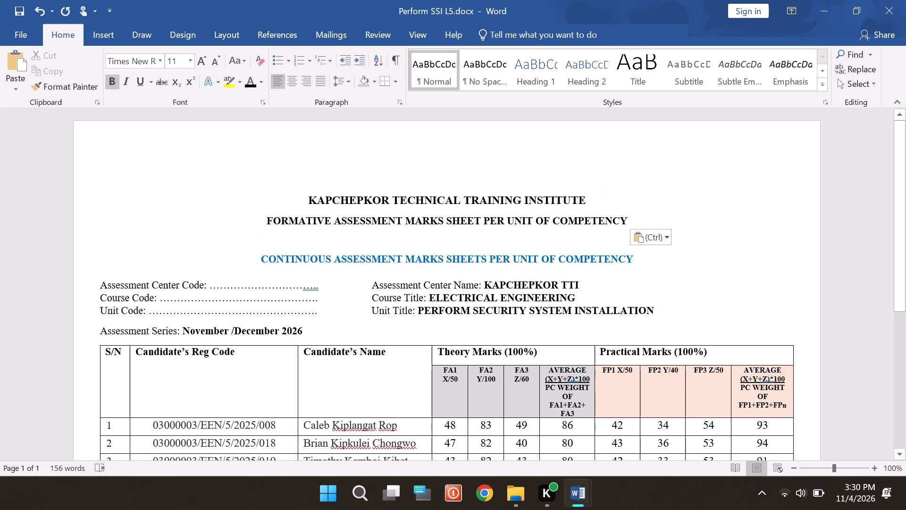
Check the assessor and verifier lines of the Perform SSI L5 marks sheet, save it, and close it.
scroll(495, 215, "down", 3)
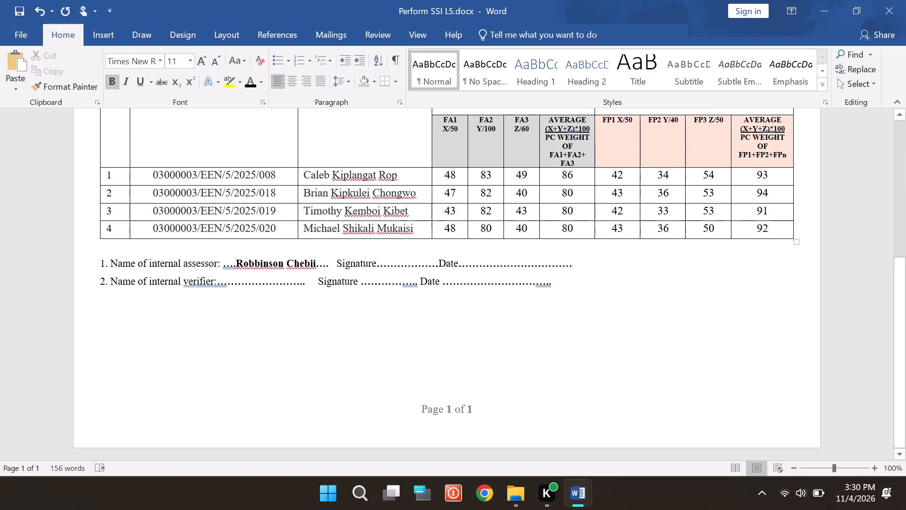
key("ctrl+s")
scroll(495, 215, "up", 2)
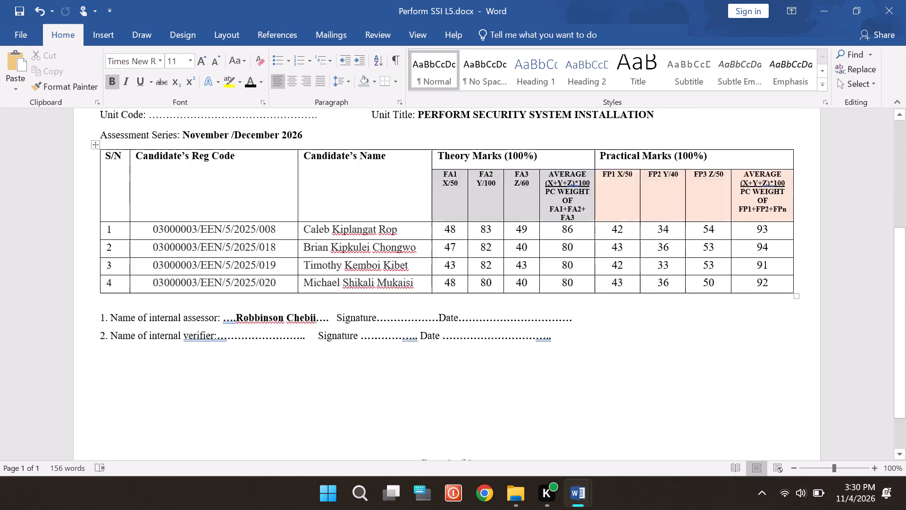
scroll(495, 215, "up", 3)
left_click(898, 10)
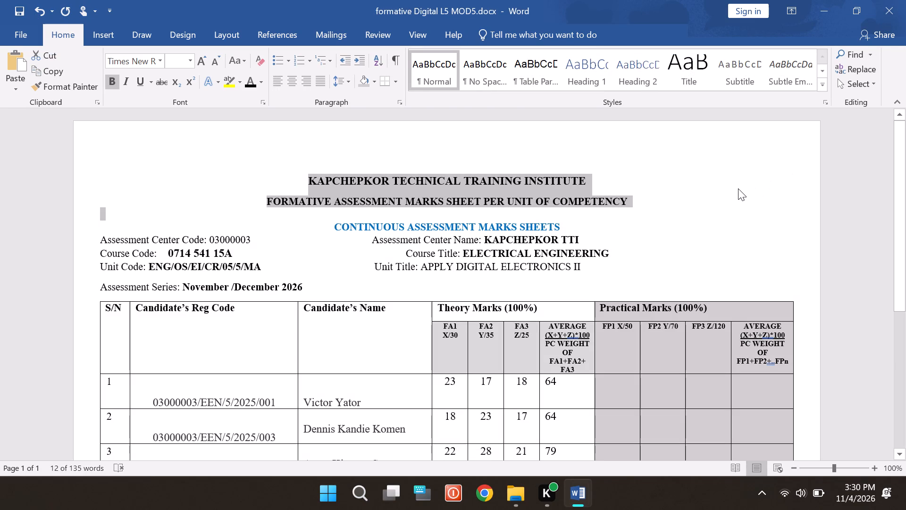
Close the formative Digital L5 MOD5 document without saving its changes.
left_click(738, 188)
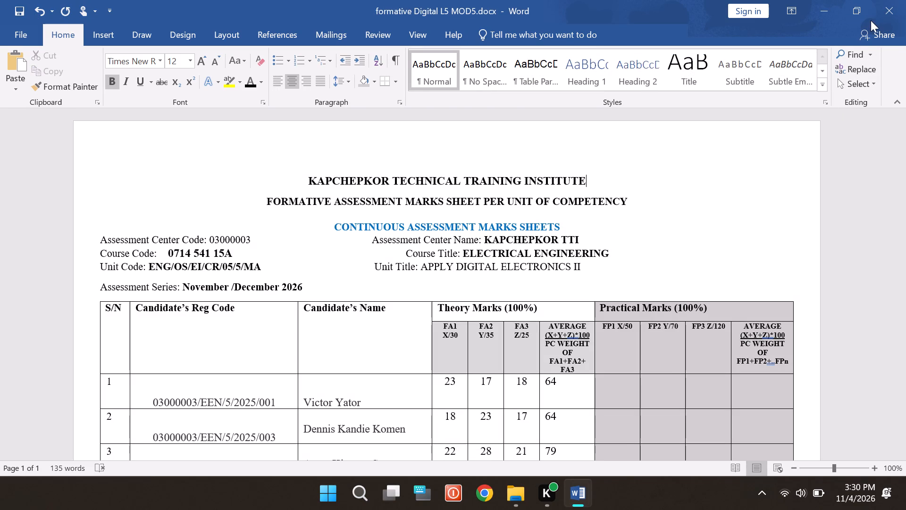
left_click(885, 11)
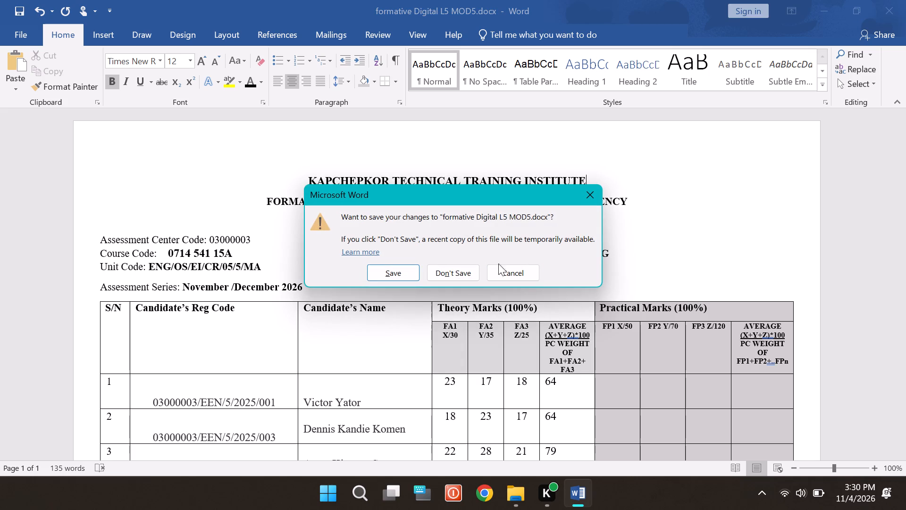
left_click(452, 272)
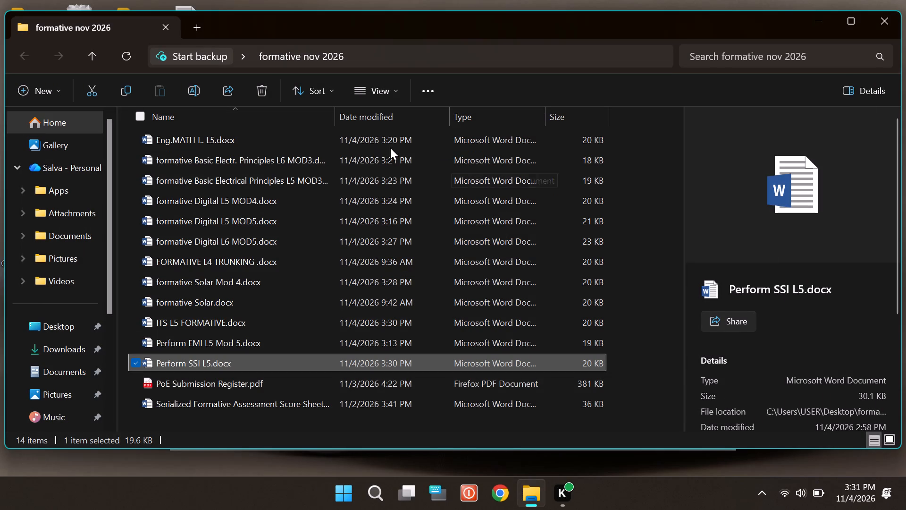
Open the formative Basic Electr. Principles L6 MOD3 marks sheet and look over its marks table and signature lines.
double_click(397, 157)
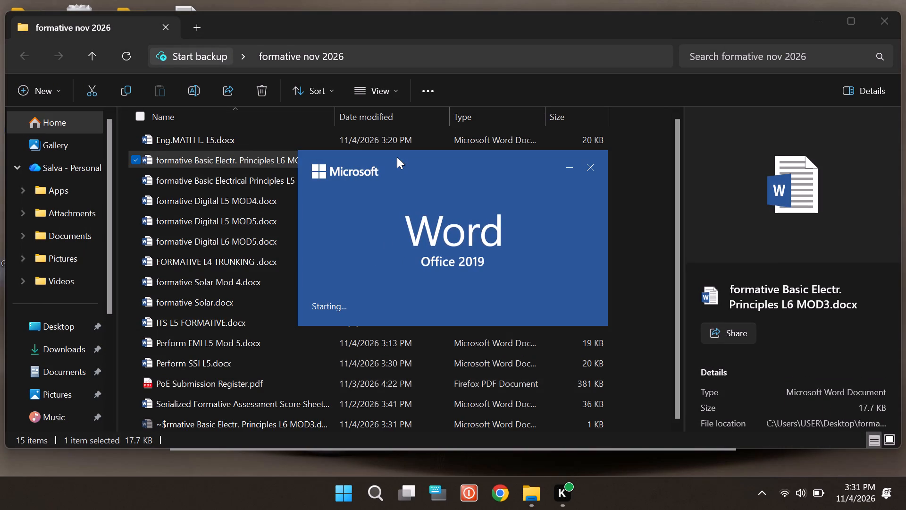
scroll(397, 157, "down", 2)
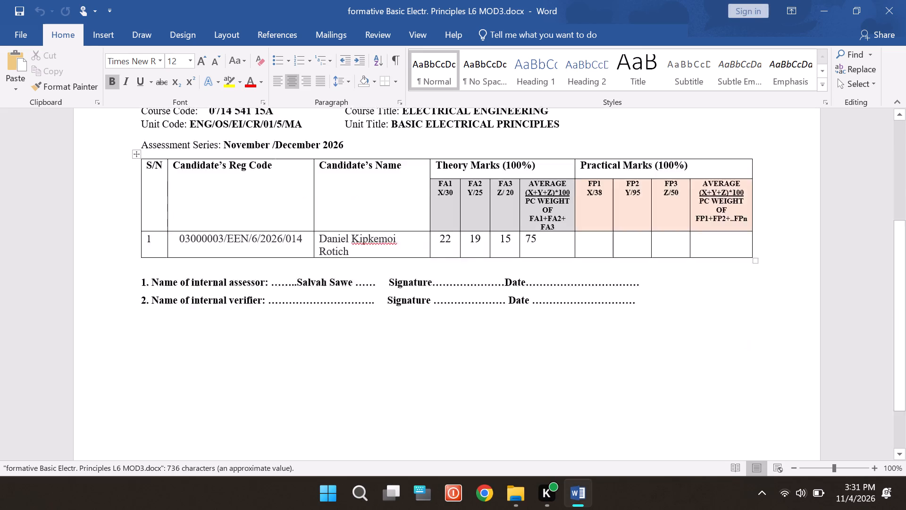
scroll(397, 157, "down", 1)
scroll(549, 123, "up", 1)
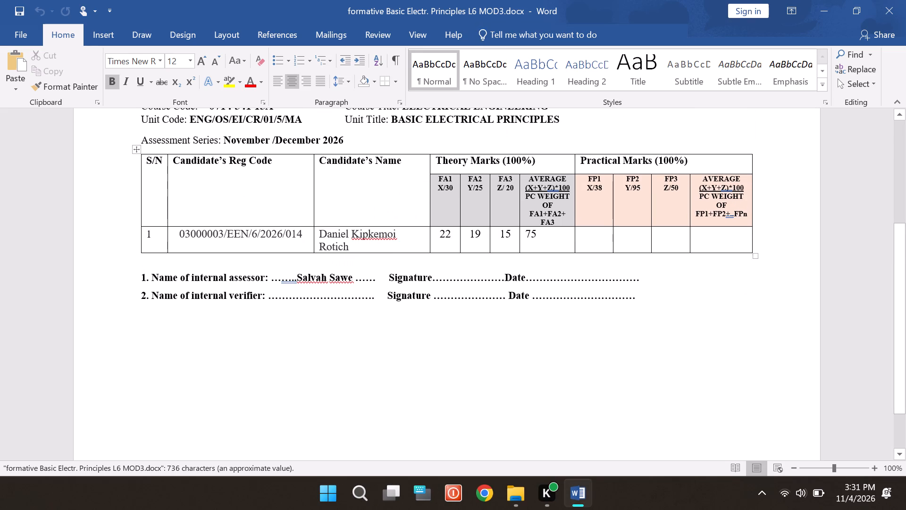
scroll(549, 123, "up", 1)
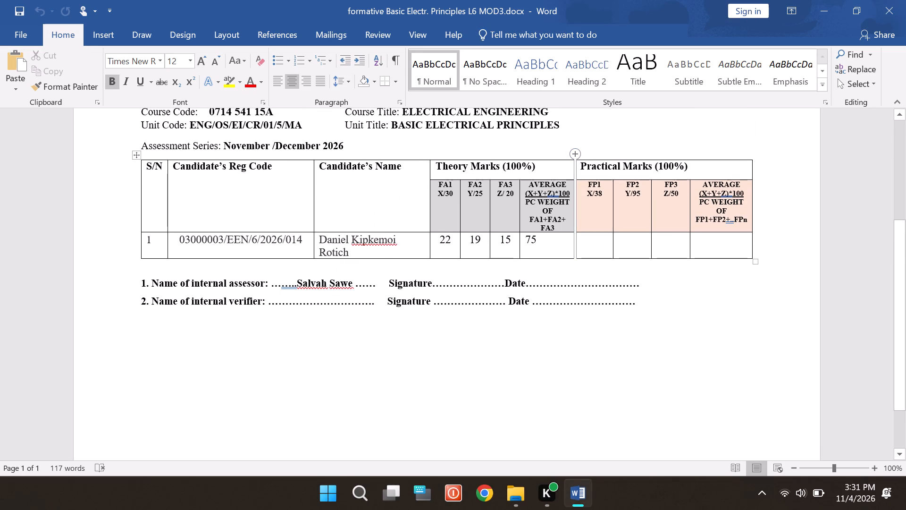
Shade the whole Practical Marks section of the table, from its header to the candidate row, light blue-grey.
left_click_drag(580, 166, 706, 243)
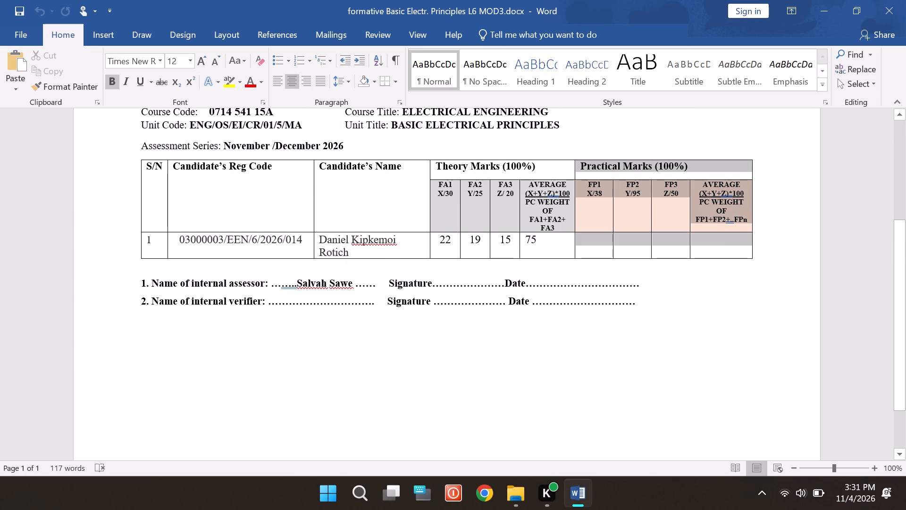
left_click_drag(706, 243, 721, 243)
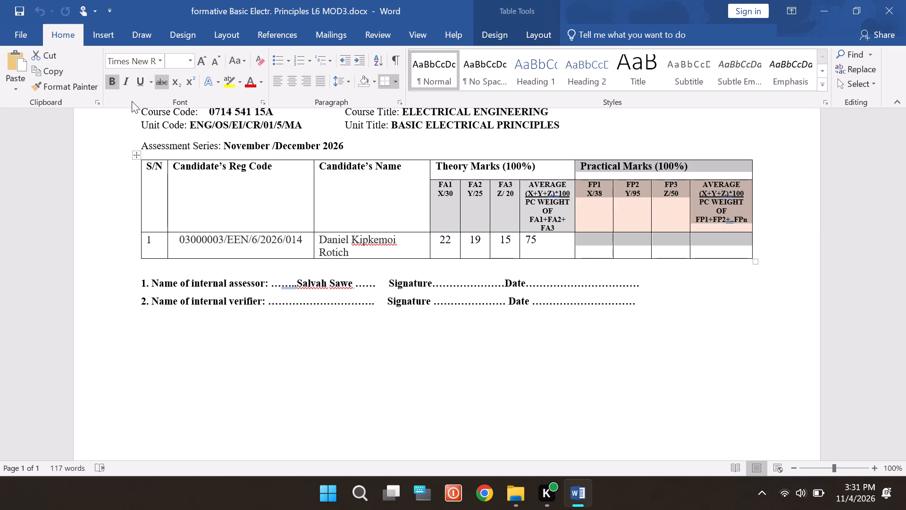
double_click(85, 85)
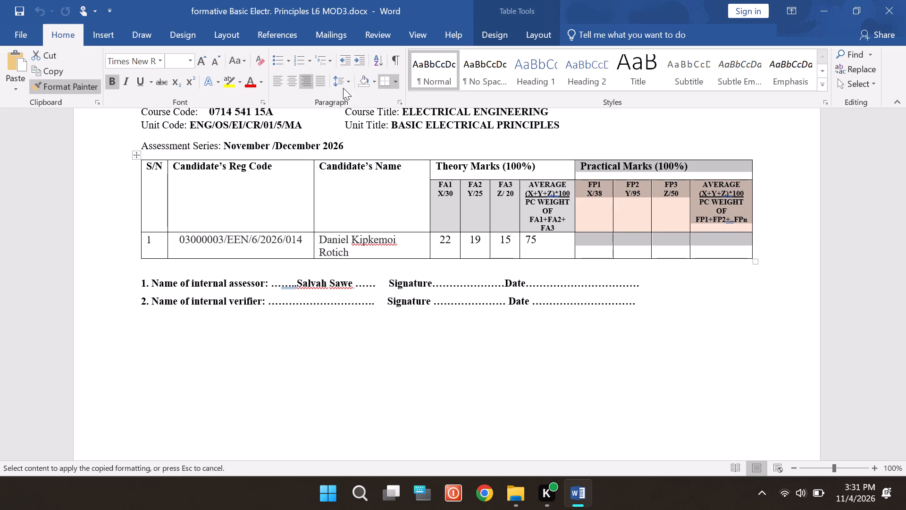
left_click(373, 85)
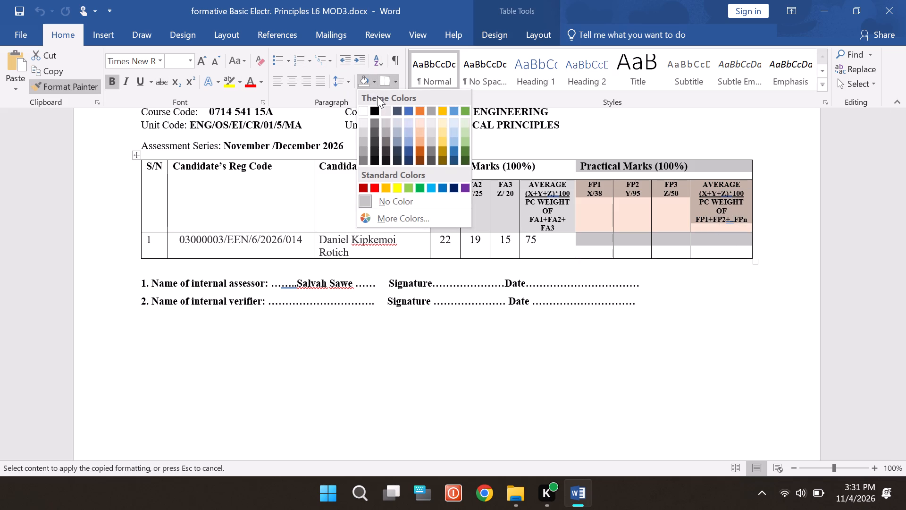
left_click(396, 121)
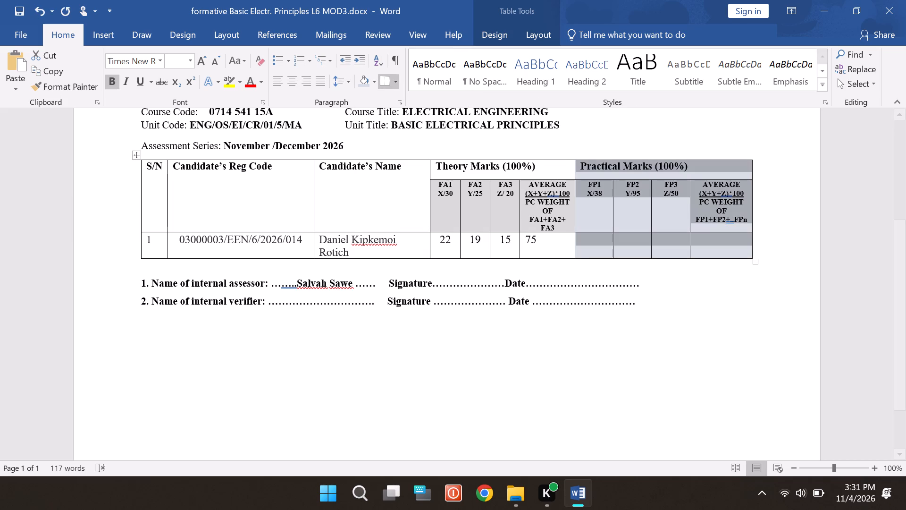
left_click(742, 296)
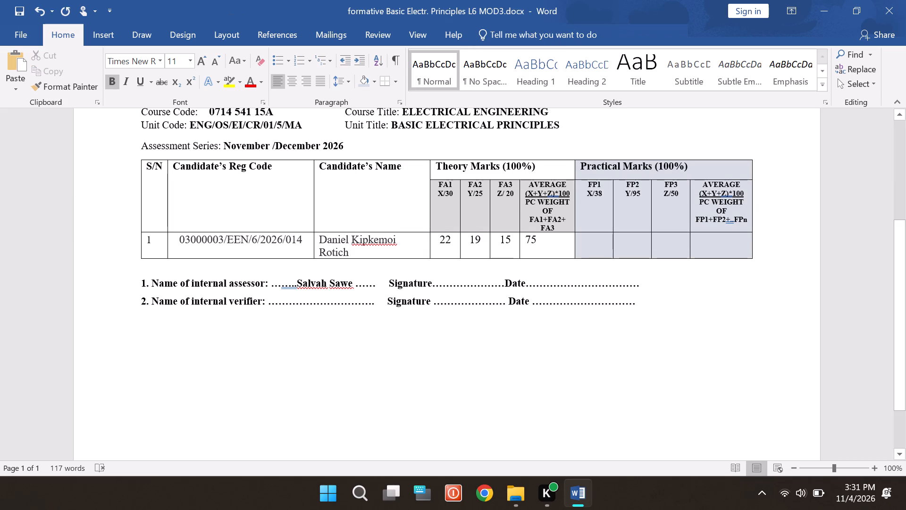
Save the formative Basic Electr. Principles L6 MOD3 marks sheet and close it.
key("ctrl+s")
left_click(889, 13)
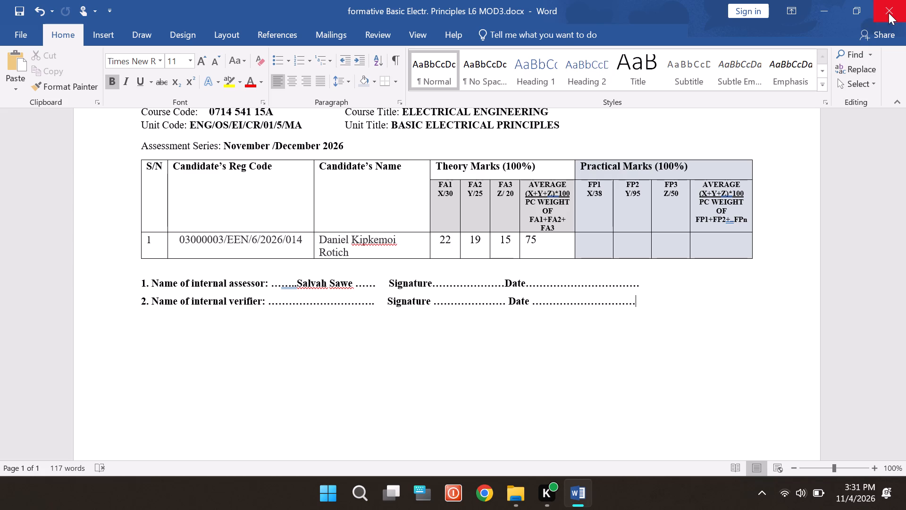
Open the formative Basic Electrical Principles L5 MOD3 marks sheet, check its heading and marks table, and close it.
double_click(585, 186)
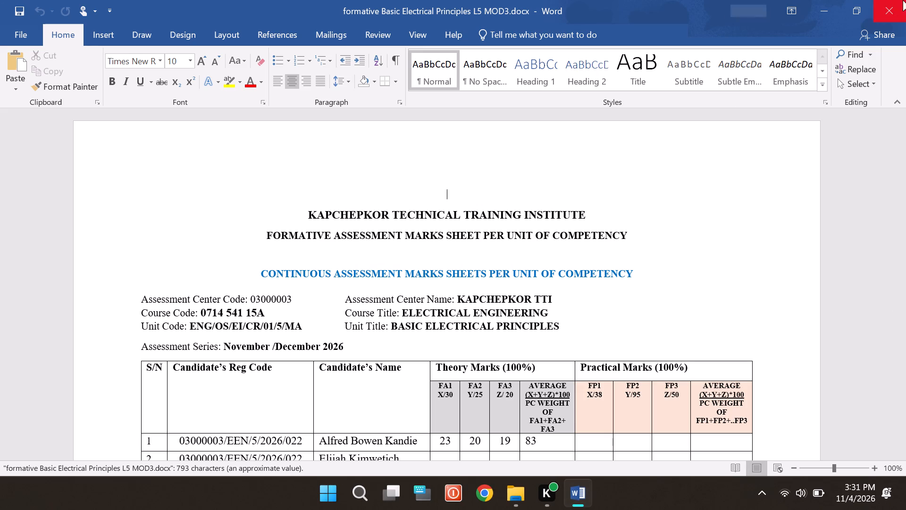
left_click(894, 4)
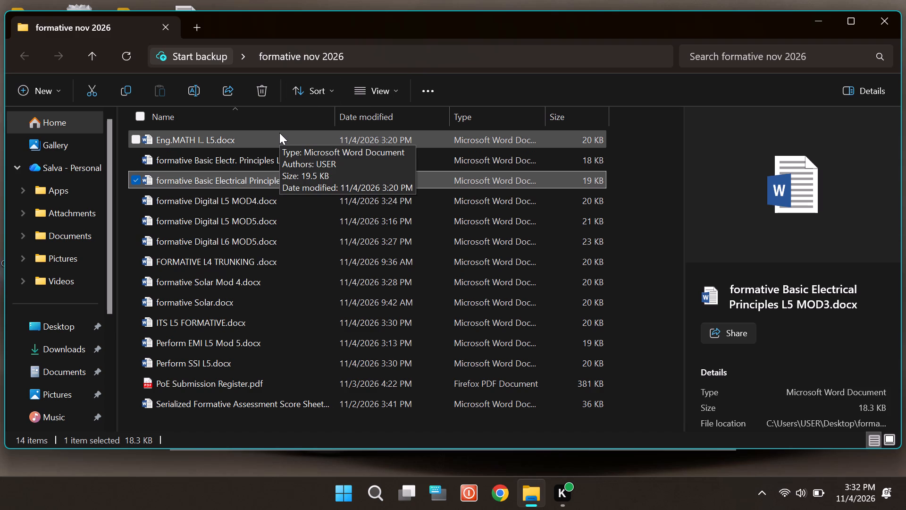
Open the Eng.MATH I.. L5 marks sheet from the formative nov 2026 folder.
double_click(279, 133)
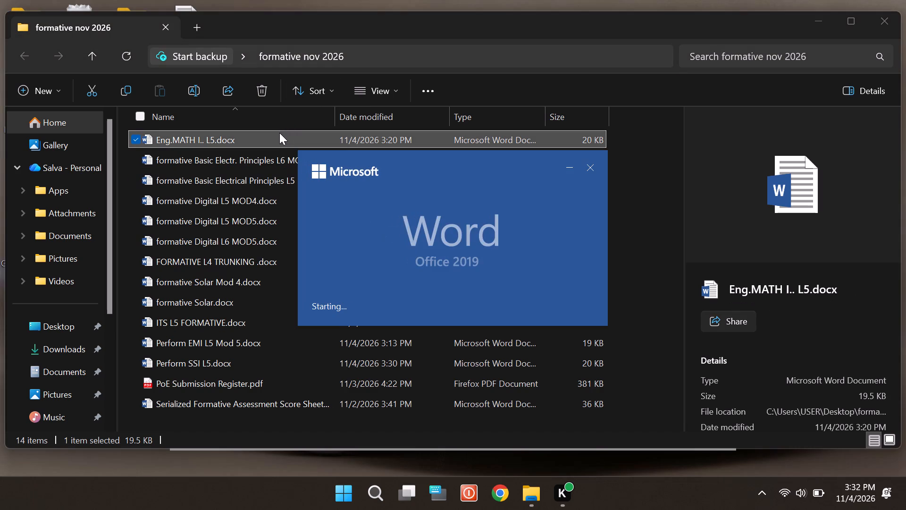
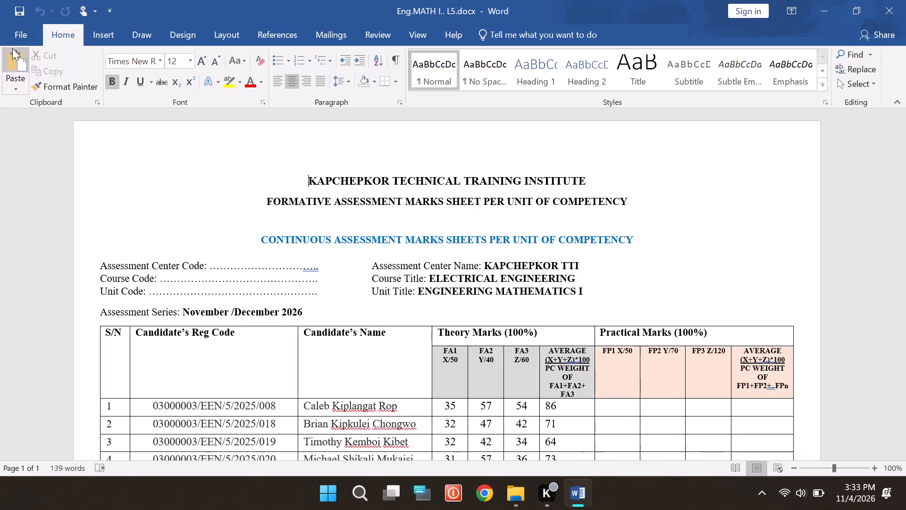
Print two copies of the Engineering Mathematics I marks sheet, Eng.MATH I.. L5.docx, and close the document.
left_click(18, 35)
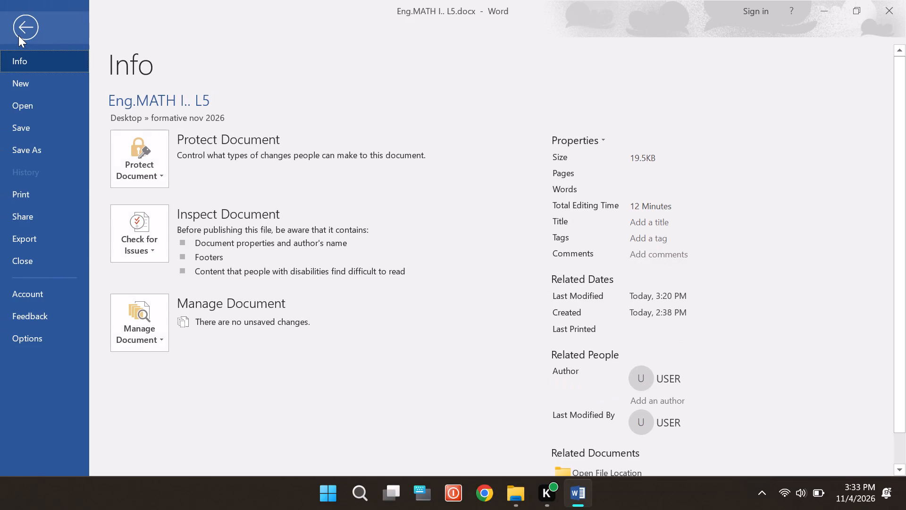
left_click(28, 192)
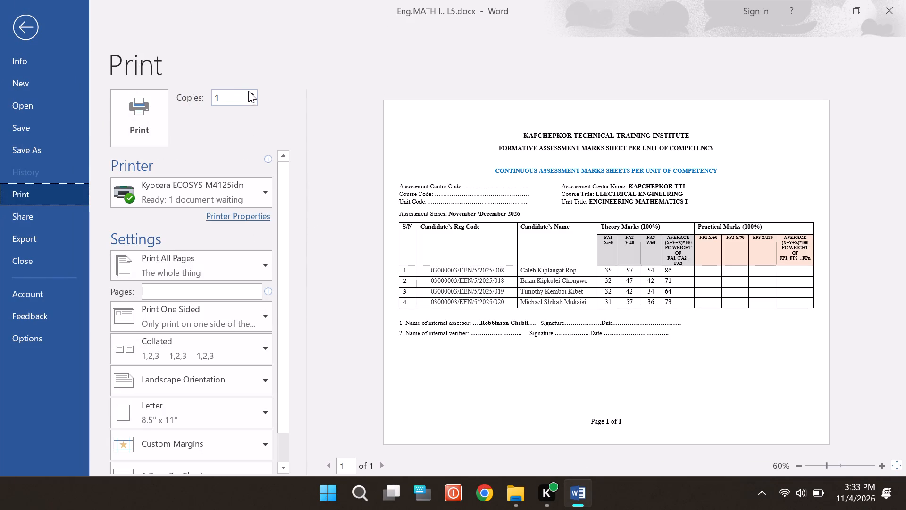
left_click(250, 96)
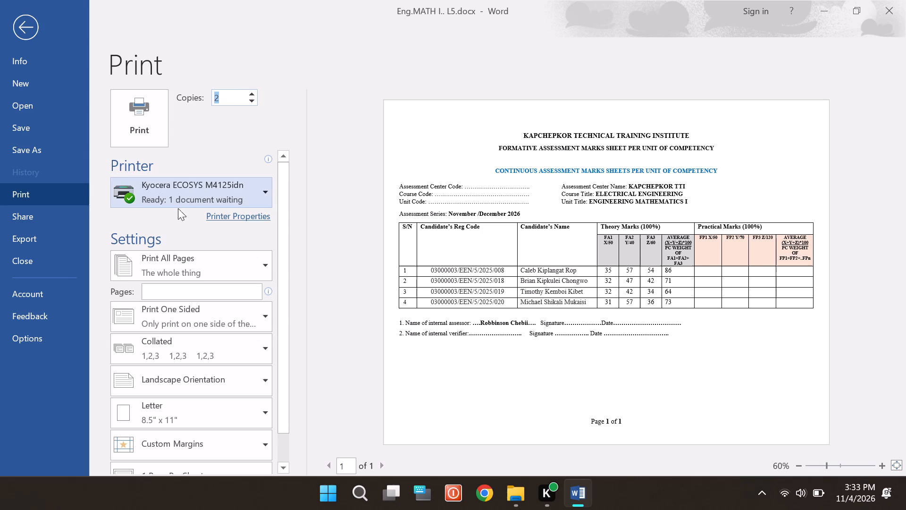
left_click(159, 135)
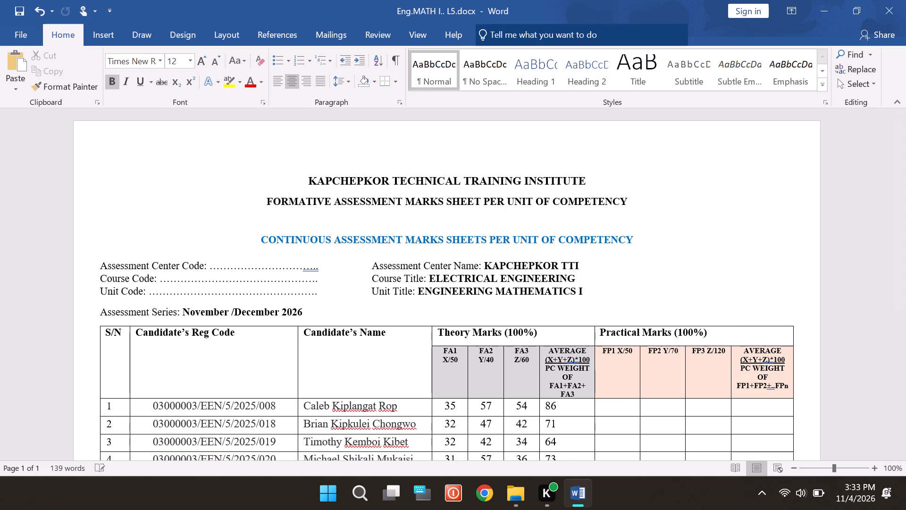
left_click(897, 0)
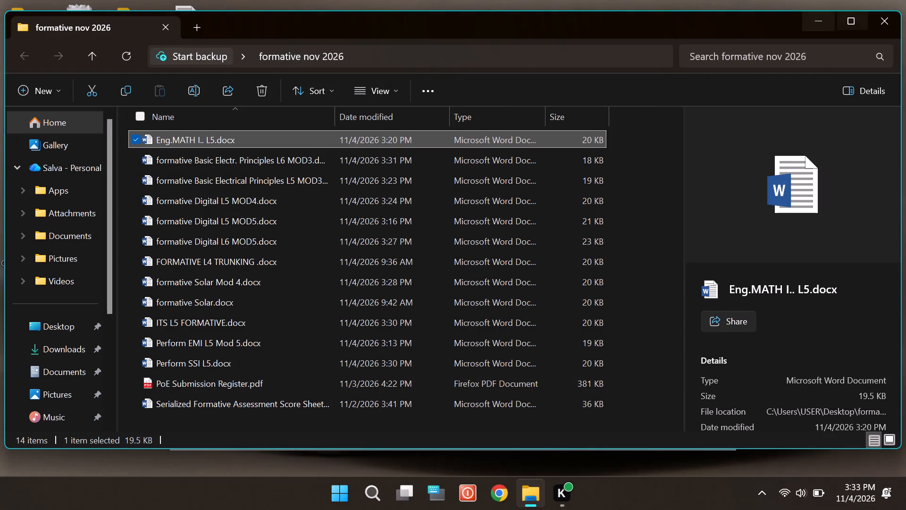
Review the marks sheets formative Solar Mod 4.docx and formative Solar.docx from the formative nov 2026 folder, closing each one.
double_click(247, 287)
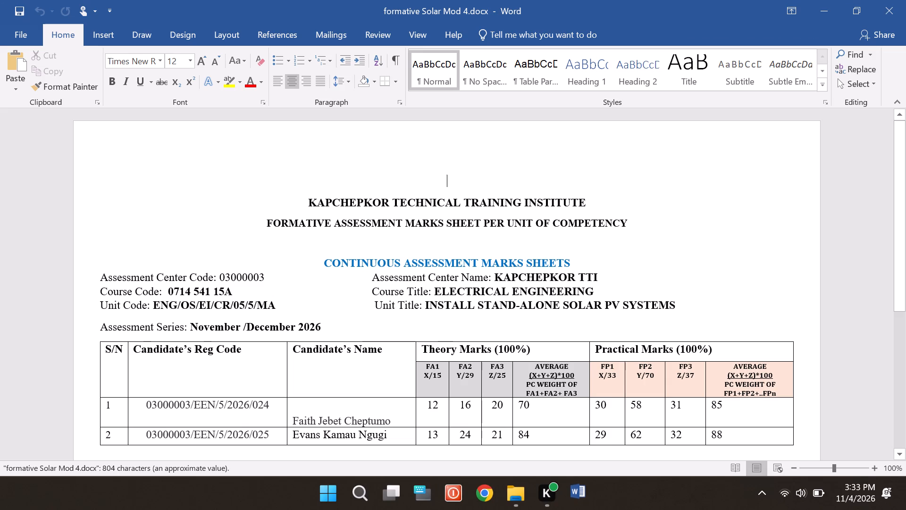
scroll(247, 287, "down", 1)
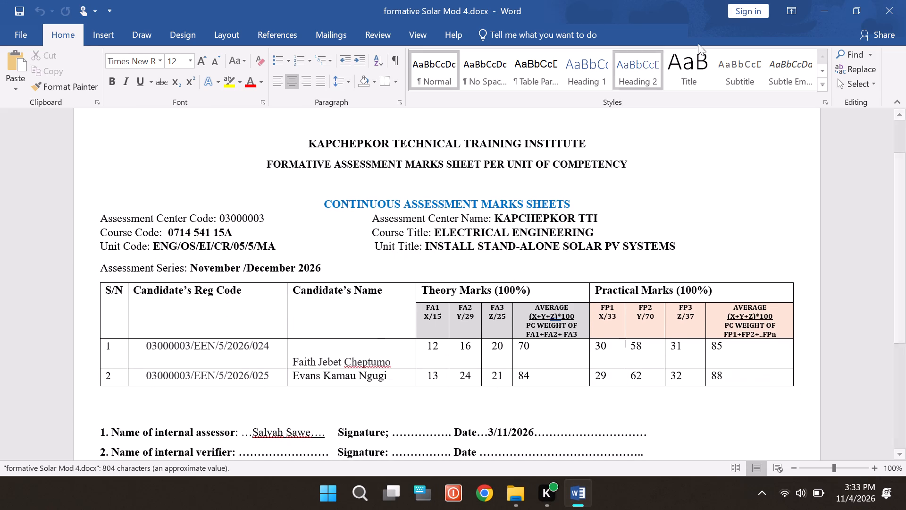
left_click(883, 0)
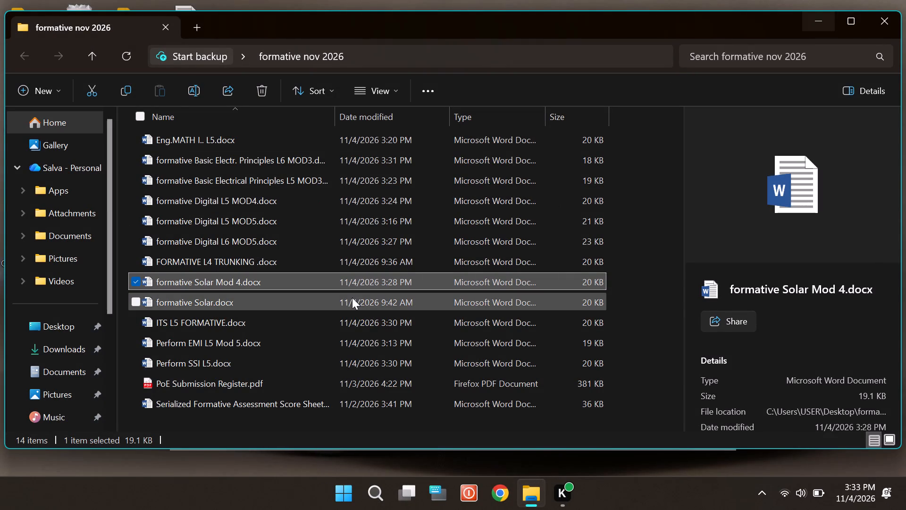
double_click(352, 297)
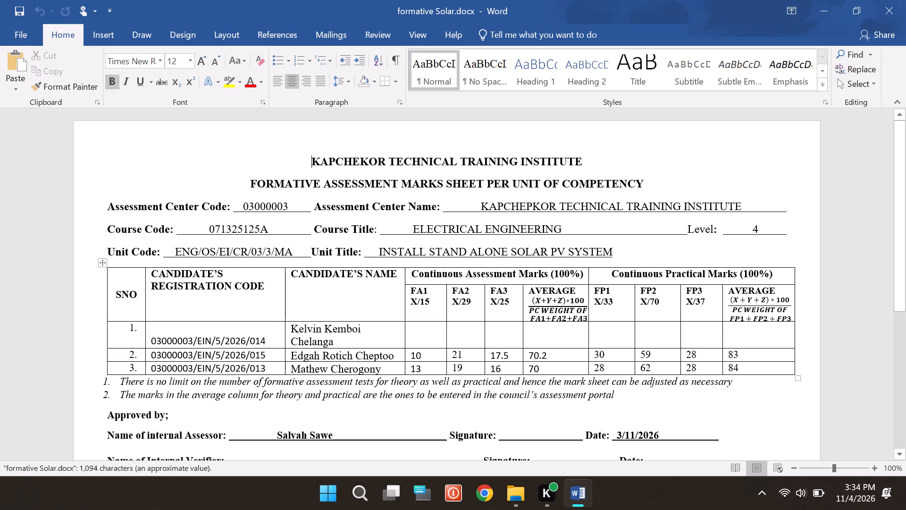
scroll(352, 297, "down", 1)
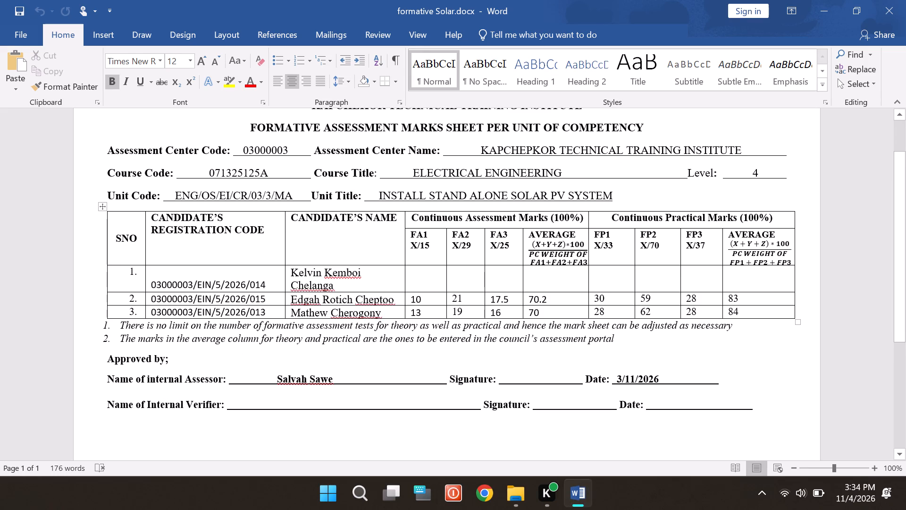
left_click(882, 10)
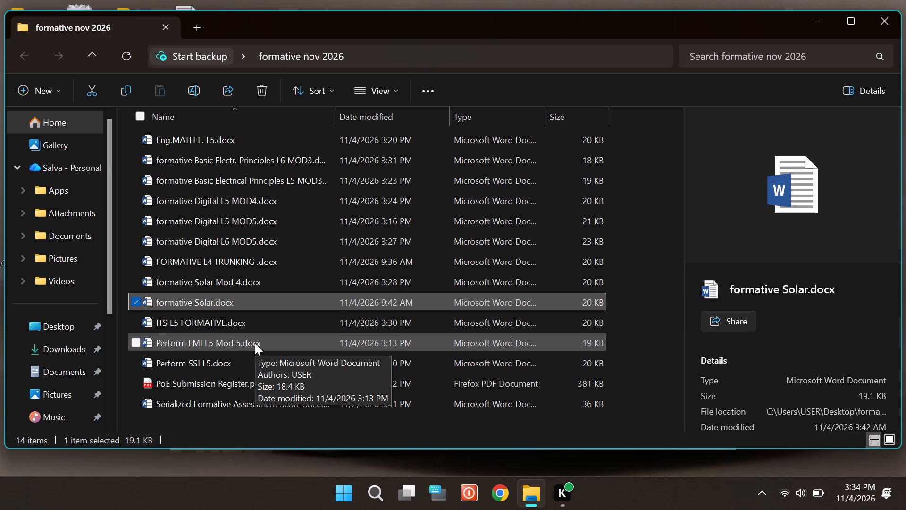
Open Perform EMI L5 Mod 5.docx from the formative nov 2026 folder, print two copies, and close it.
double_click(255, 343)
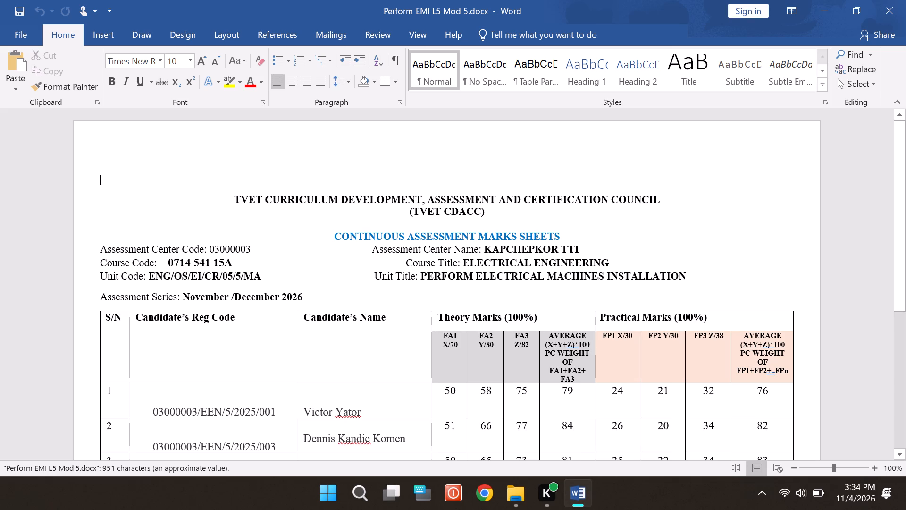
left_click(20, 40)
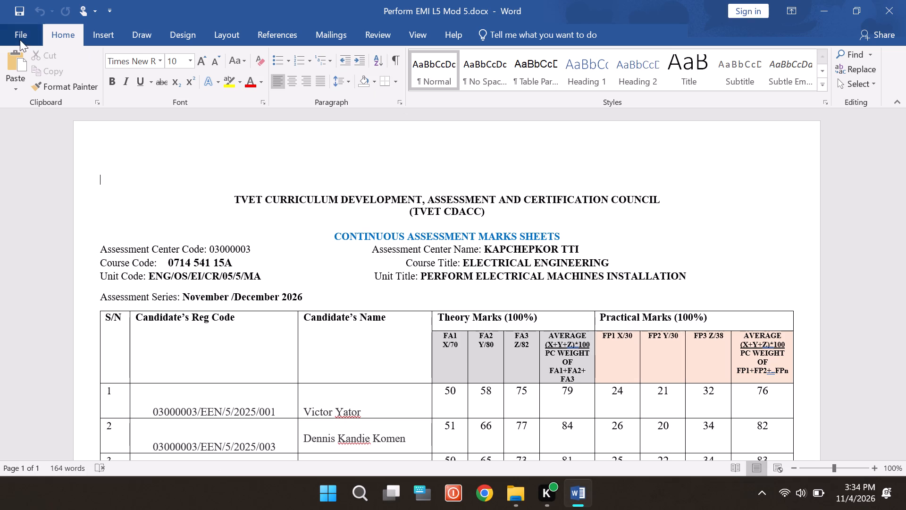
left_click(23, 191)
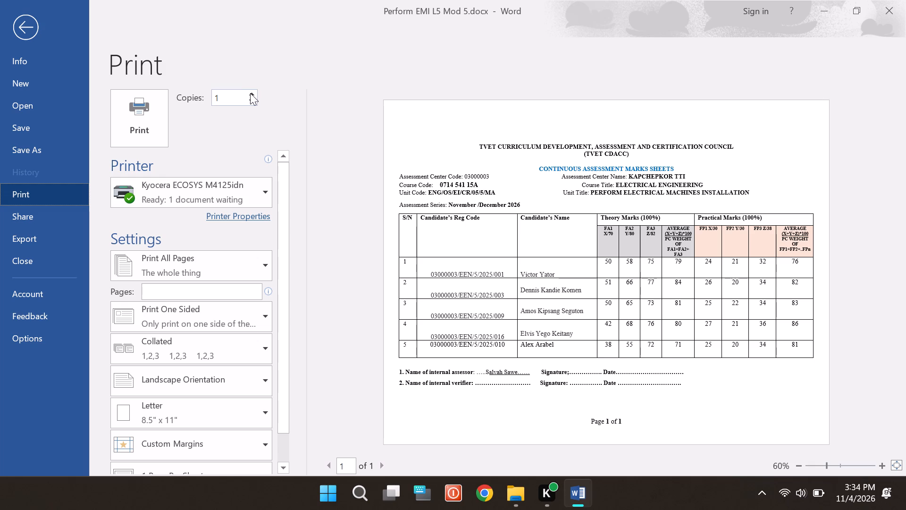
left_click(254, 93)
left_click(135, 120)
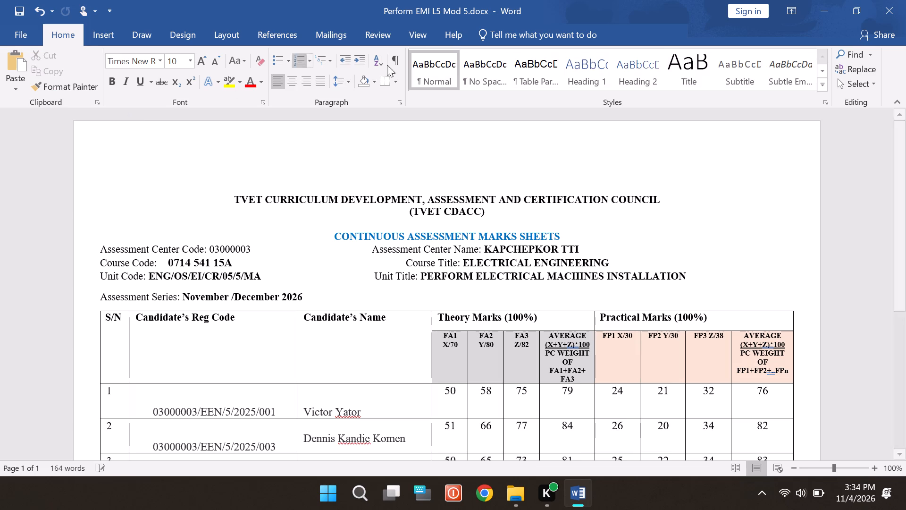
left_click(893, 7)
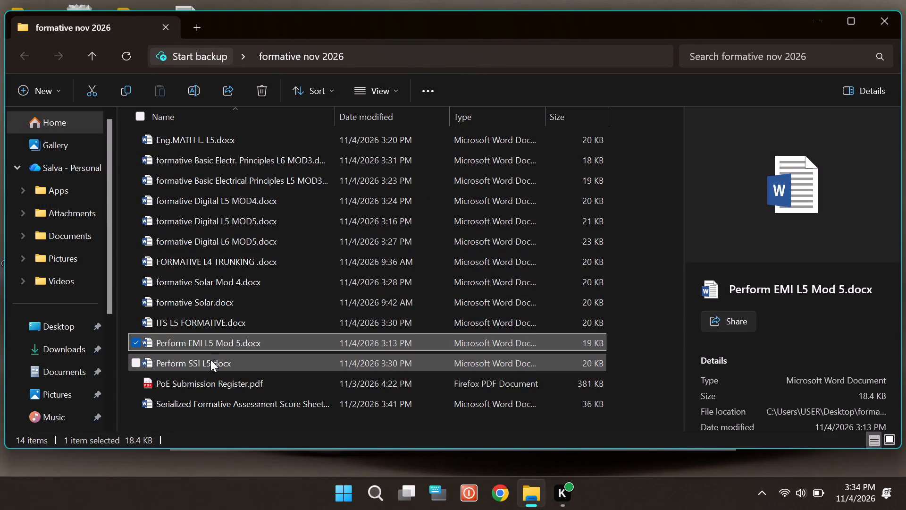
Open Perform SSI L5.docx from the formative nov 2026 folder and print two copies of it.
double_click(210, 360)
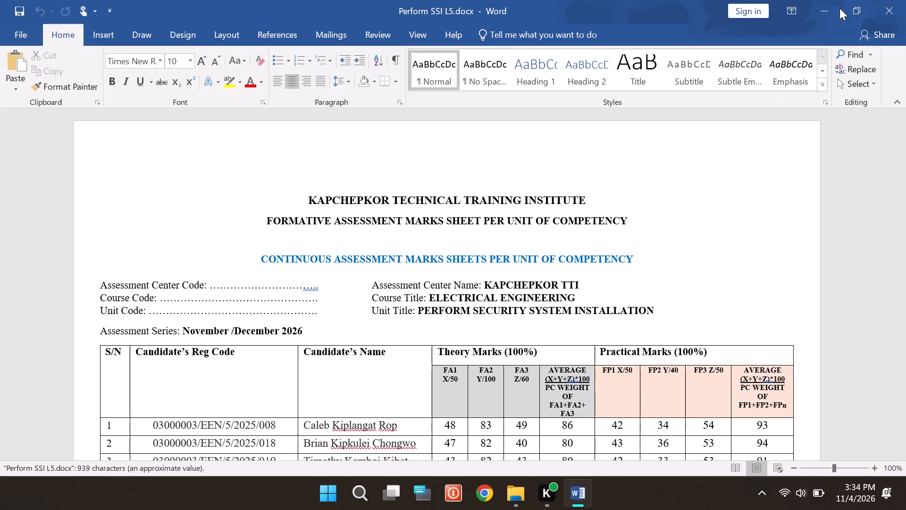
left_click(13, 31)
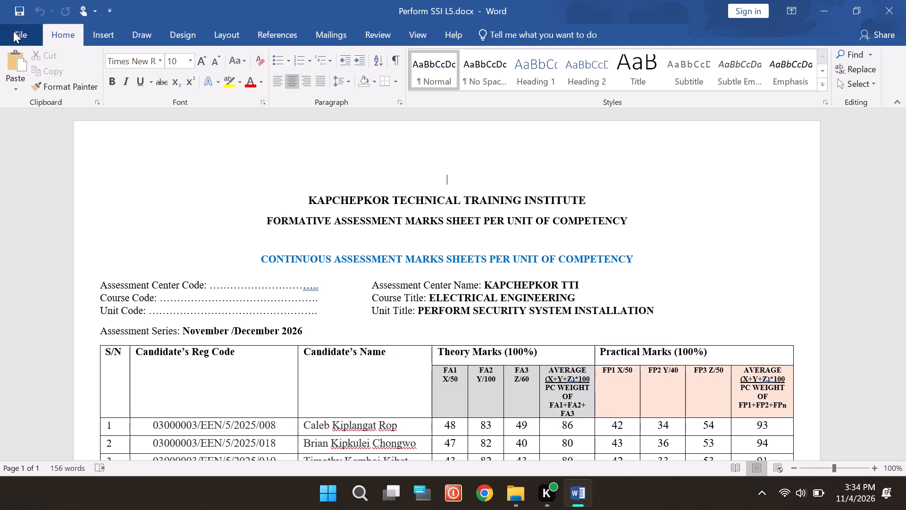
left_click(25, 197)
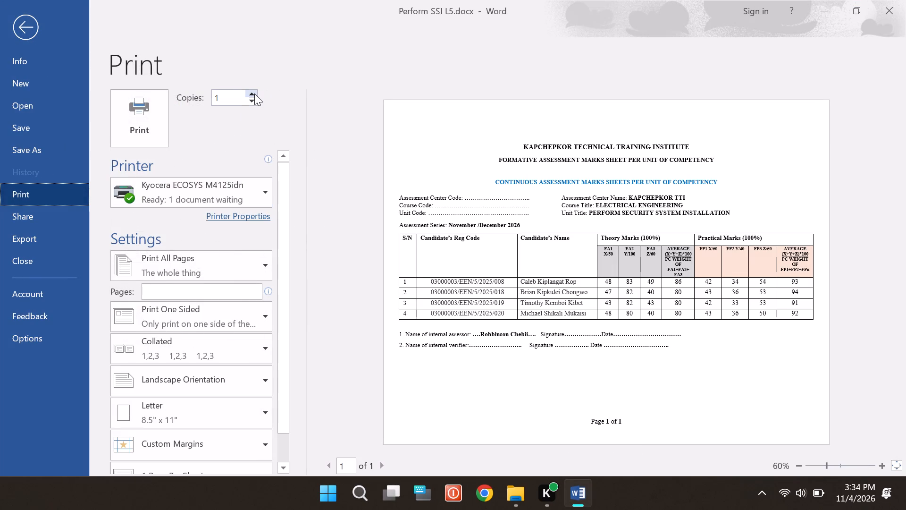
left_click(254, 93)
left_click(136, 133)
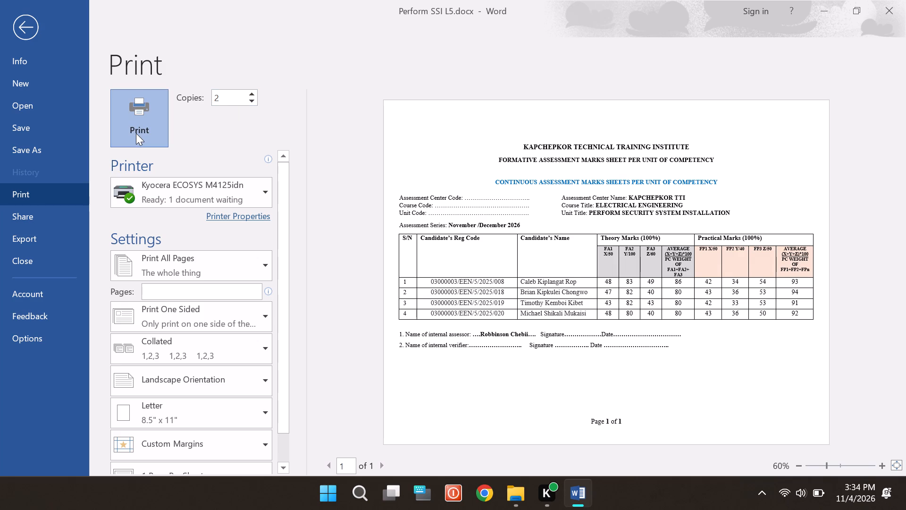
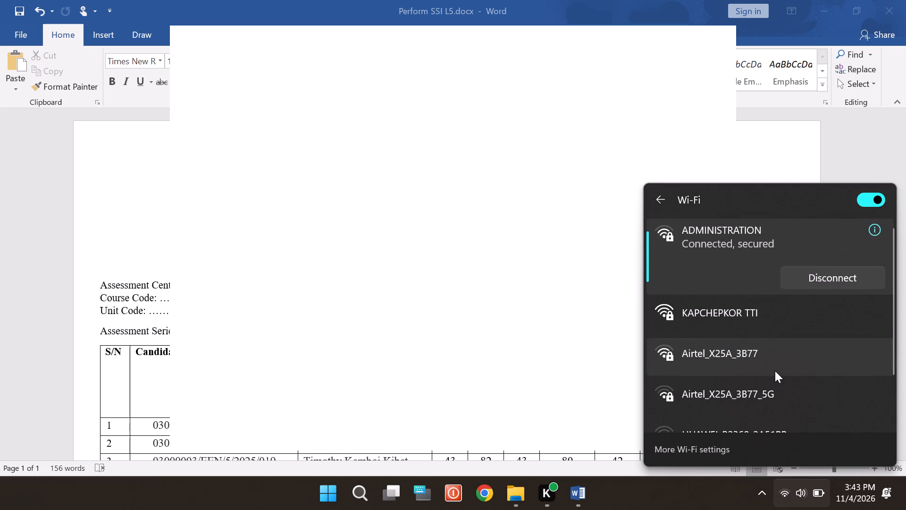
Restart Wi-Fi to switch the connection from ADMINISTRATION to the TECNO CAMON 19 2 network, and return to the Perform SSI L5.docx document.
left_click(865, 199)
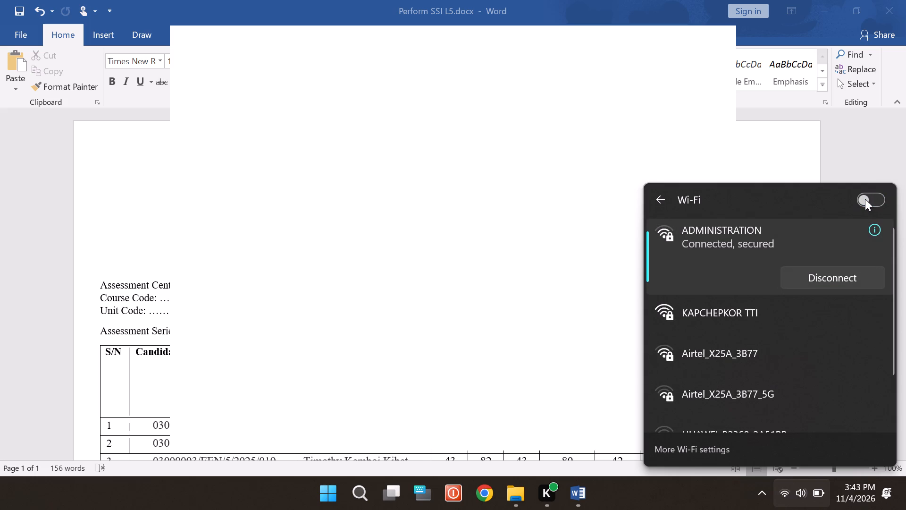
left_click(865, 199)
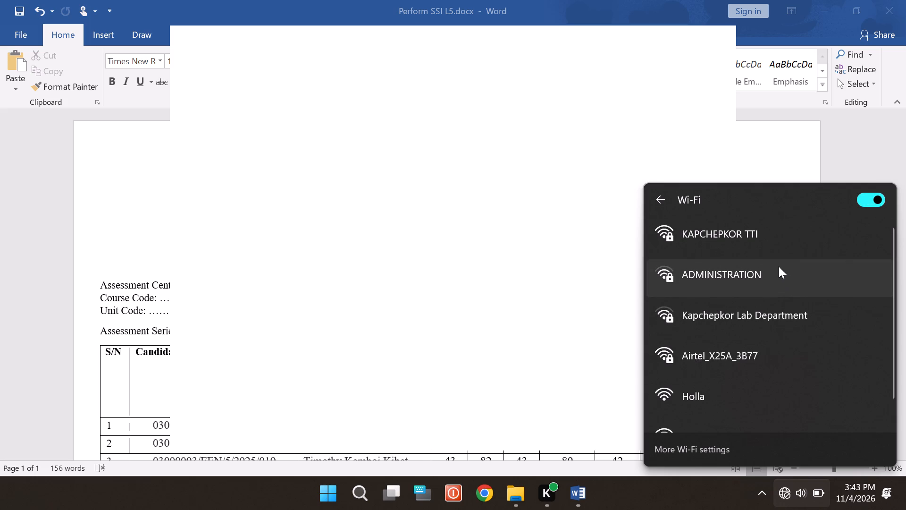
scroll(779, 266, "up", 3)
scroll(779, 266, "down", 1)
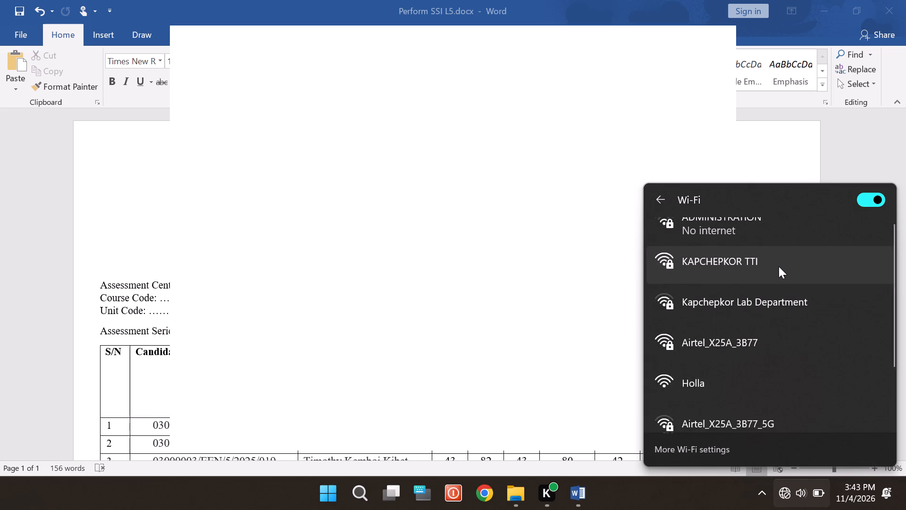
scroll(779, 266, "down", 3)
scroll(779, 266, "up", 4)
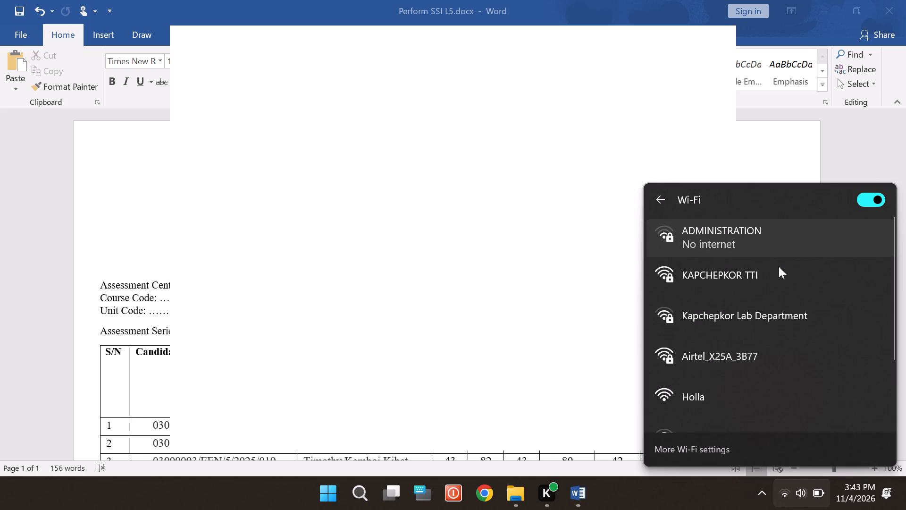
scroll(779, 266, "up", 1)
scroll(779, 266, "down", 1)
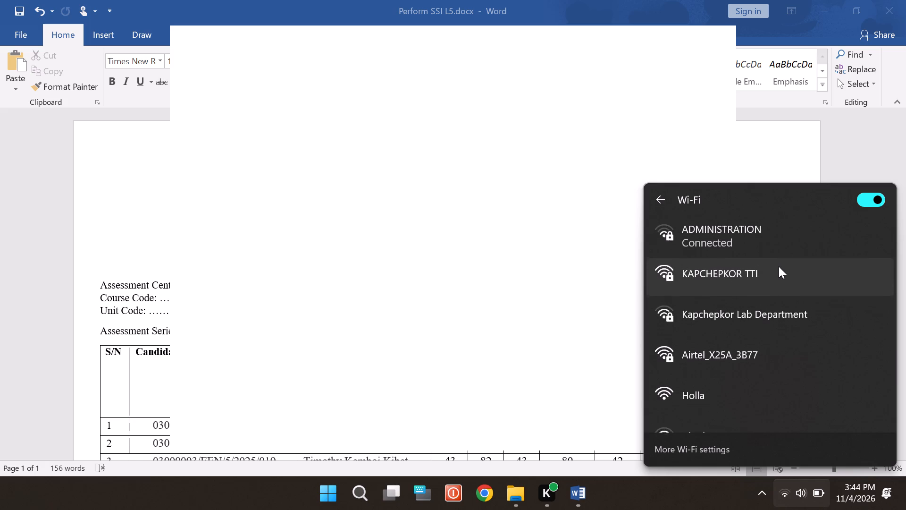
scroll(779, 266, "down", 1)
left_click(863, 201)
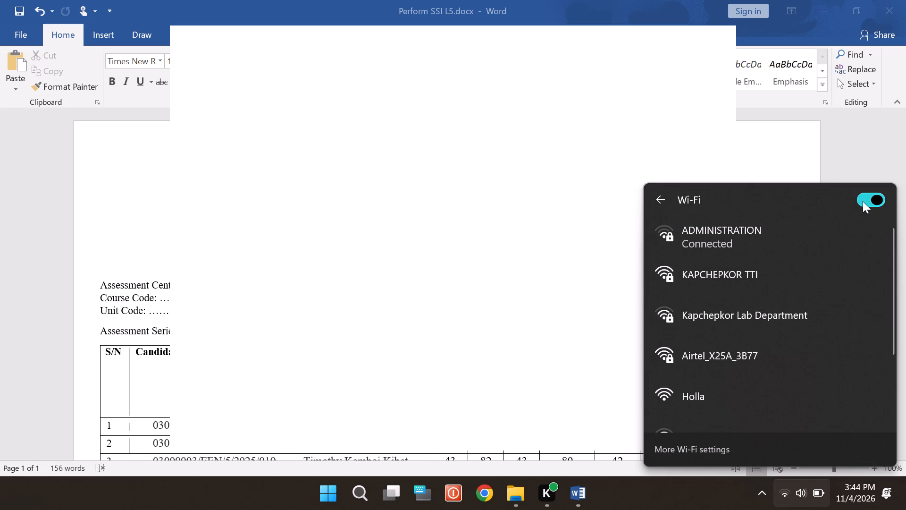
left_click(863, 201)
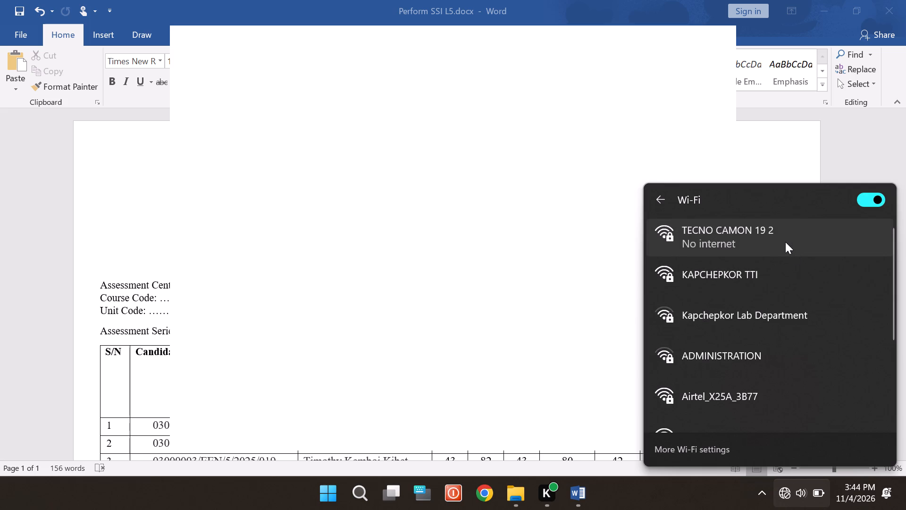
left_click(783, 237)
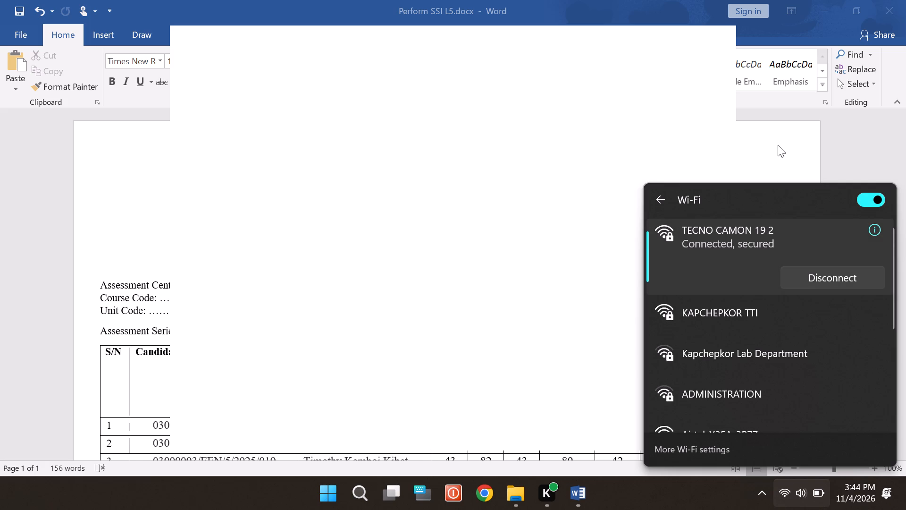
left_click(778, 145)
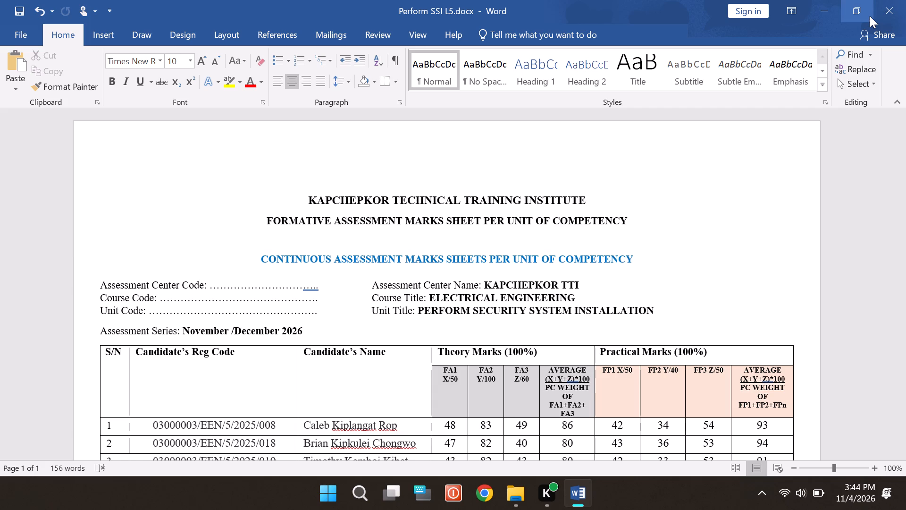
left_click(870, 16)
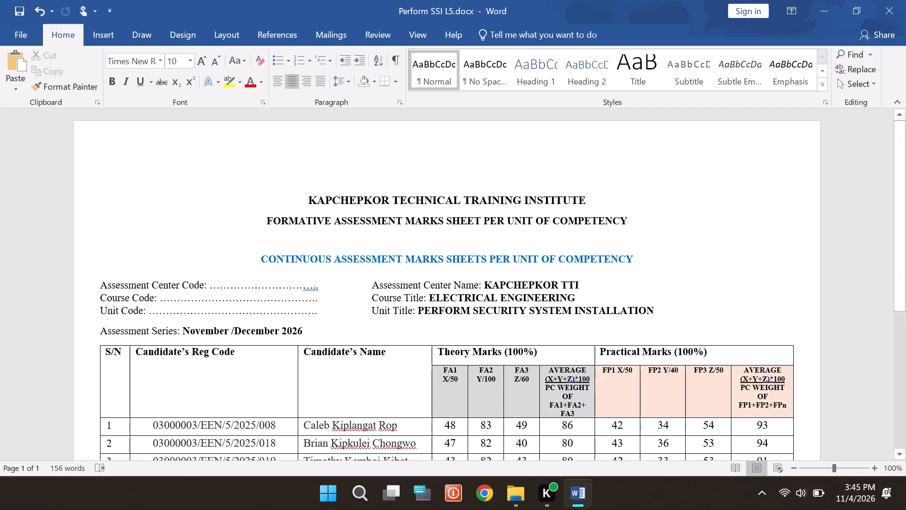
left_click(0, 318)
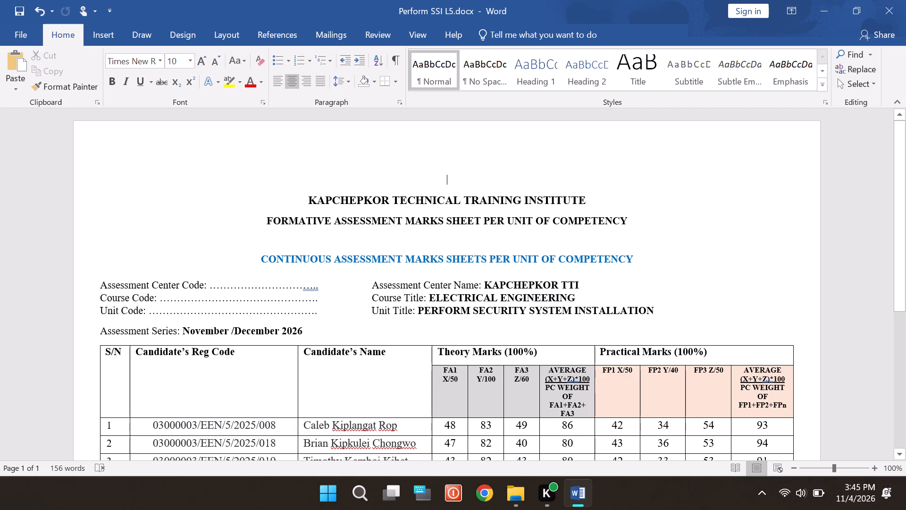
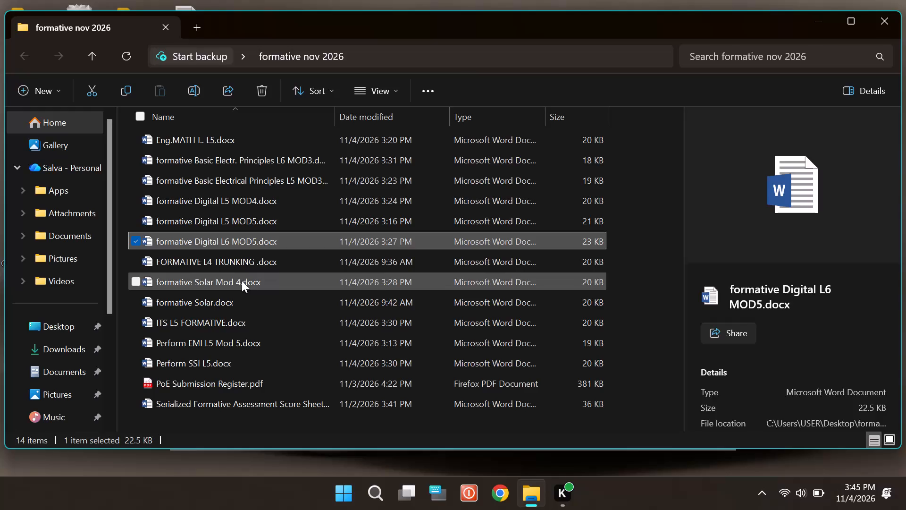
Open the formative Solar.docx marks sheet from the formative nov 2026 folder.
double_click(235, 298)
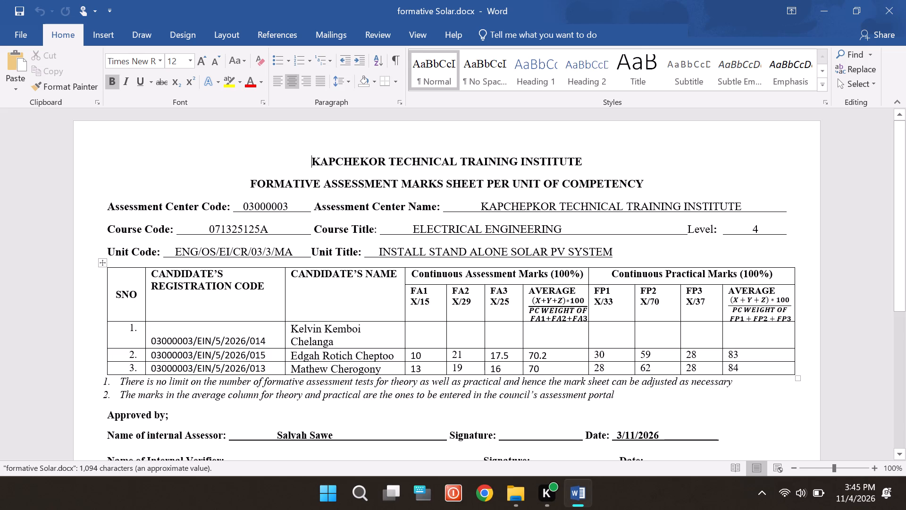
Enter the first candidate's continuous assessment marks: FA1 12, FA2 19, FA3 22 and average 77.
left_click(423, 330)
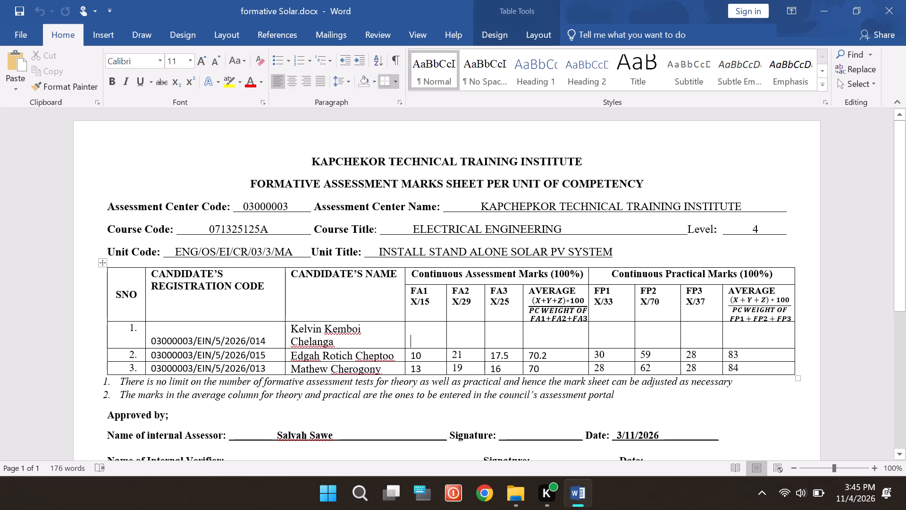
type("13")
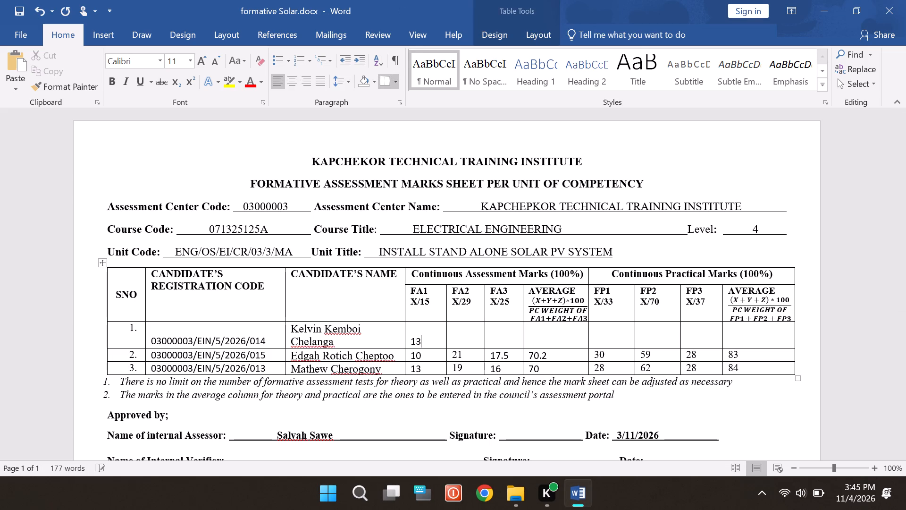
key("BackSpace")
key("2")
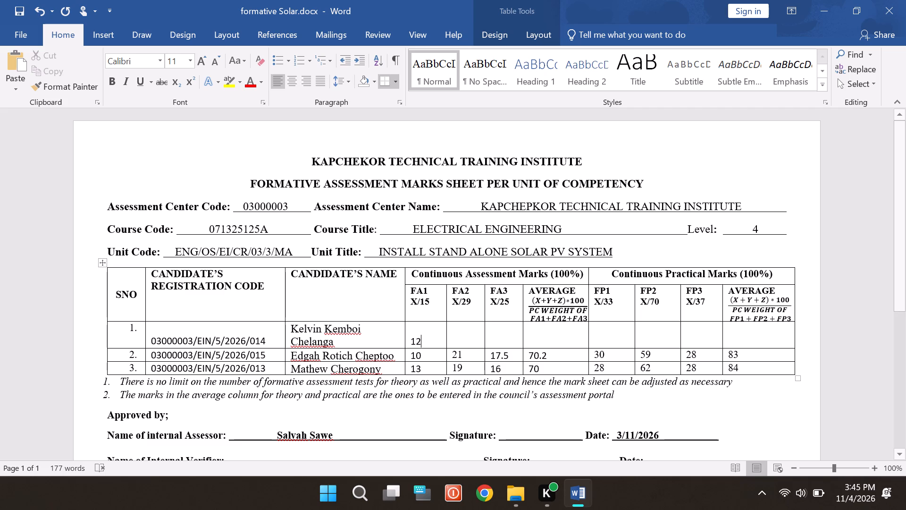
left_click(463, 332)
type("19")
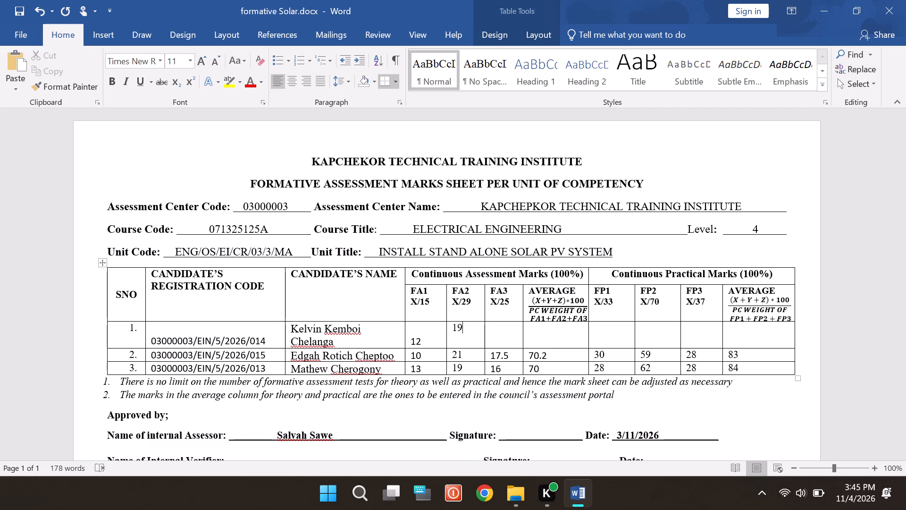
left_click(493, 333)
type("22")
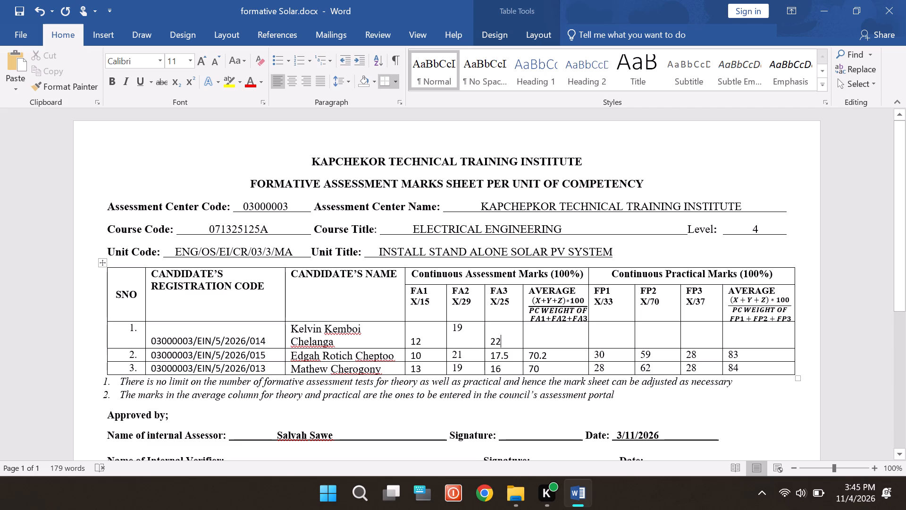
left_click(534, 338)
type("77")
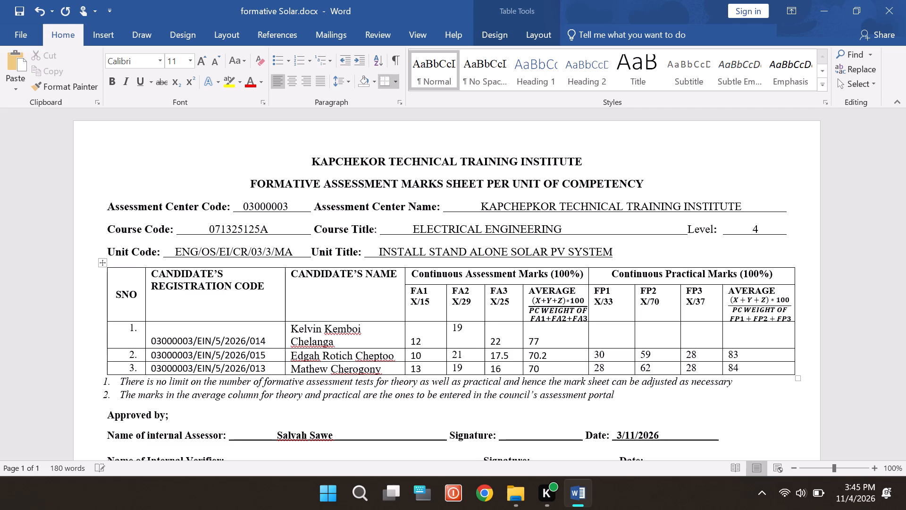
Enter the first candidate's practical marks: FP1 29, FP2 52, FP3 30 and average 79.
left_click(604, 335)
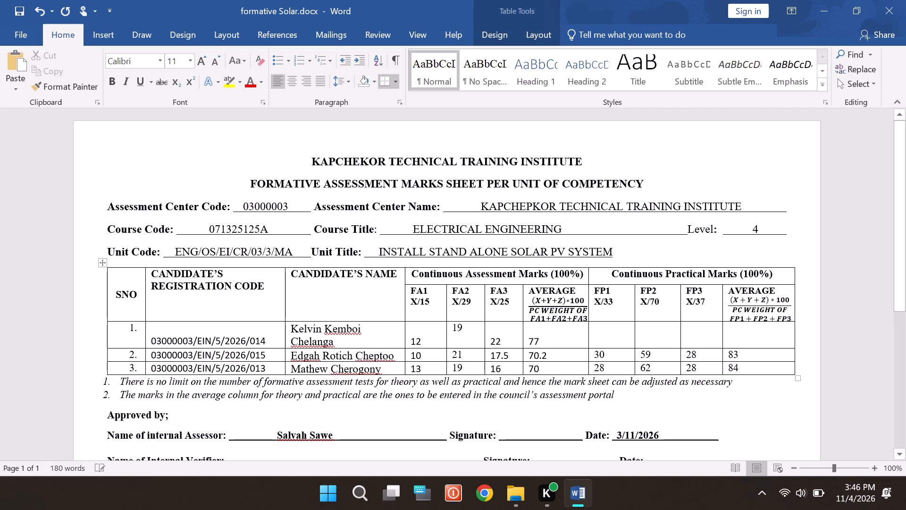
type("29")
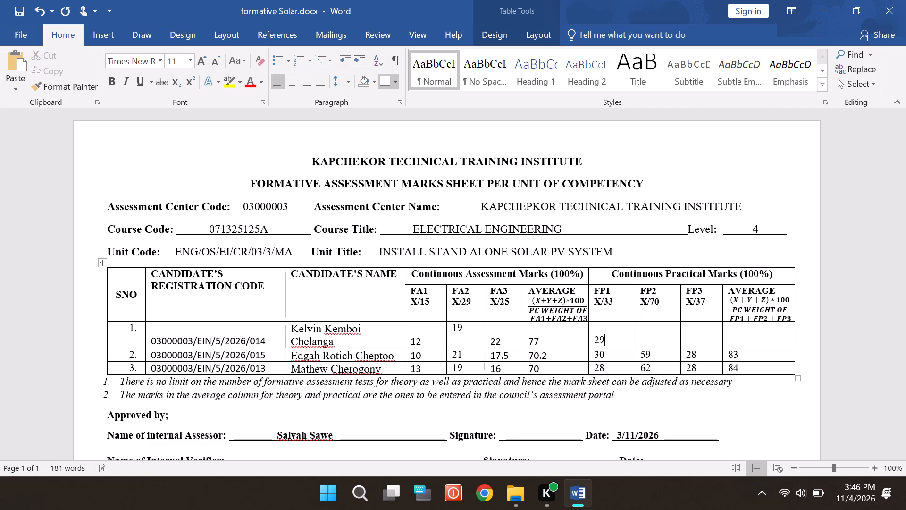
left_click(655, 338)
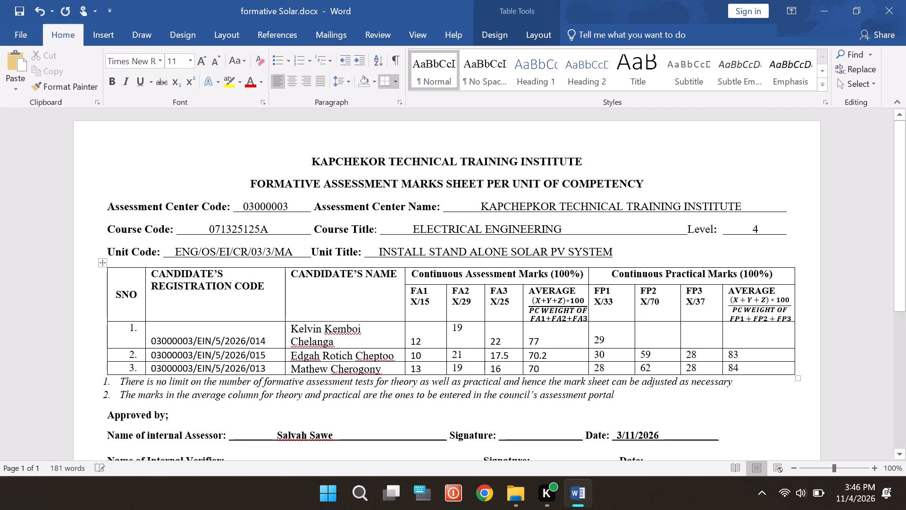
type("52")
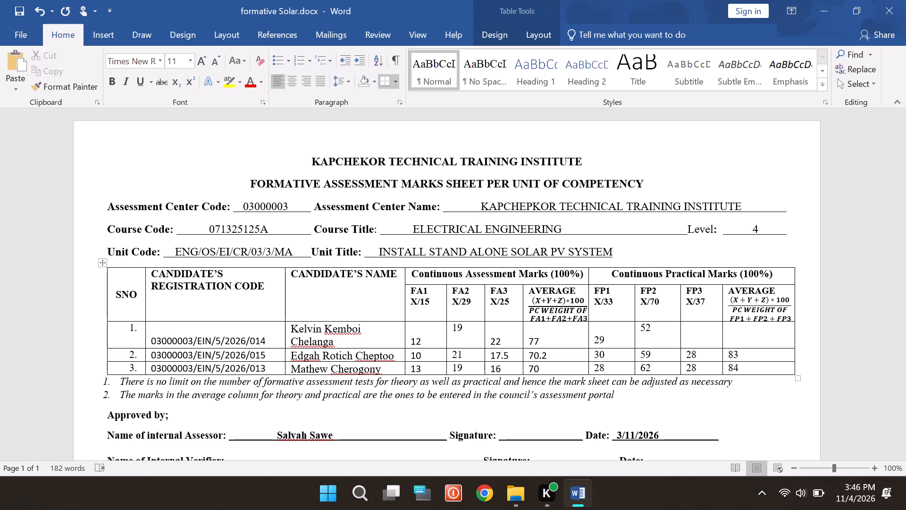
left_click(696, 334)
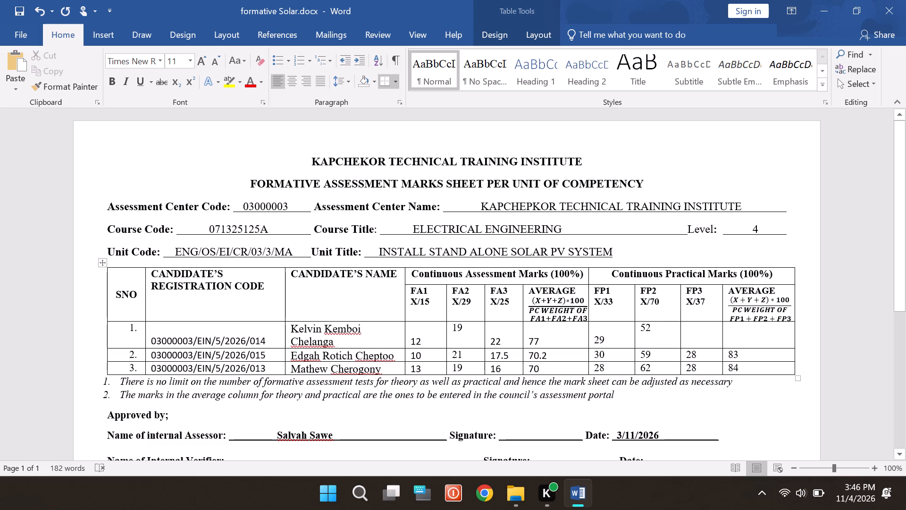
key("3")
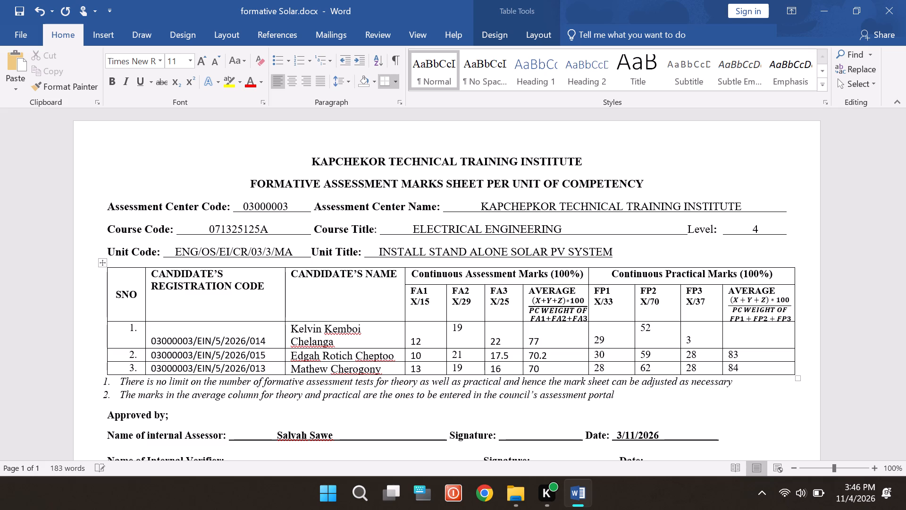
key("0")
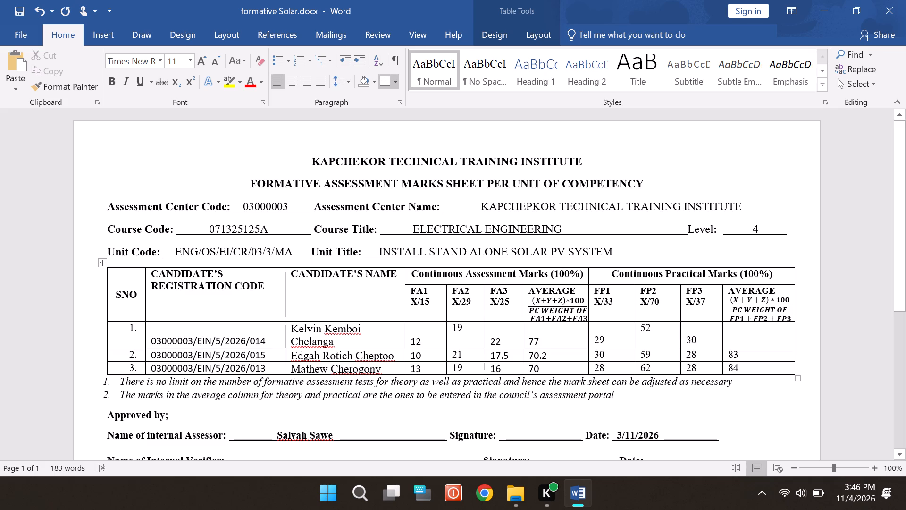
left_click(737, 334)
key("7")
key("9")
Centre the assessment and practical marks of all three candidates within their table cells.
left_click(413, 337)
left_click_drag(412, 327, 733, 365)
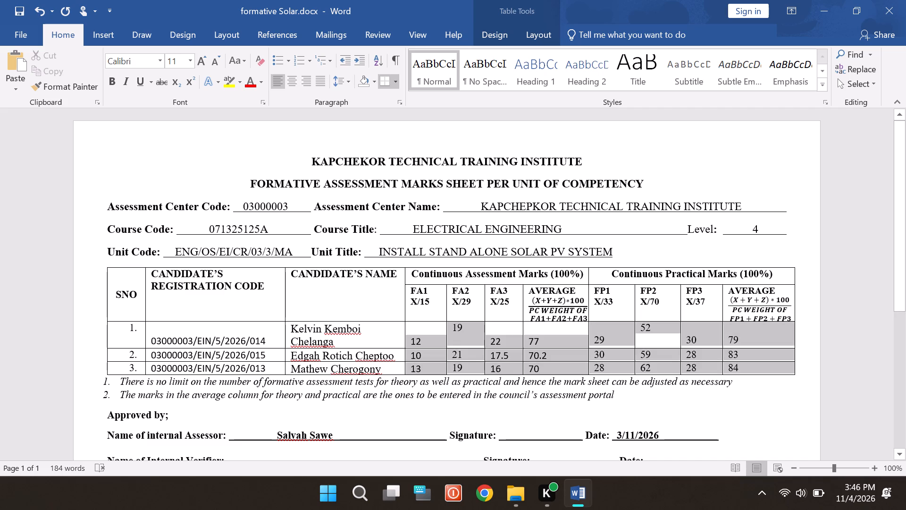
left_click_drag(733, 365, 734, 365)
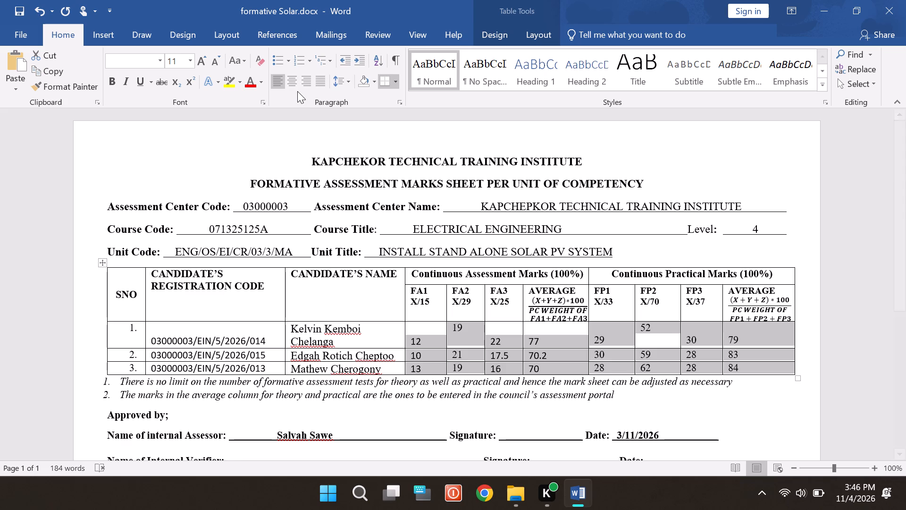
left_click(295, 86)
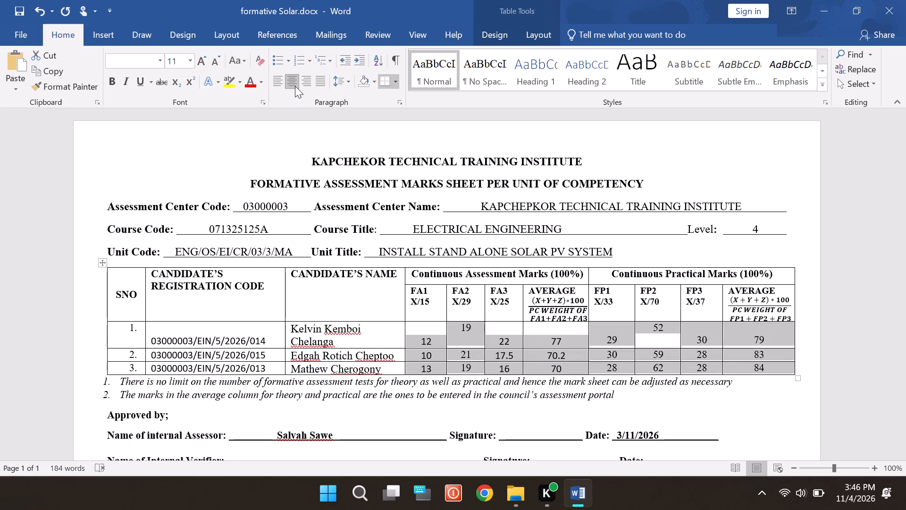
Move the first candidate's FA2 mark of 19 down to the bottom line of its cell, level with the FA1 mark.
left_click(455, 344)
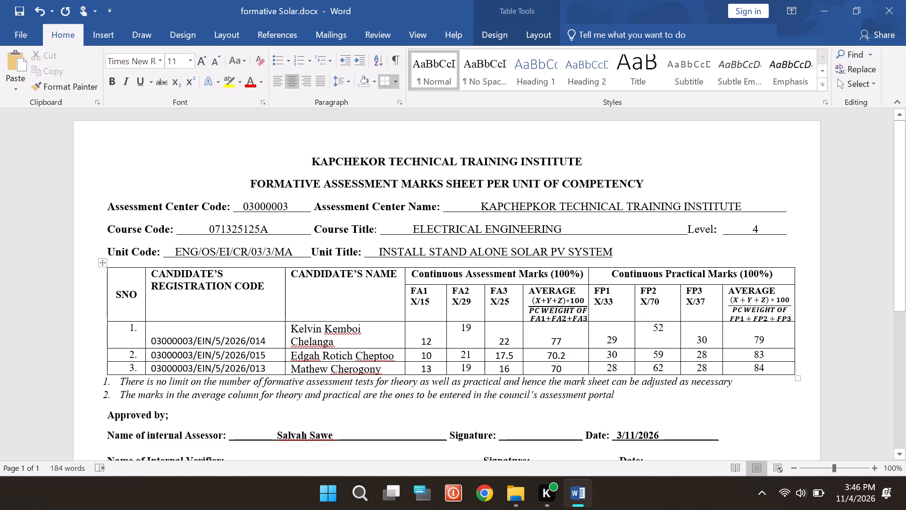
left_click_drag(459, 338, 463, 328)
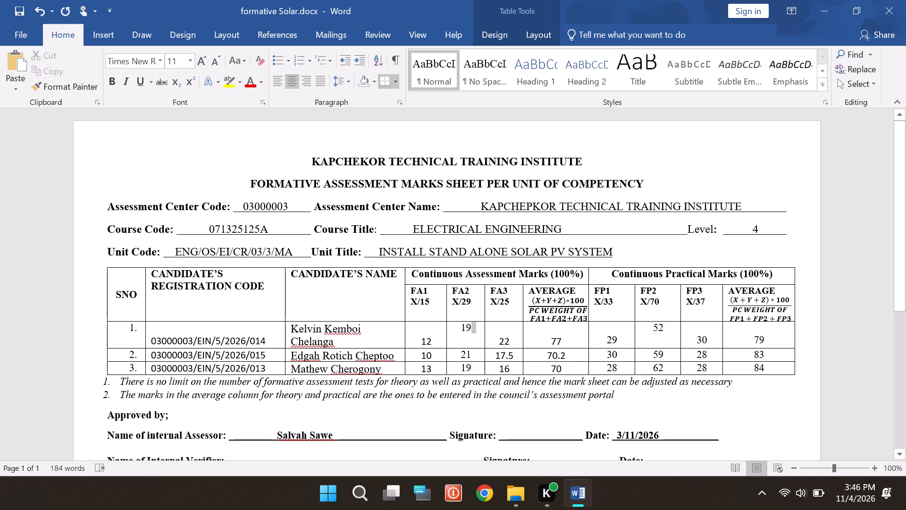
left_click_drag(463, 328, 461, 327)
left_click(461, 327)
key("Return")
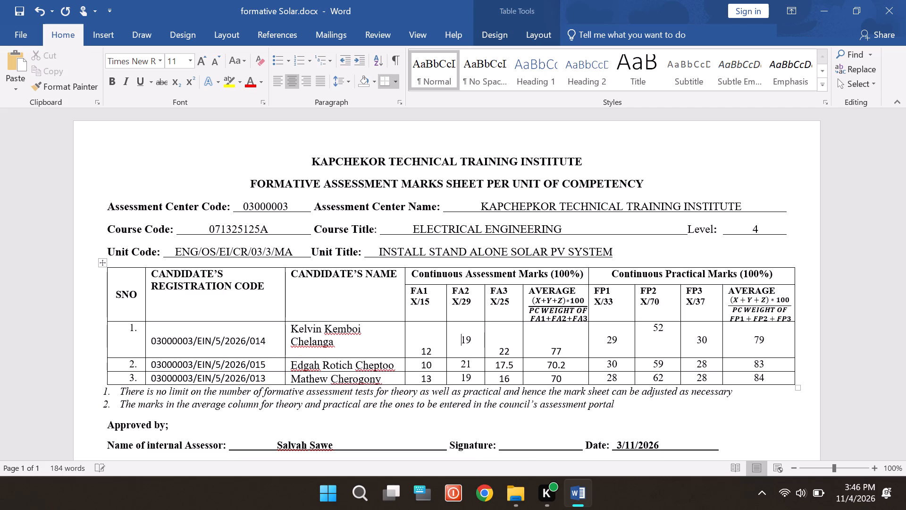
left_click_drag(461, 327, 461, 348)
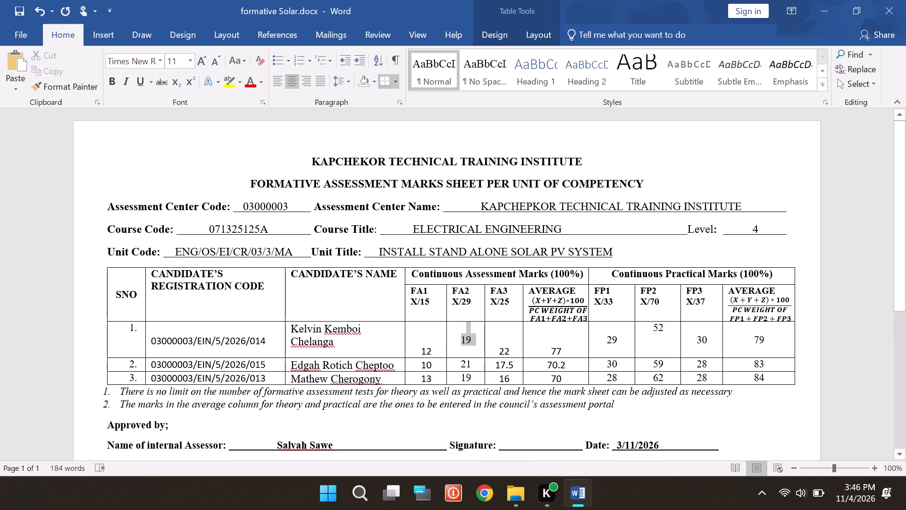
left_click_drag(461, 348, 461, 352)
left_click(461, 352)
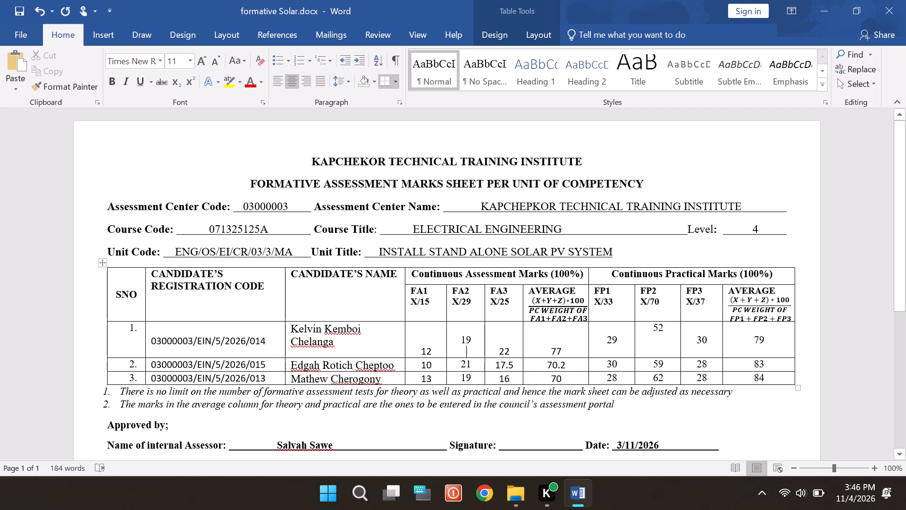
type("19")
left_click(472, 342)
key("BackSpace")
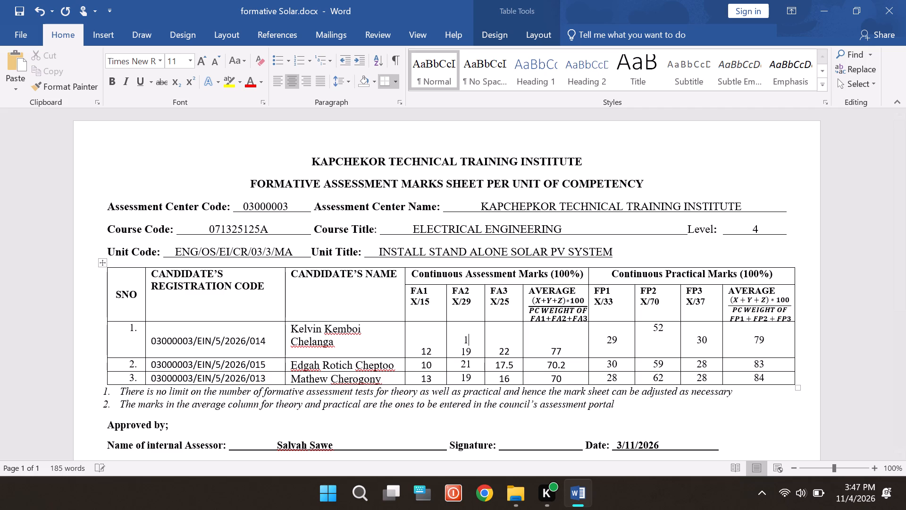
key("BackSpace")
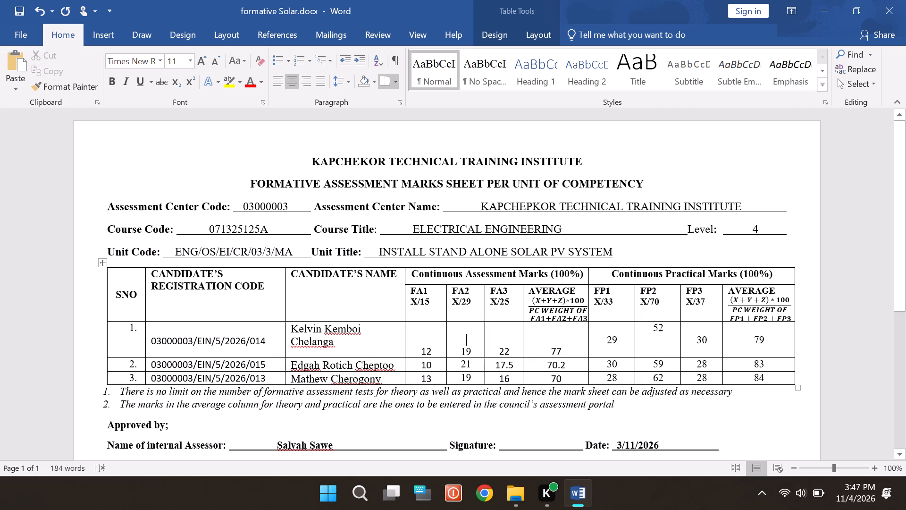
Move the first candidate's FP2 mark of 52 down one line in its cell, level with the FP1 mark.
left_click(609, 350)
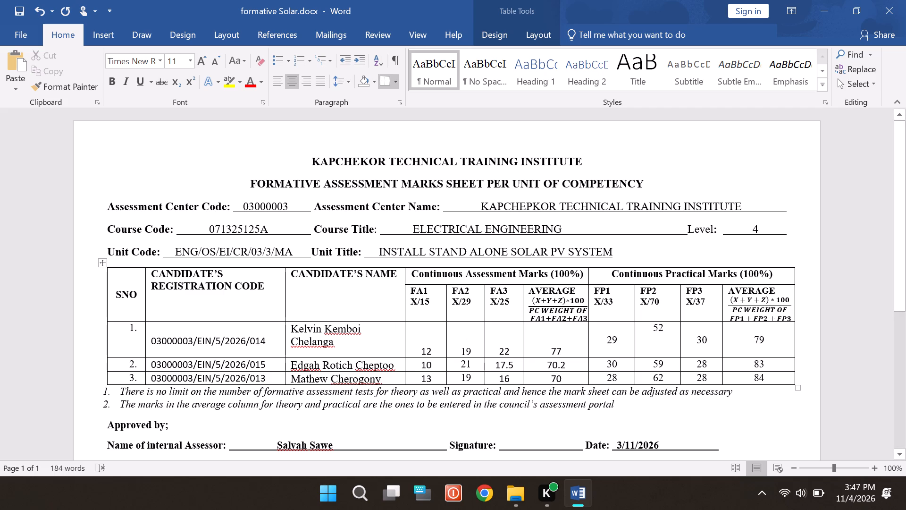
left_click(613, 349)
left_click(600, 355)
left_click(651, 331)
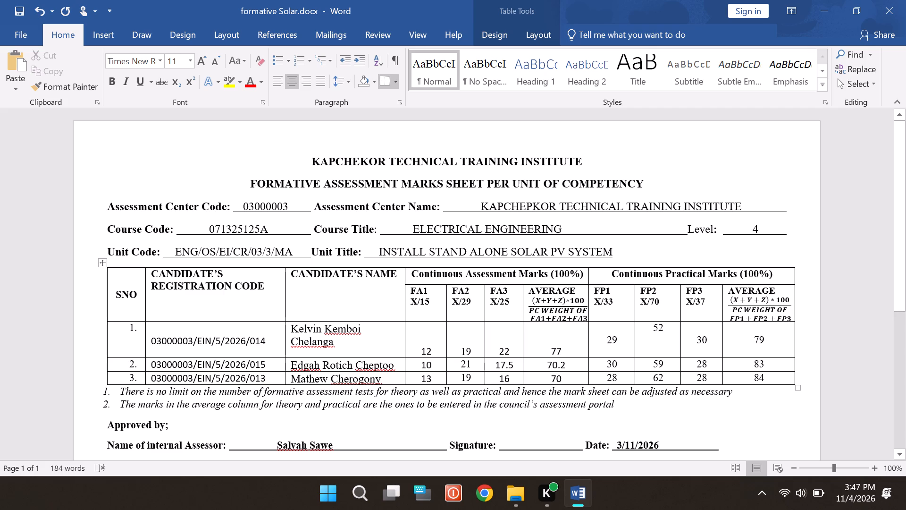
left_click(658, 348)
left_click(658, 348)
triple_click(658, 348)
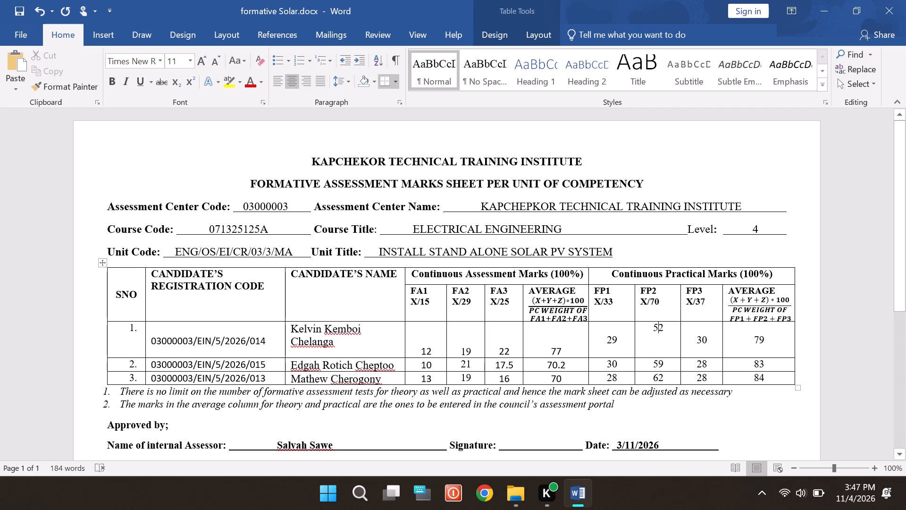
triple_click(658, 348)
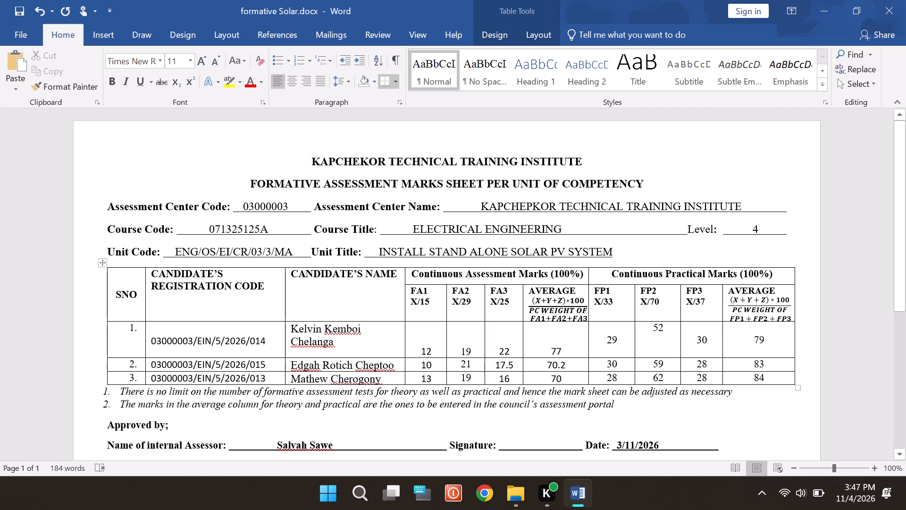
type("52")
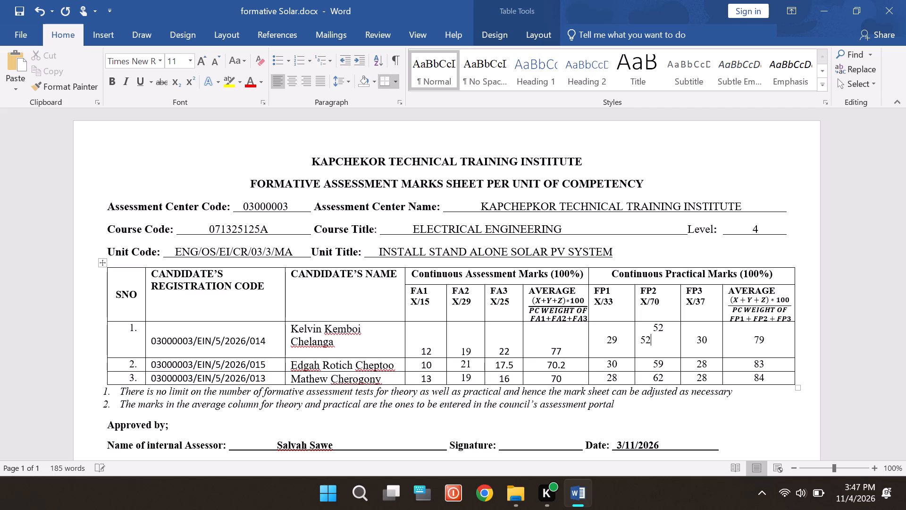
left_click(668, 331)
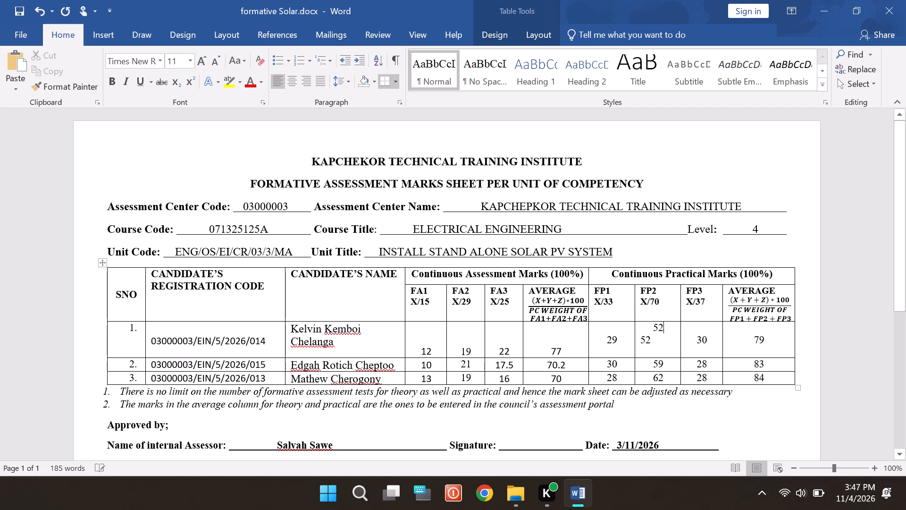
key("BackSpace")
key("BackSpace")
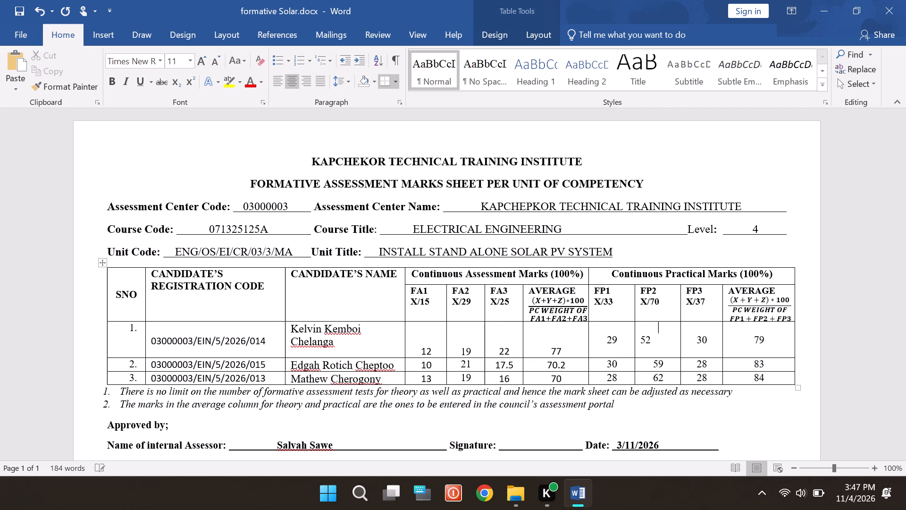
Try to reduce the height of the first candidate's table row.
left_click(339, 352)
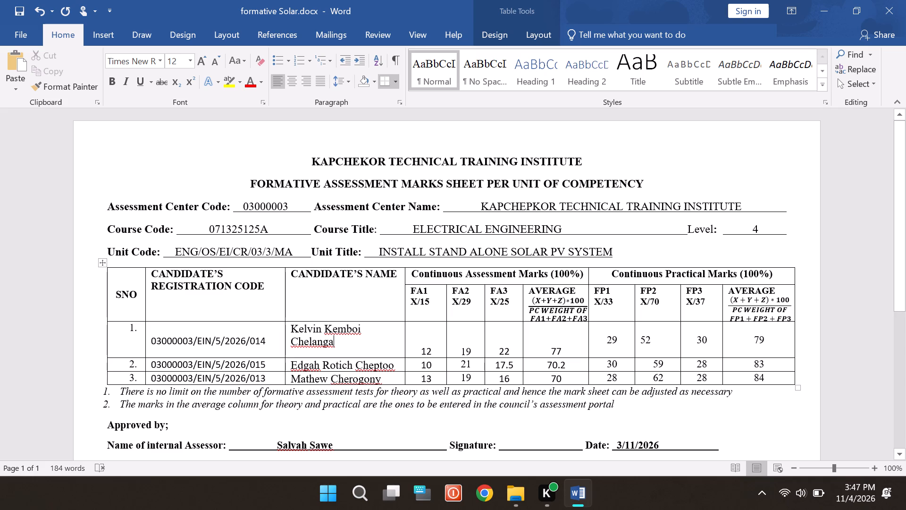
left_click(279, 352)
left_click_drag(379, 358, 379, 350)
Make the second and third candidates' table rows slightly taller.
scroll(403, 370, "down", 1)
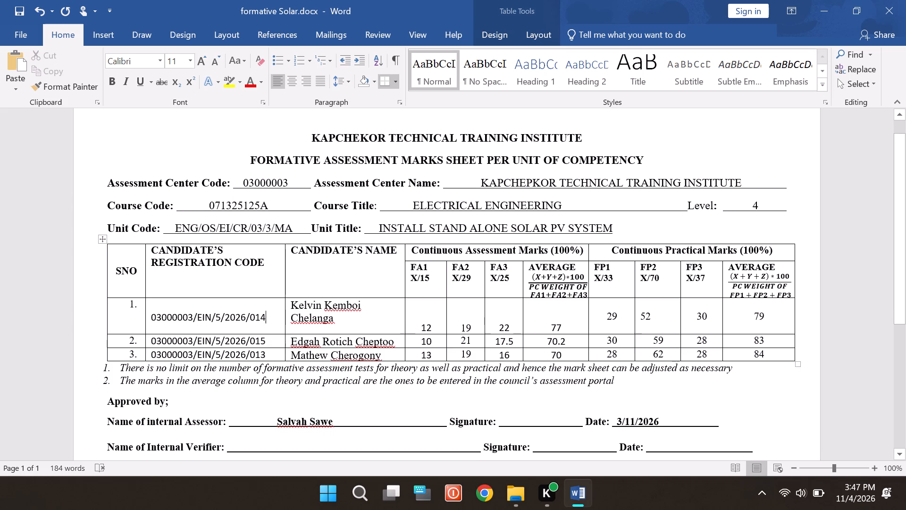
scroll(403, 370, "down", 1)
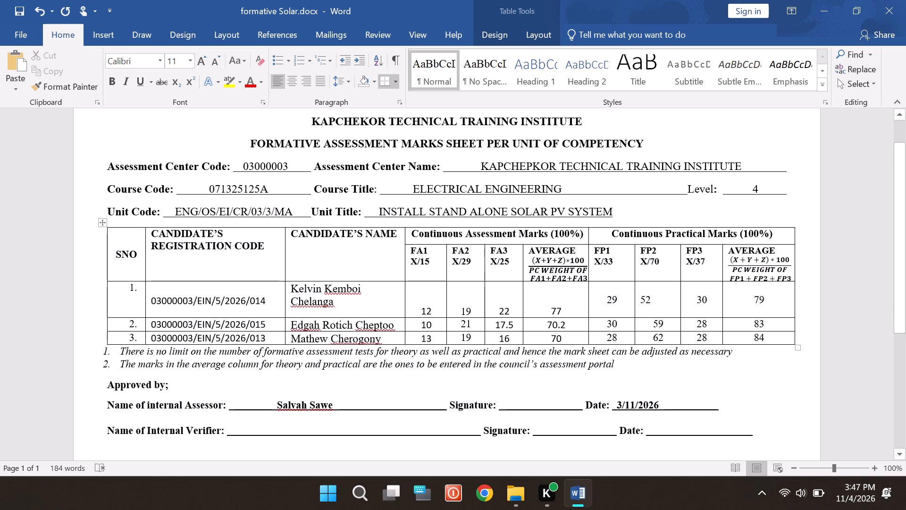
left_click_drag(417, 344, 419, 352)
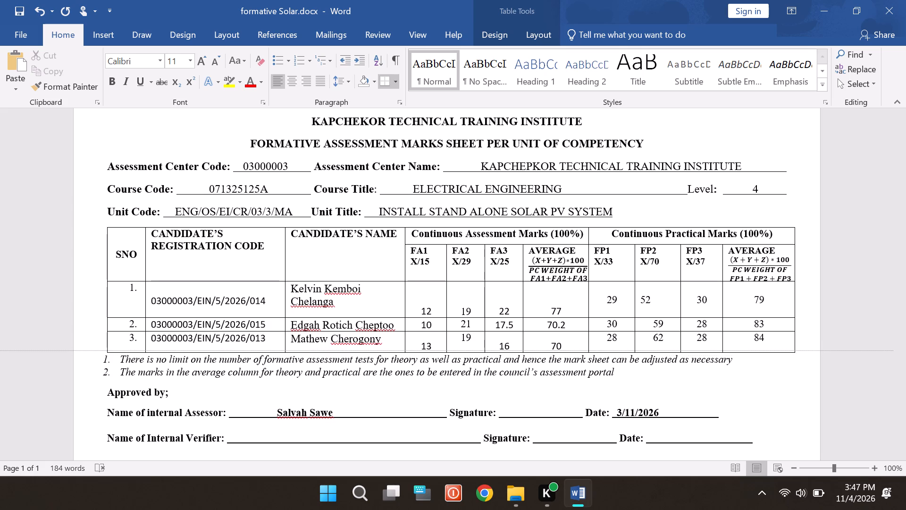
left_click_drag(419, 352, 421, 357)
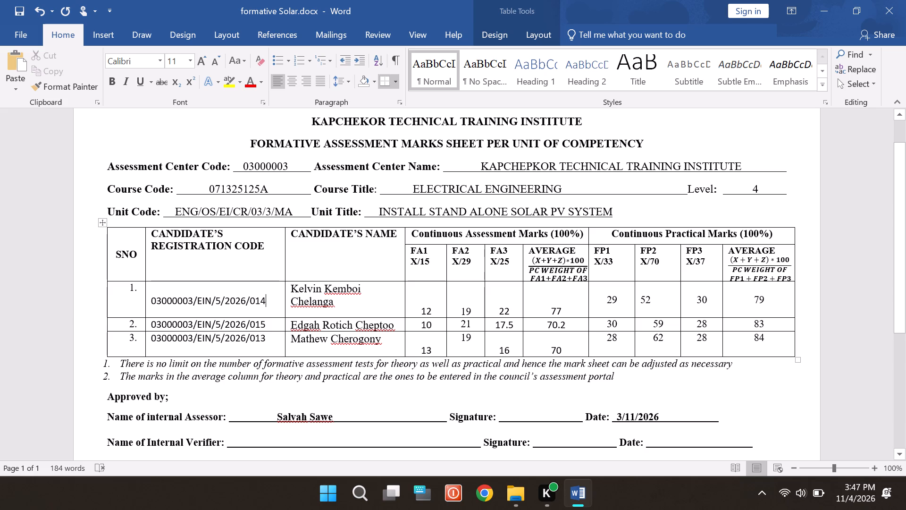
left_click(422, 332)
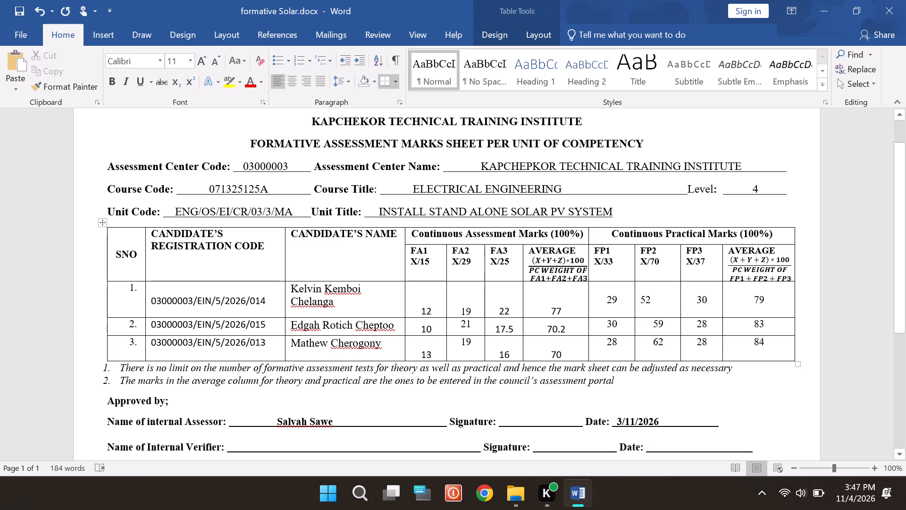
Save the Solar marks sheet and close it.
key("ctrl+s")
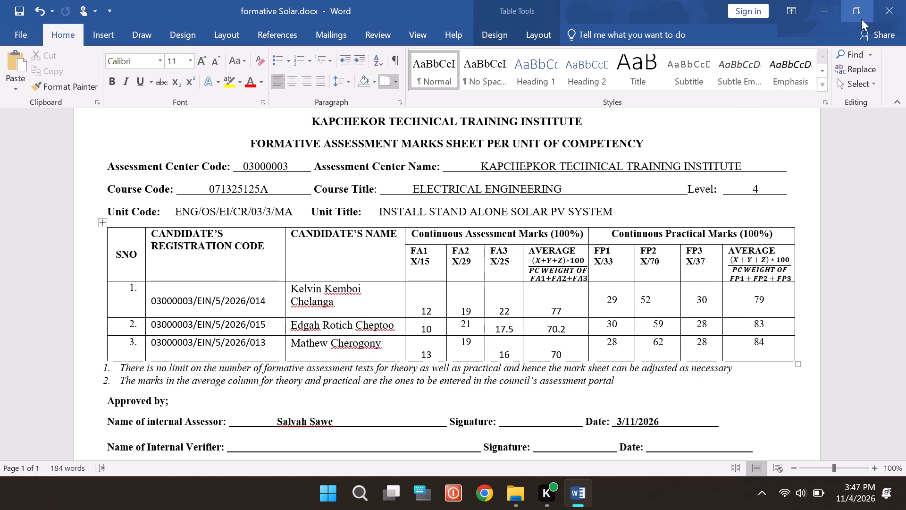
left_click(878, 11)
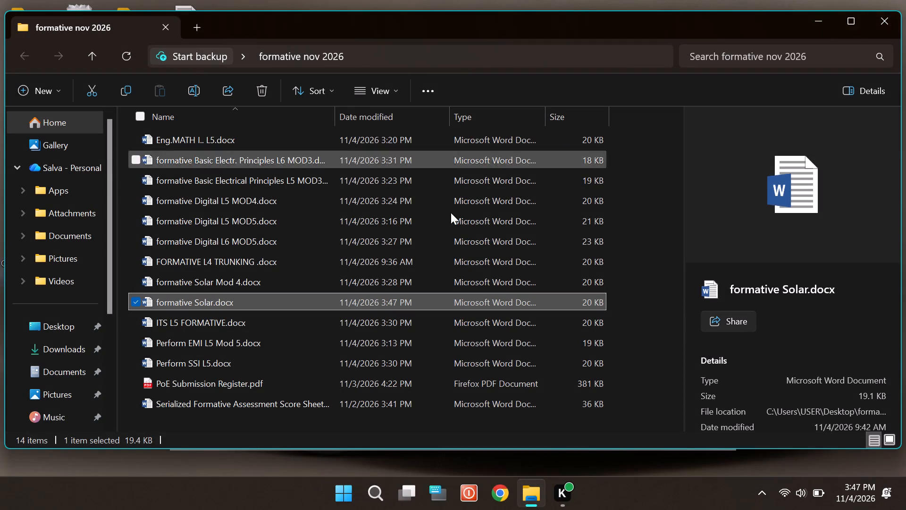
Open Perform SSI L5.docx, check its marks and internal assessor line, and close it.
double_click(284, 356)
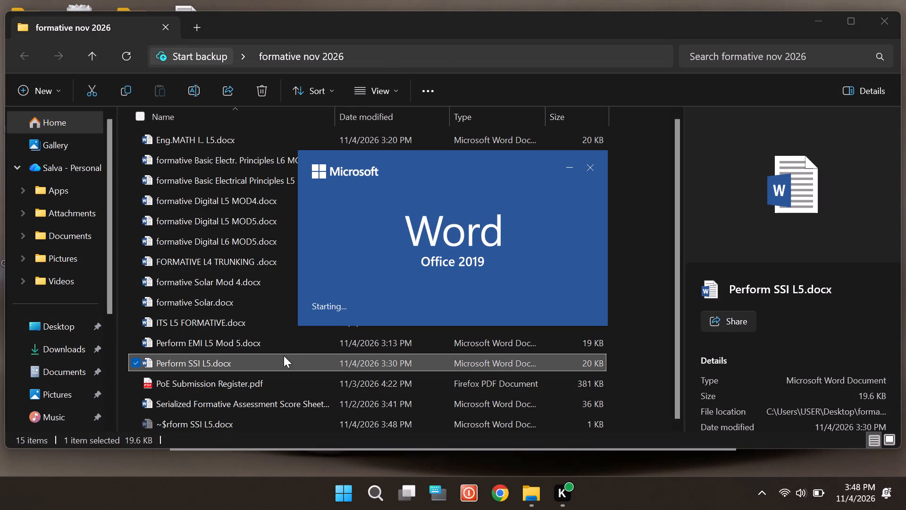
scroll(284, 356, "down", 5)
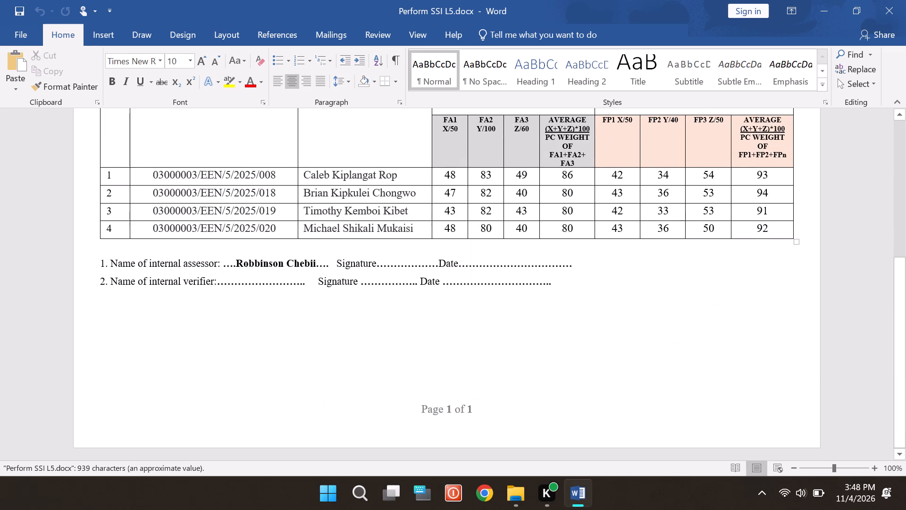
left_click(902, 6)
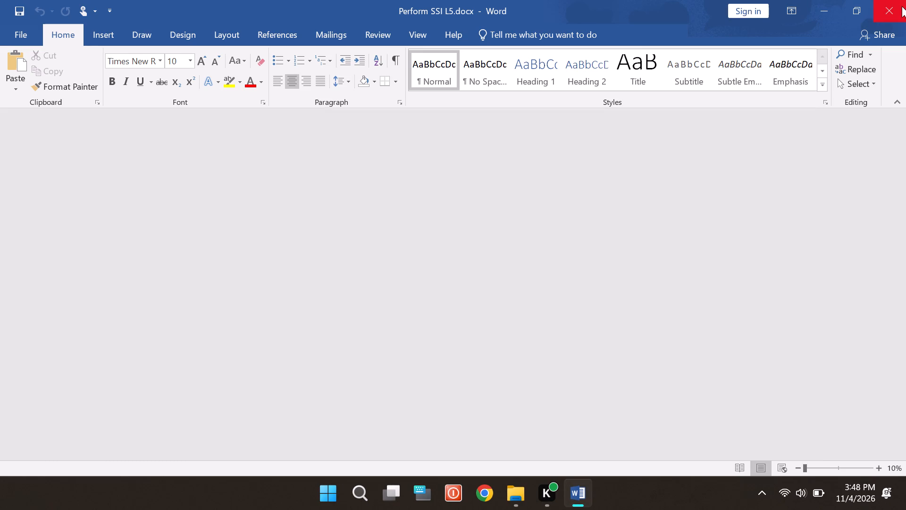
In Perform EMI L5 Mod 5.docx, replace the internal assessor's name with the one on the Perform SSI L5 sheet, and save.
double_click(288, 339)
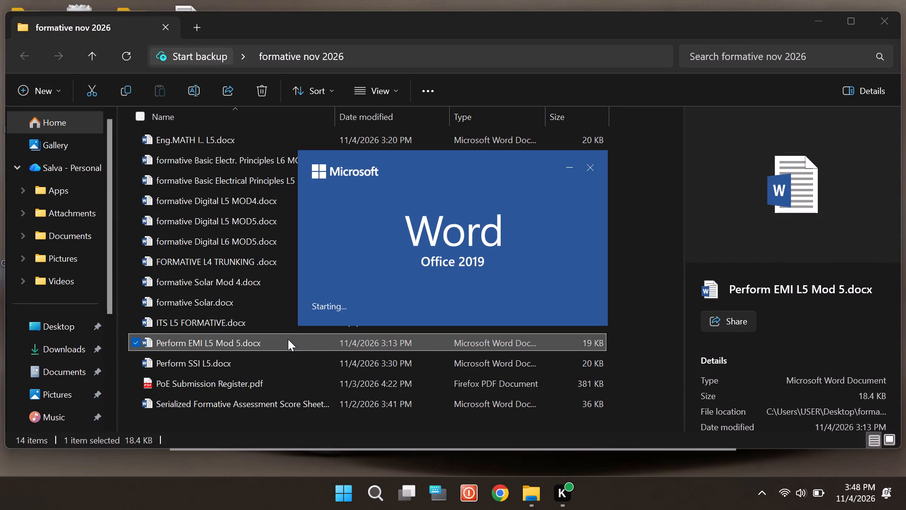
scroll(242, 396, "down", 4)
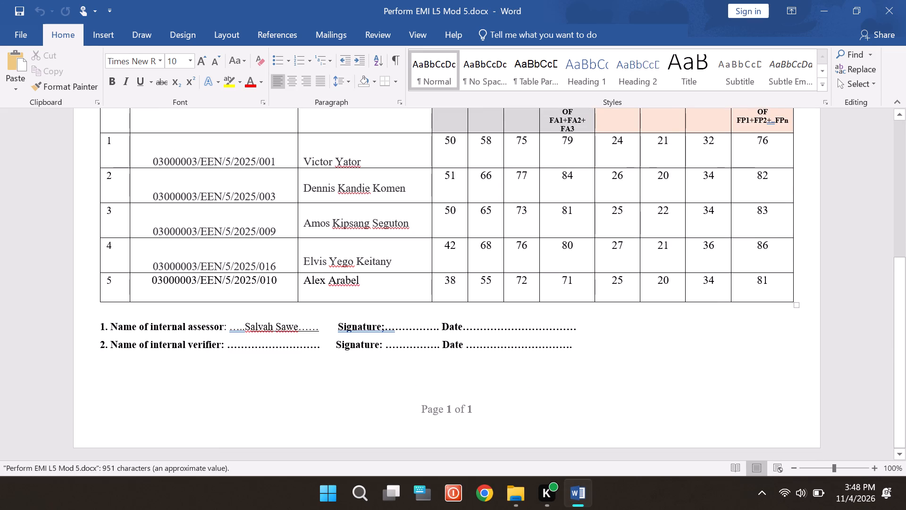
left_click(245, 329)
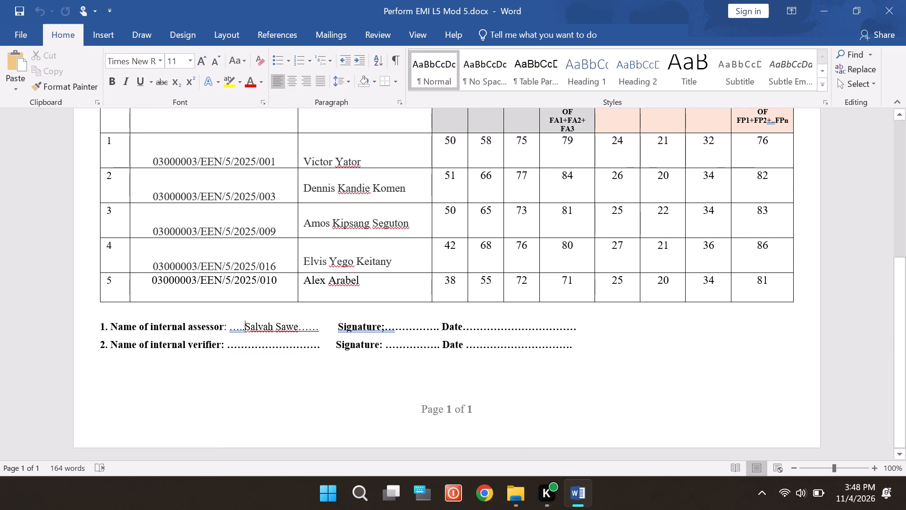
left_click_drag(245, 329, 291, 328)
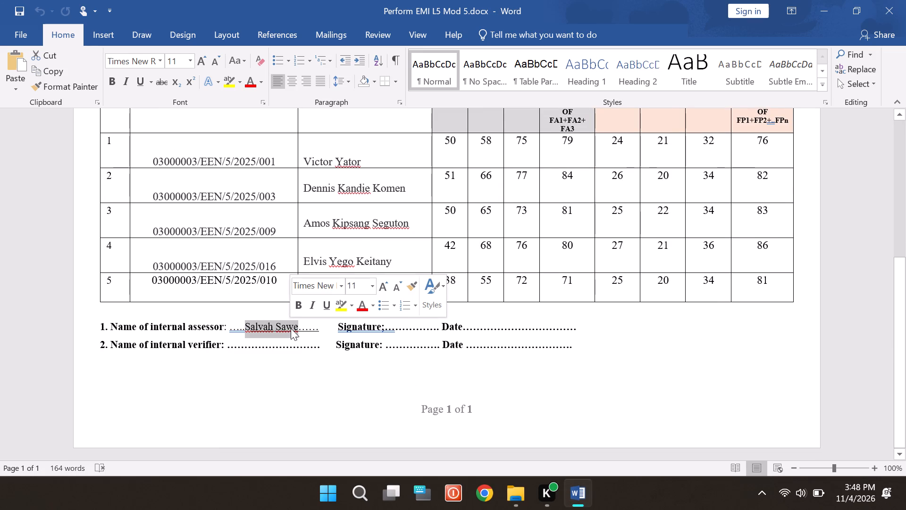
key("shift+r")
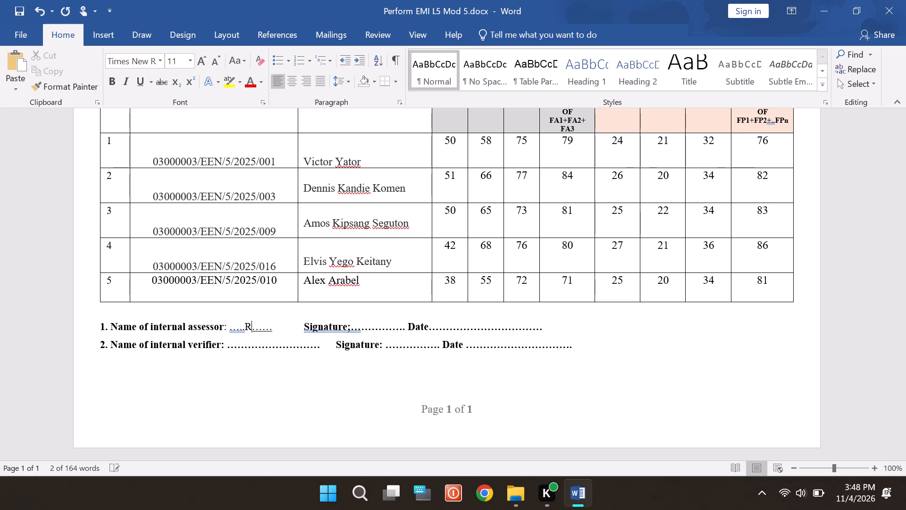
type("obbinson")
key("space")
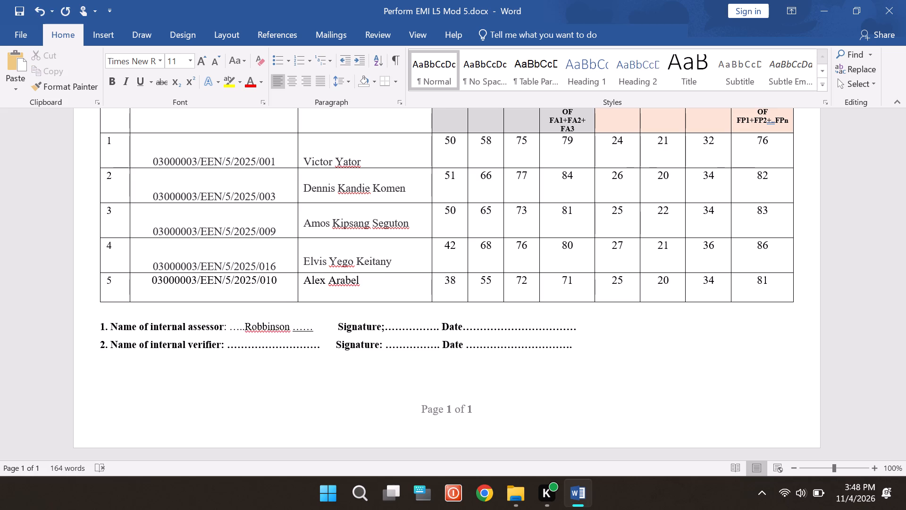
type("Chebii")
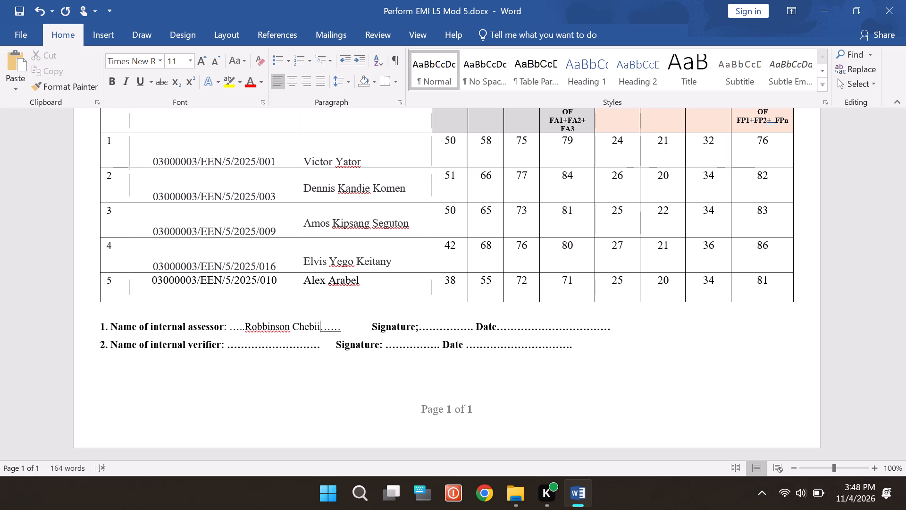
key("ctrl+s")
Replace the TVET council title lines above the CONTINUOUS ASSESSMENT MARKS SHEETS heading with the copied content.
scroll(291, 328, "up", 4)
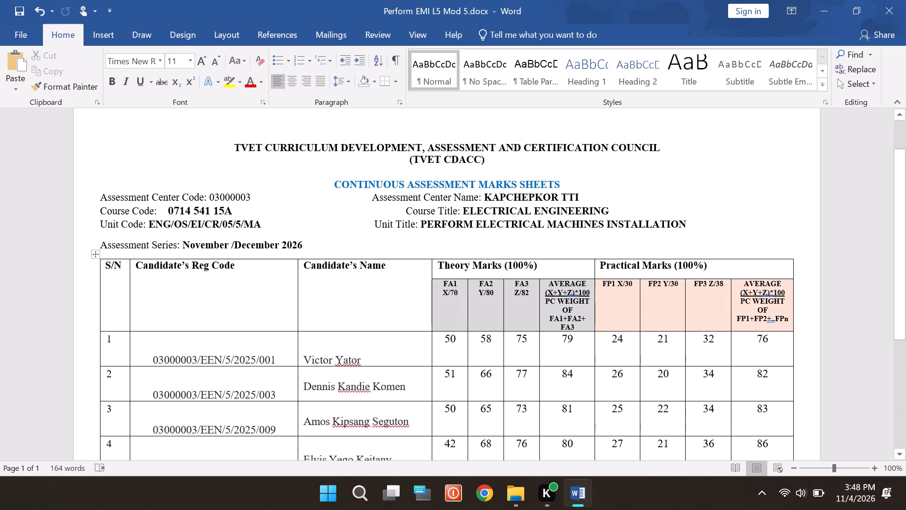
scroll(291, 328, "up", 1)
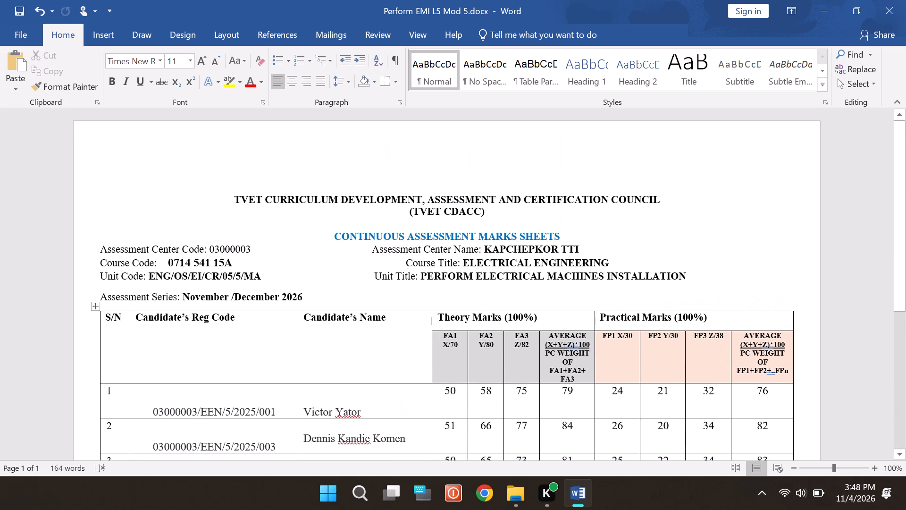
scroll(291, 328, "up", 1)
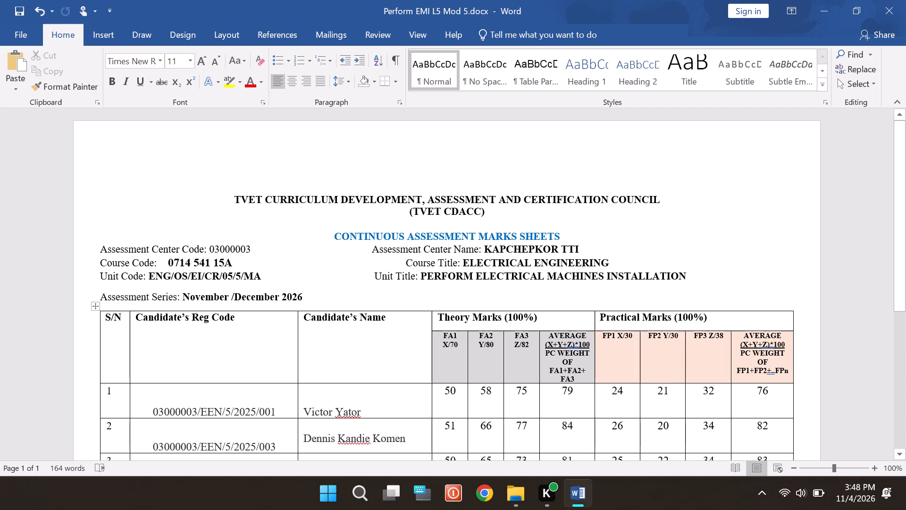
left_click(232, 198)
left_click_drag(232, 198, 410, 219)
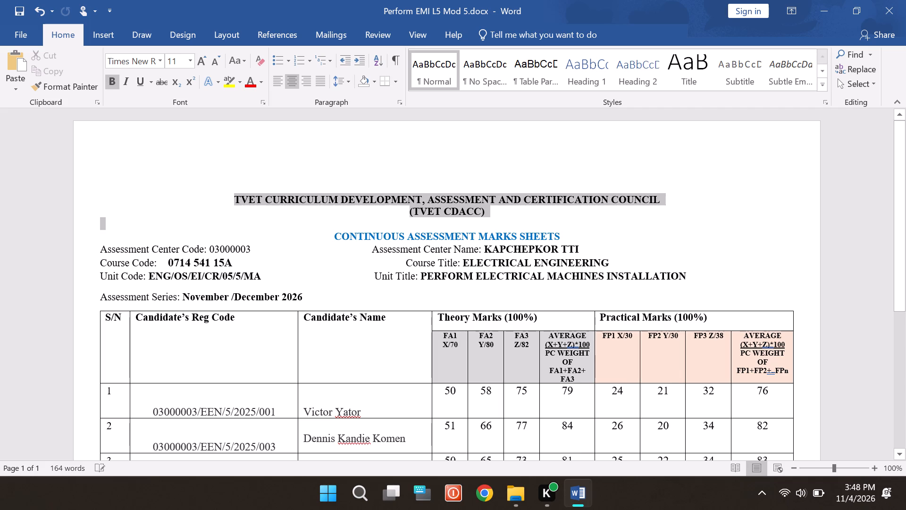
left_click_drag(410, 219, 448, 218)
key("ctrl+v")
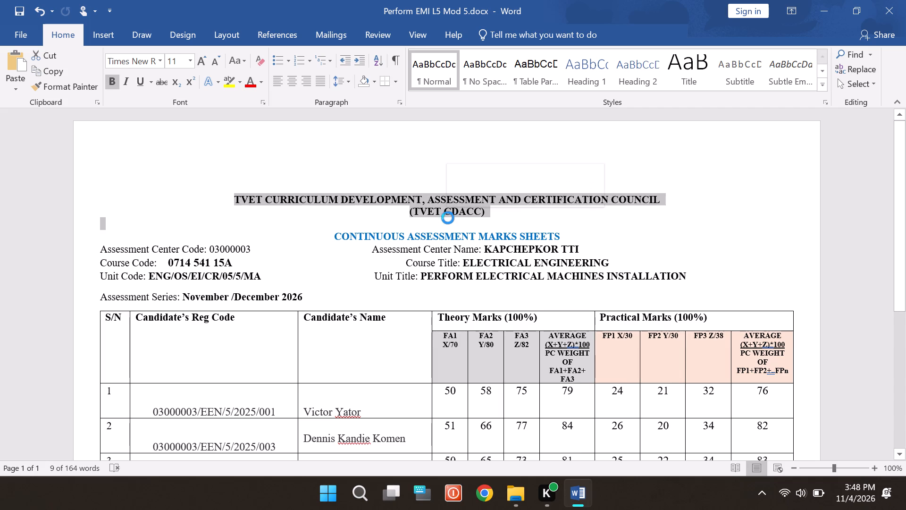
scroll(448, 218, "down", 1)
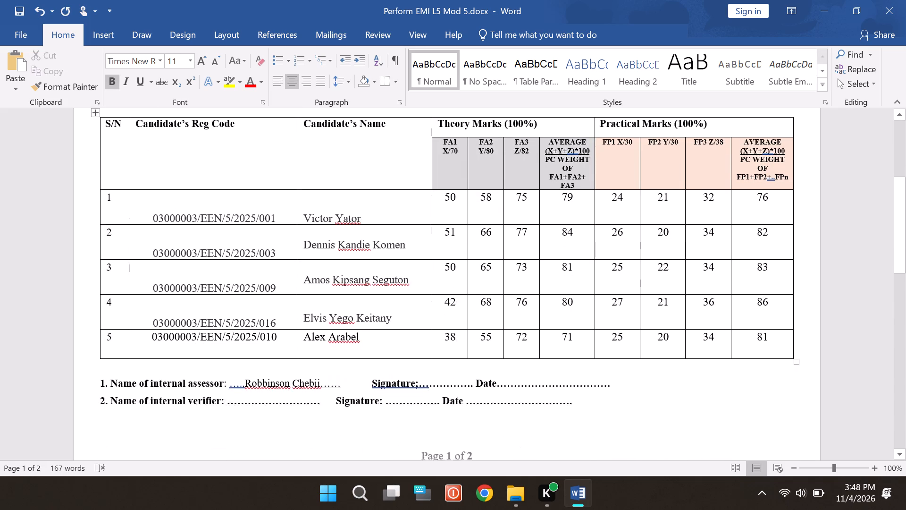
Remove the blank second page after the internal verifier line in Perform EMI L5 Mod 5.docx, and save the document.
scroll(448, 218, "down", 1)
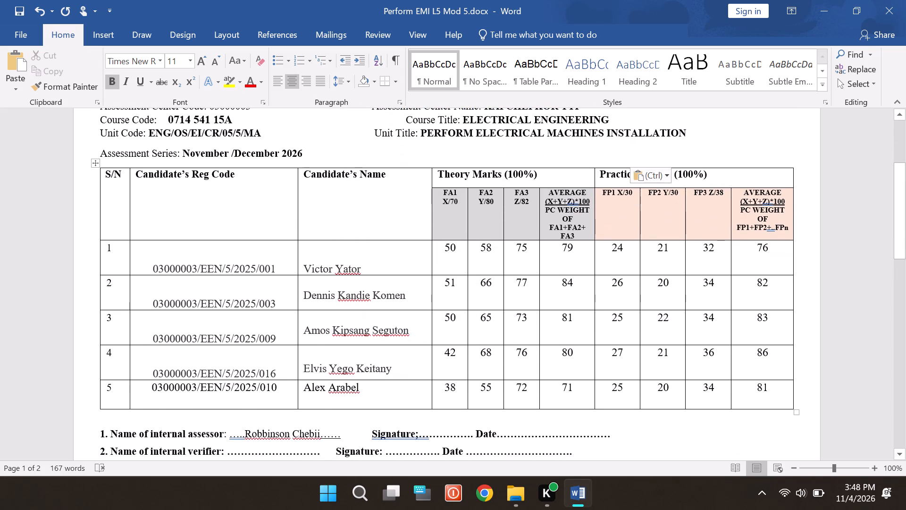
key("ctrl+s")
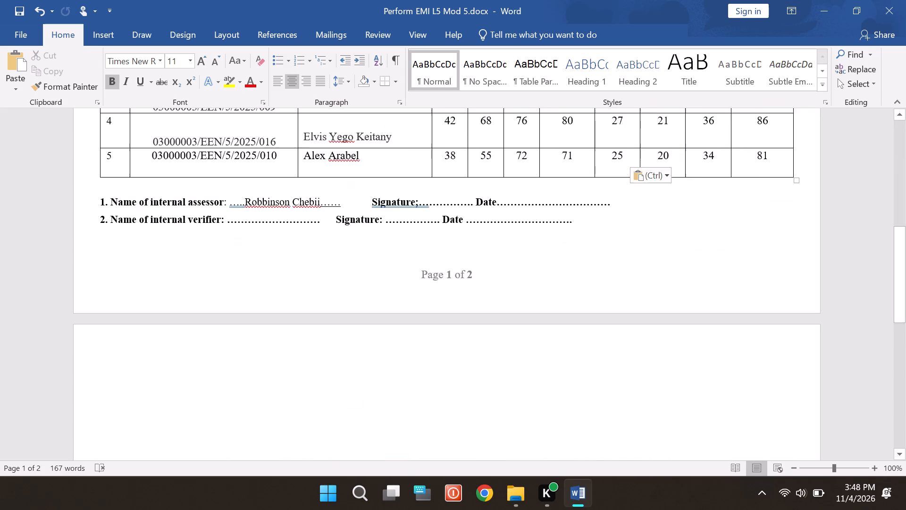
scroll(448, 218, "down", 3)
left_click(294, 162)
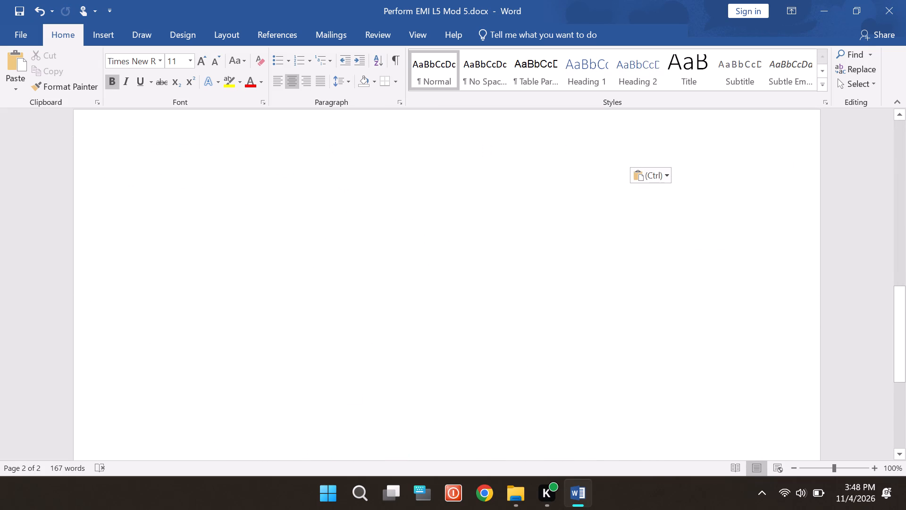
key("BackSpace")
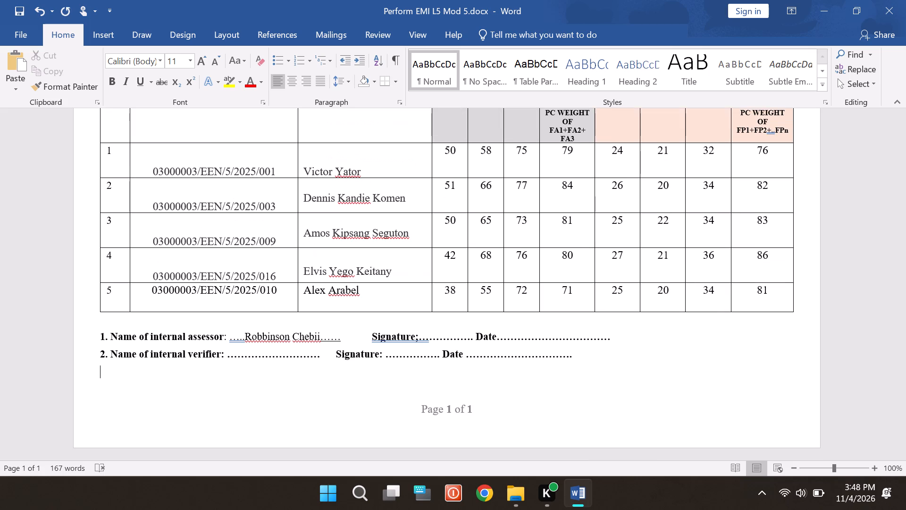
scroll(294, 162, "up", 4)
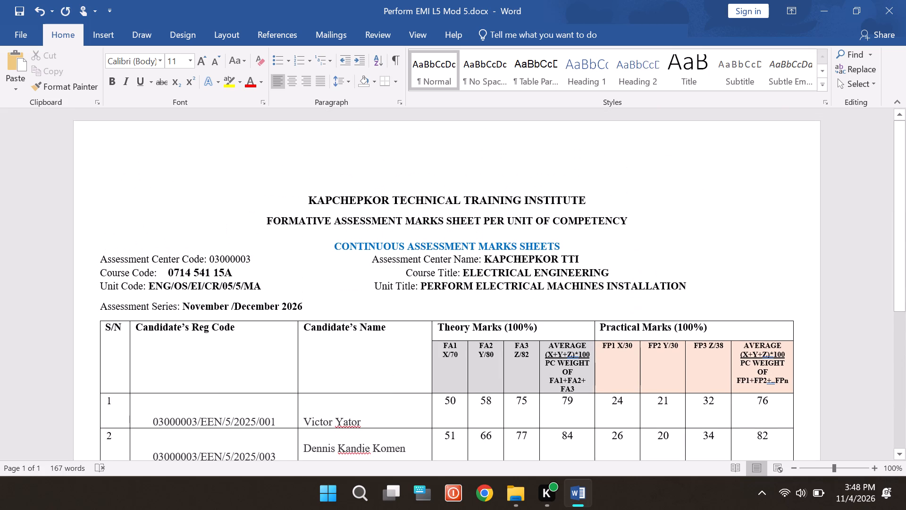
key("ctrl+s")
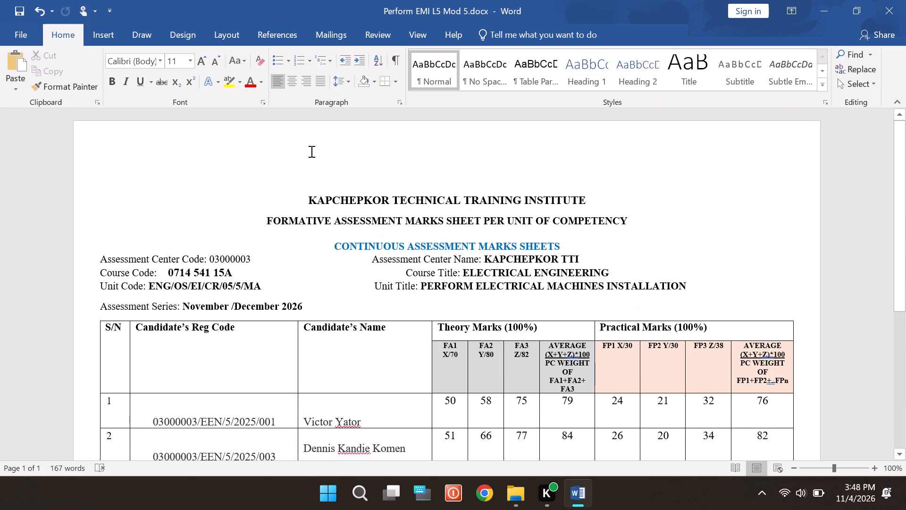
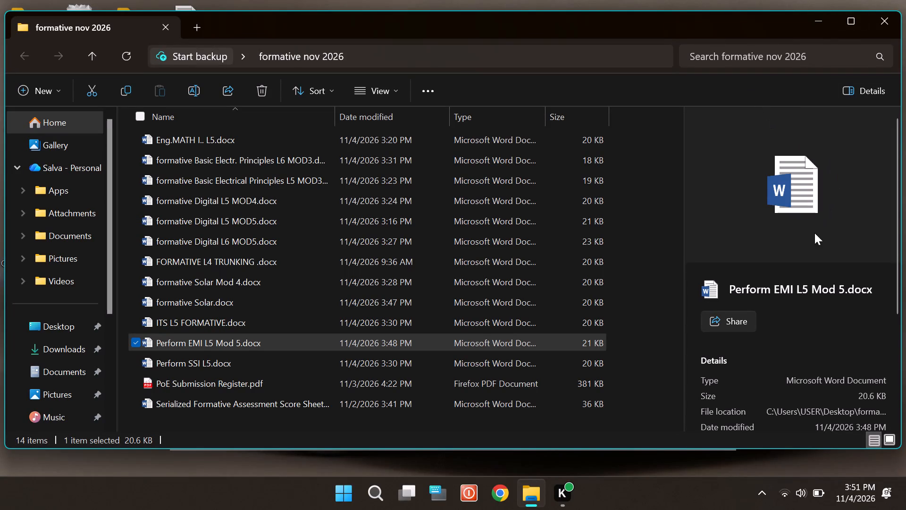
Open the quick settings for the Wi-Fi connection.
left_click(786, 496)
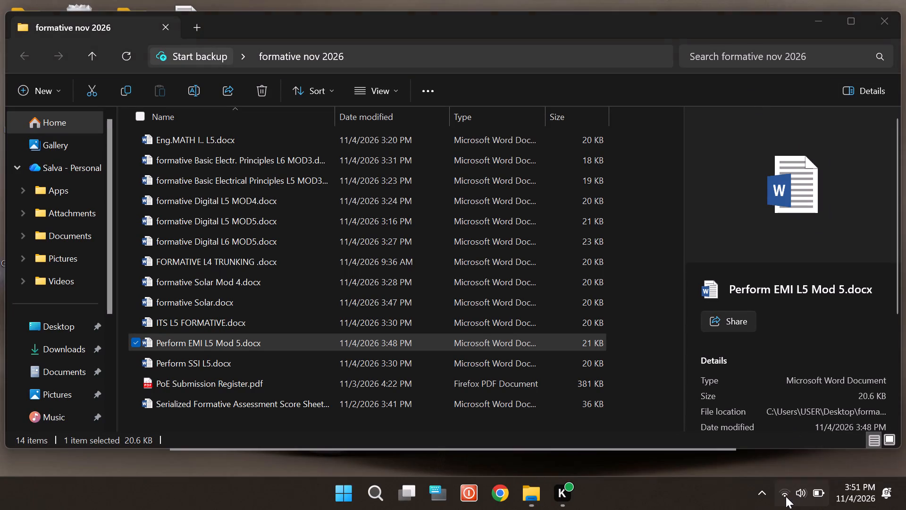